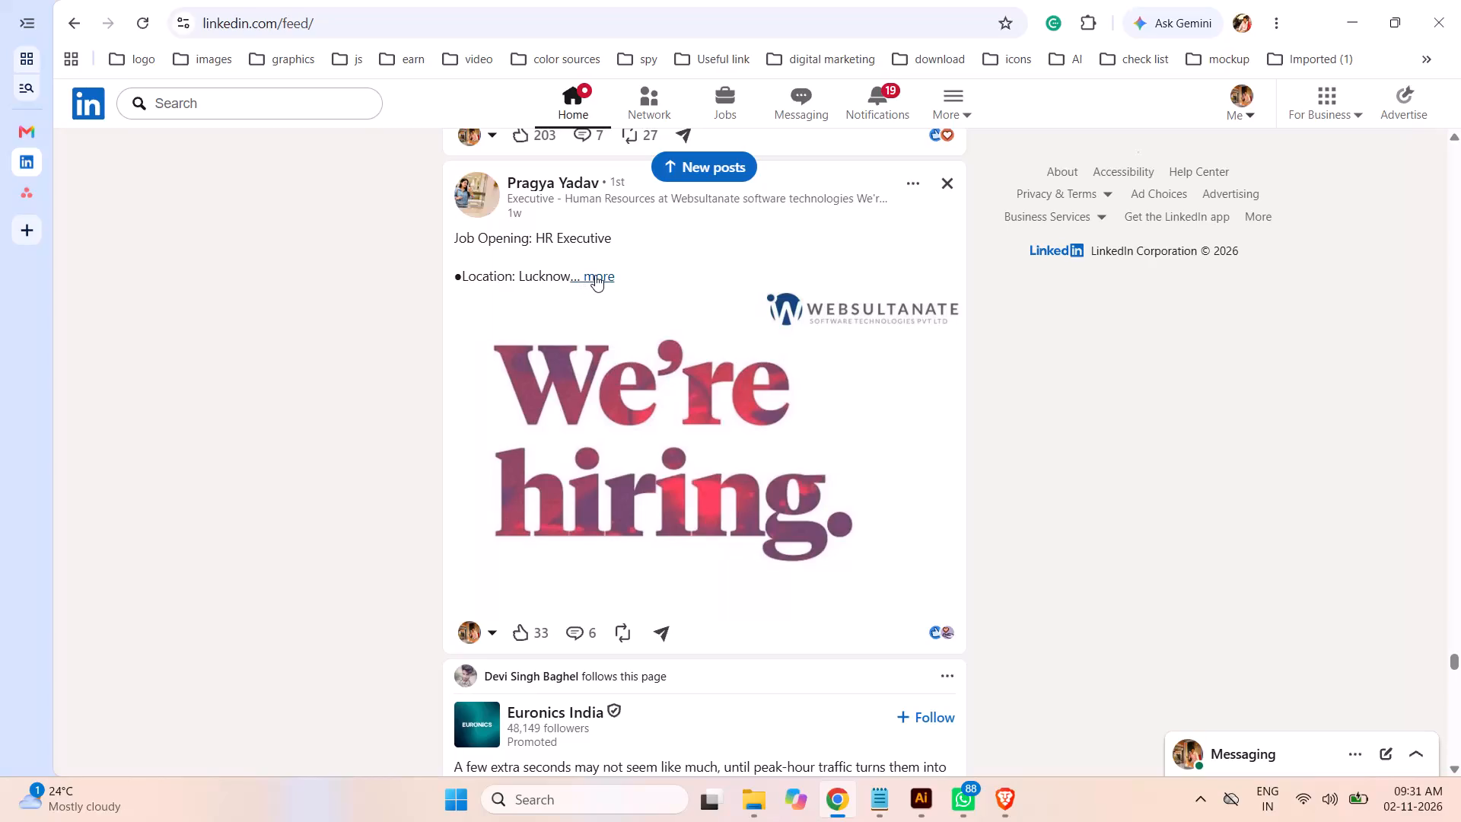
Expand the HR Executive job opening post in the LinkedIn feed and read through it and the posts below.
left_click(595, 275)
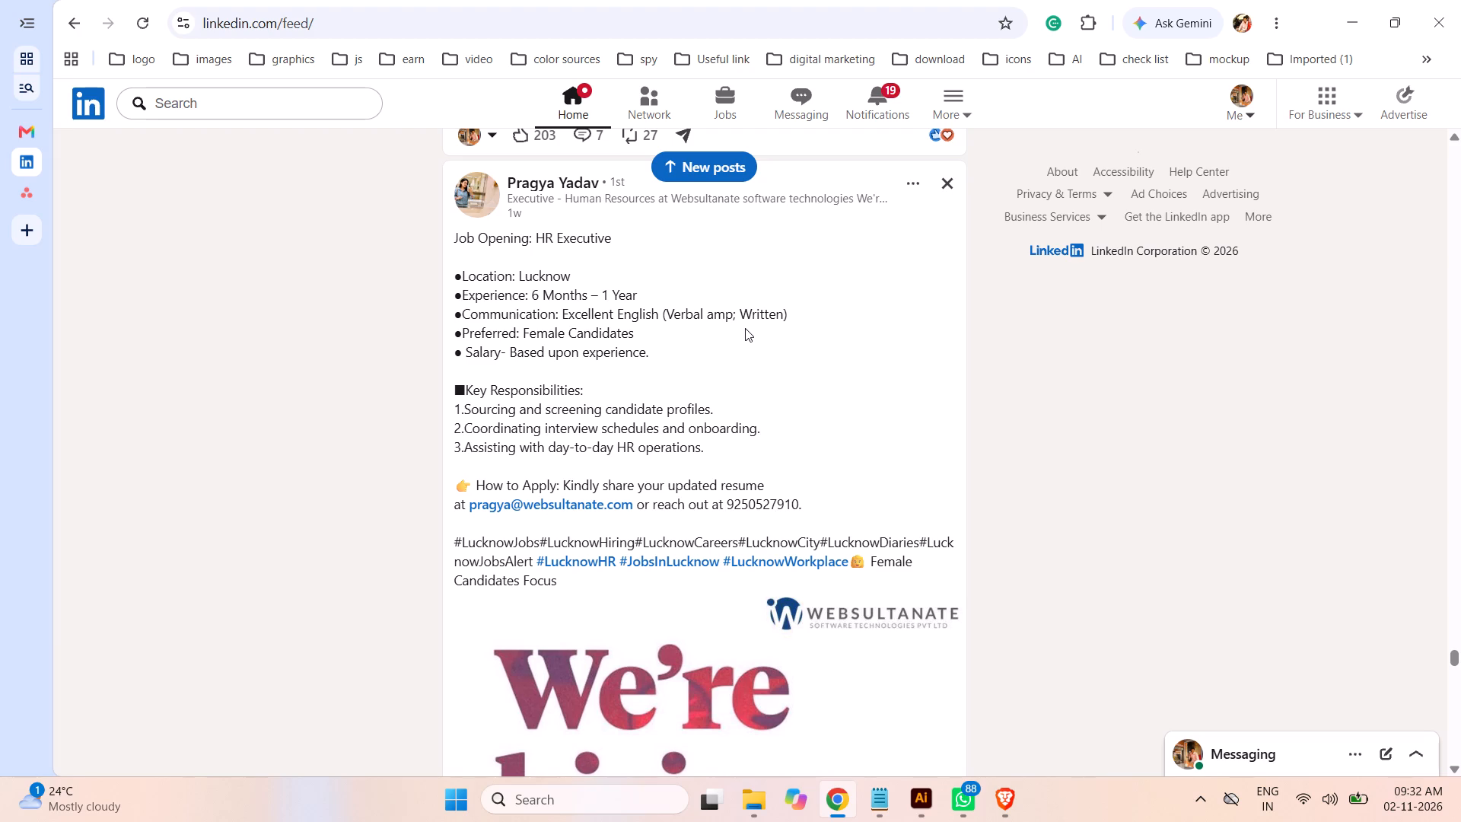
scroll(745, 328, "down", 4)
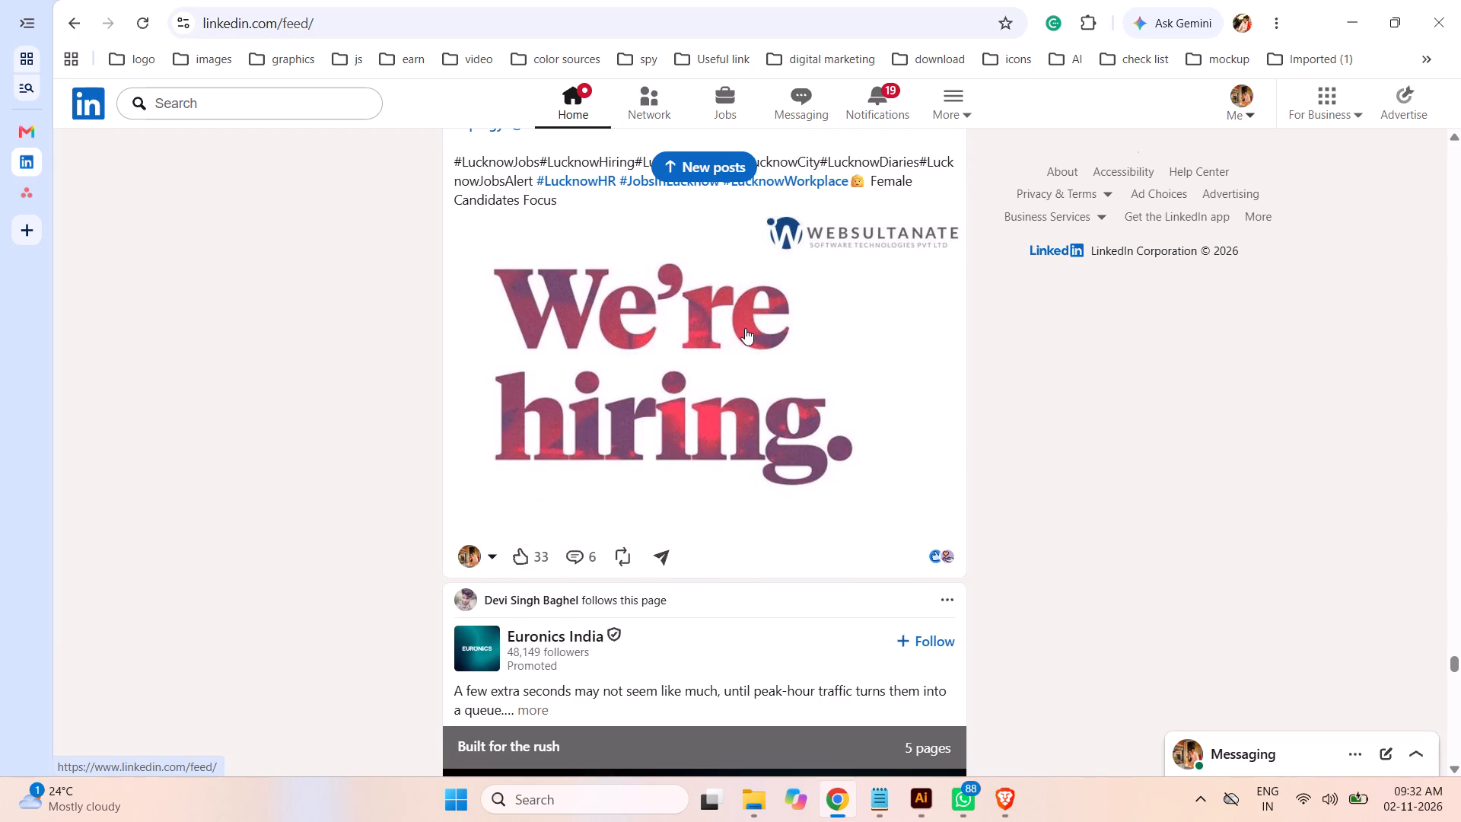
scroll(745, 328, "down", 3)
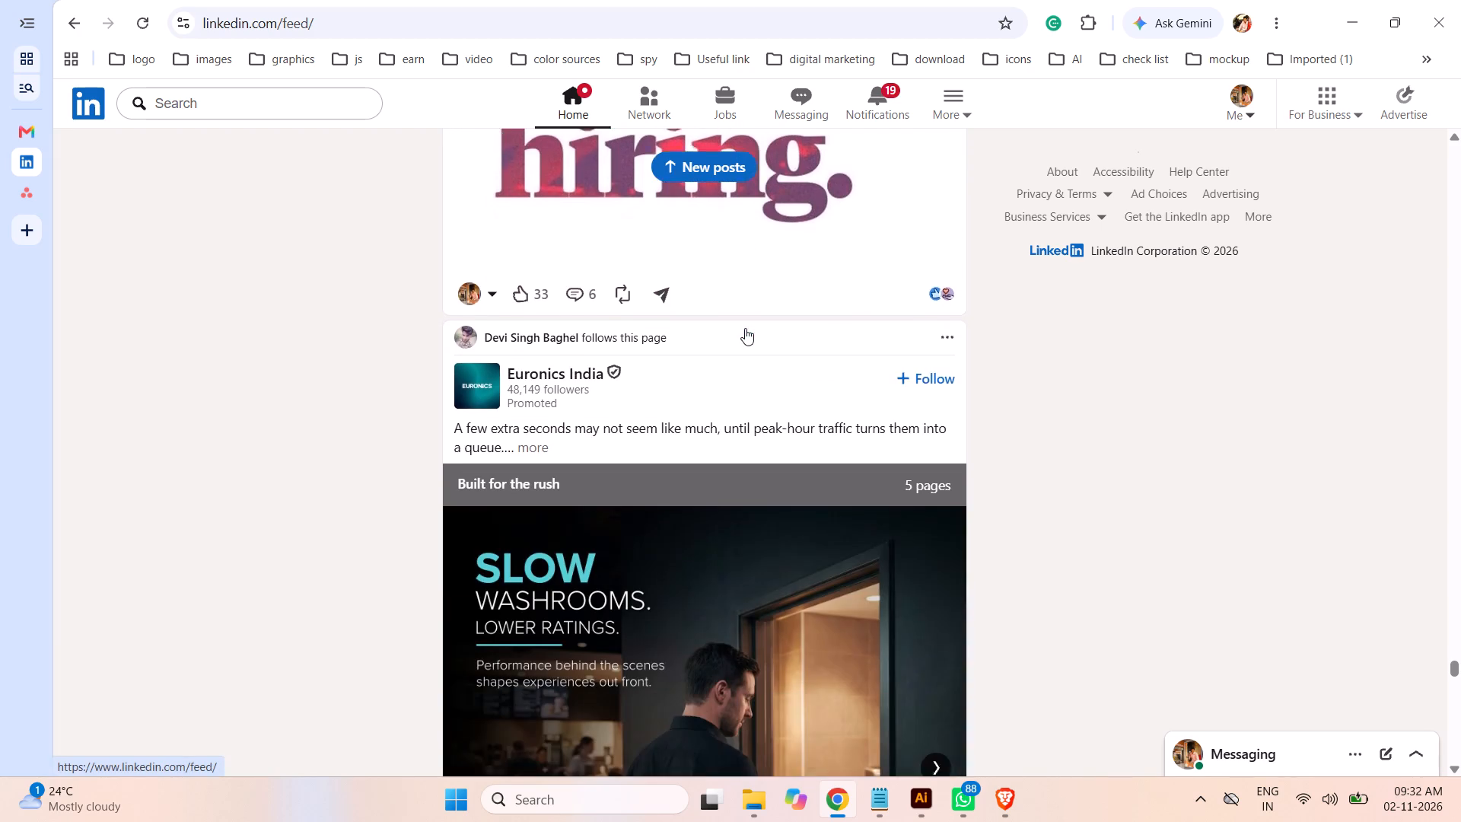
scroll(745, 328, "down", 5)
scroll(887, 342, "down", 1)
scroll(887, 342, "up", 1)
scroll(887, 342, "down", 2)
scroll(887, 342, "up", 1)
scroll(887, 342, "down", 1)
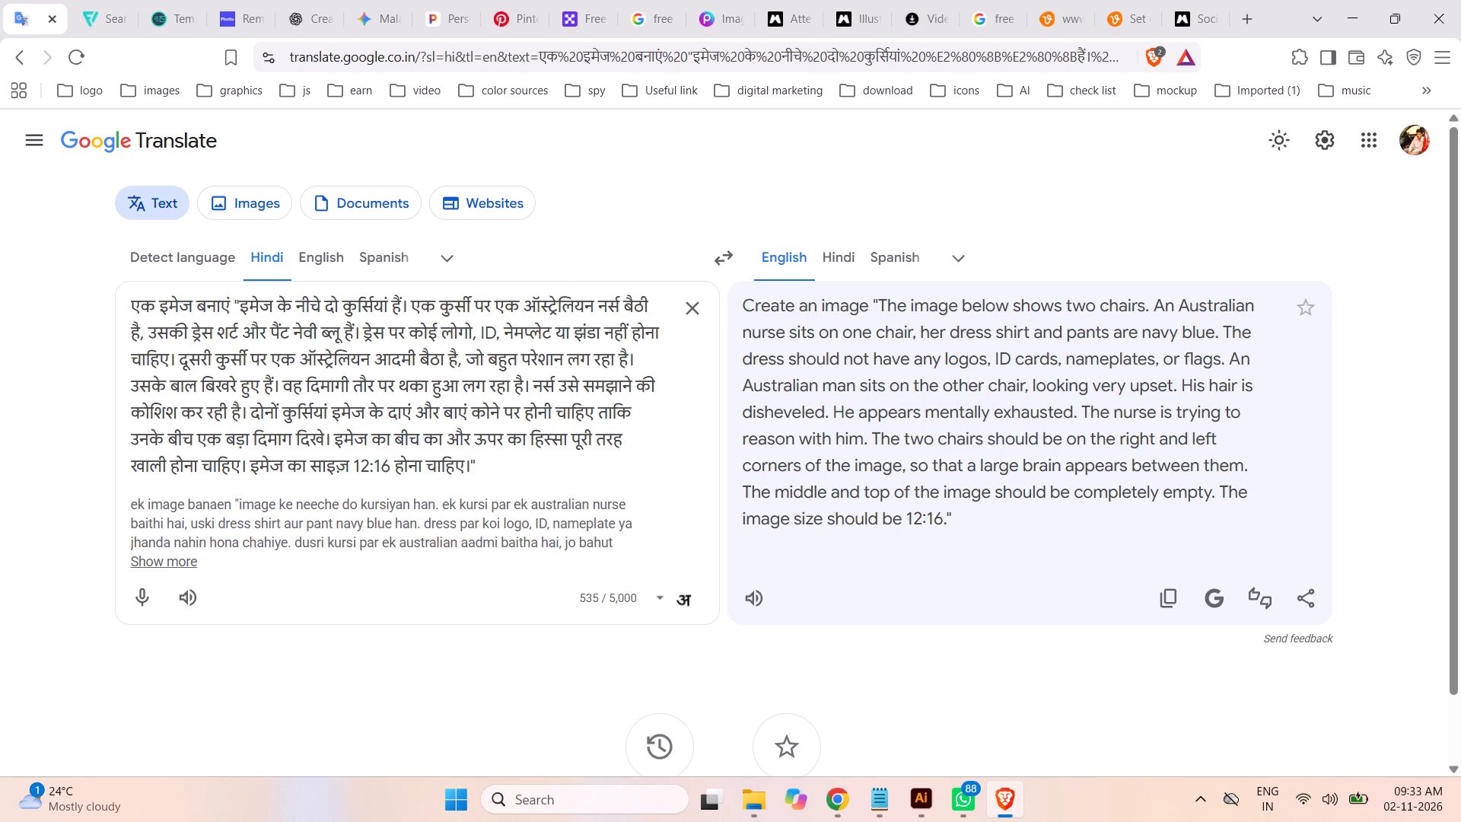
left_click_drag(600, 408, 498, 446)
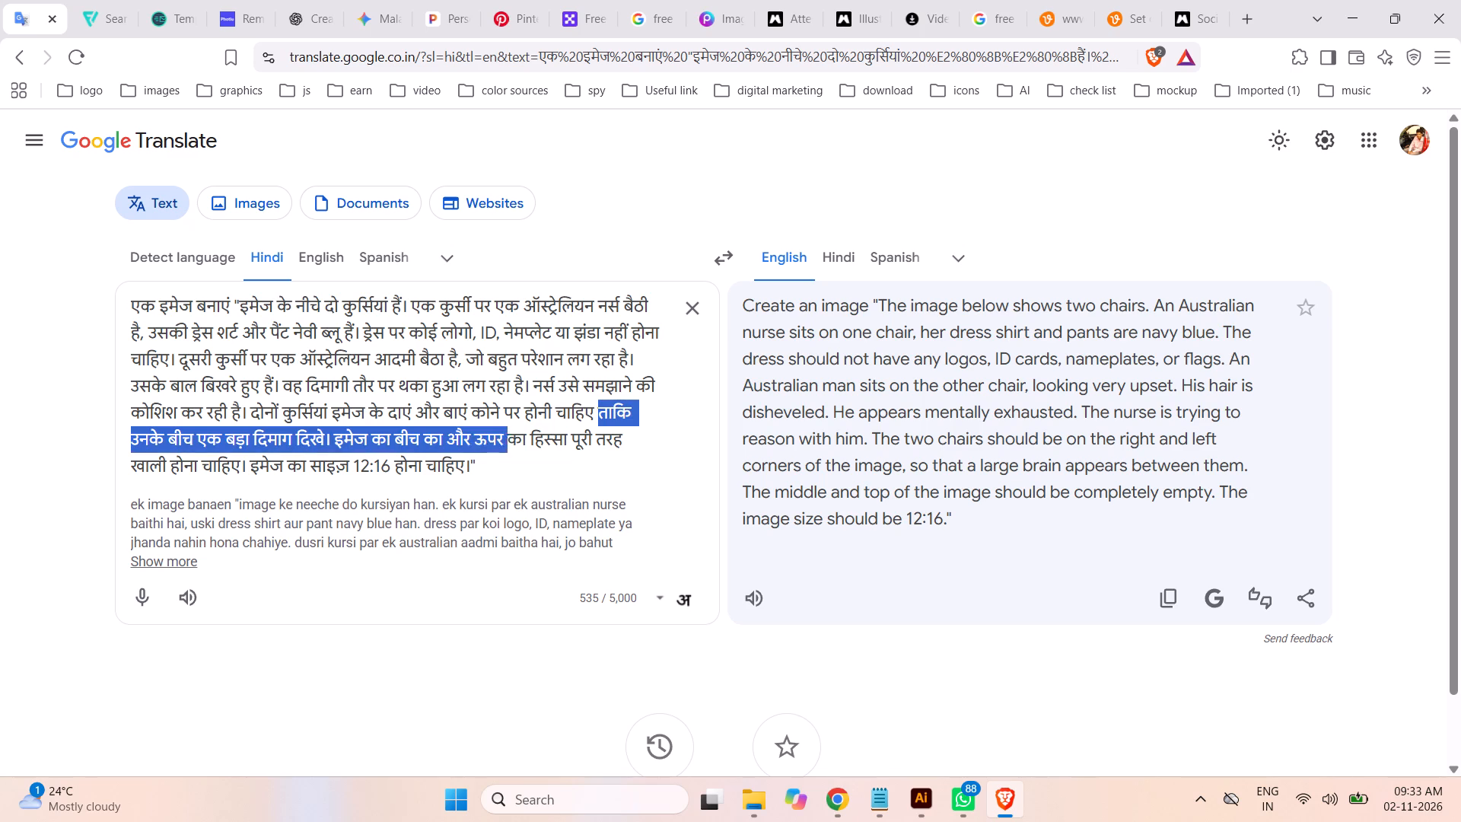
left_click_drag(498, 446, 241, 458)
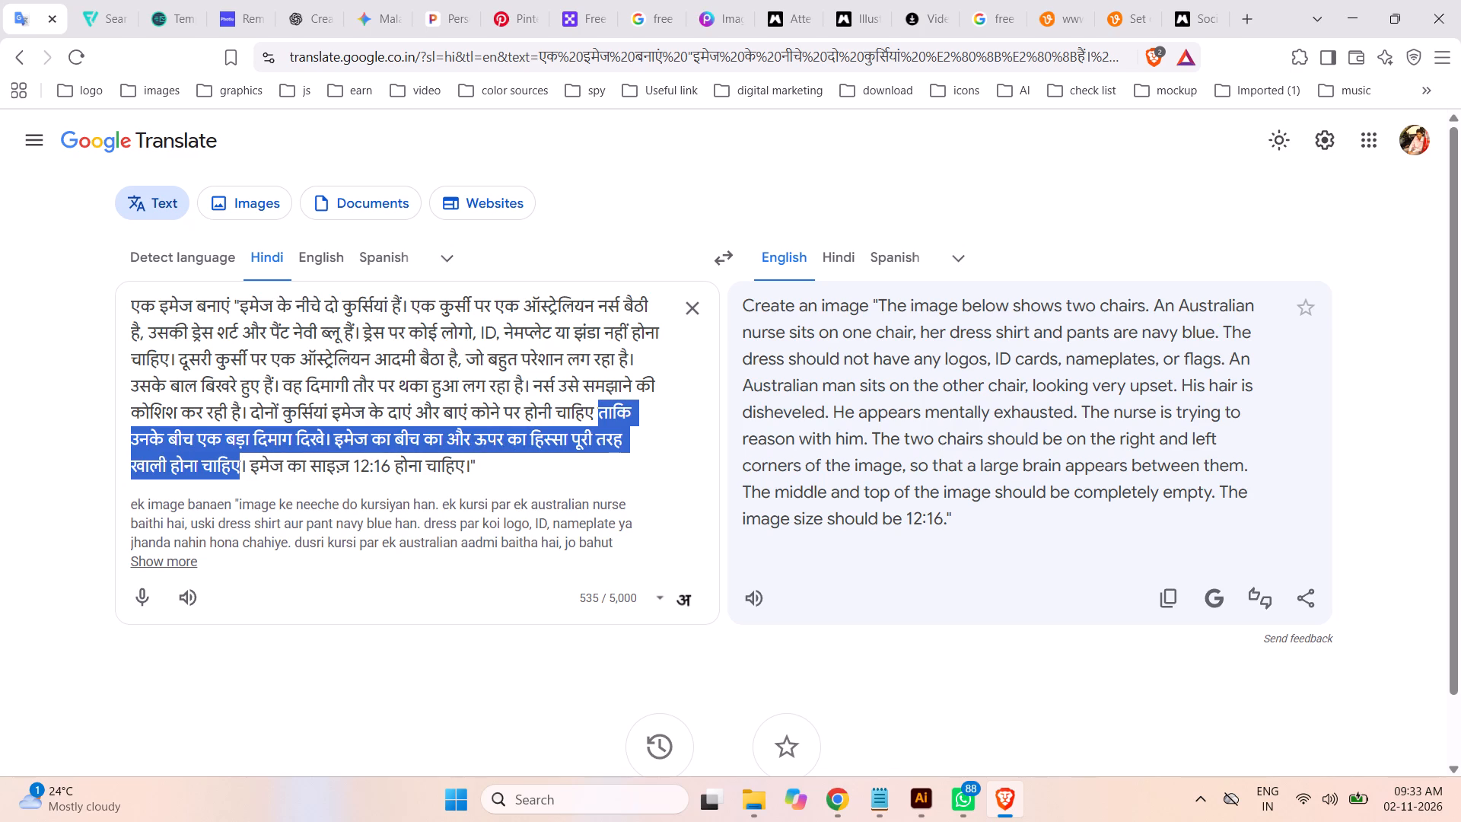
left_click_drag(241, 458, 241, 459)
key("period")
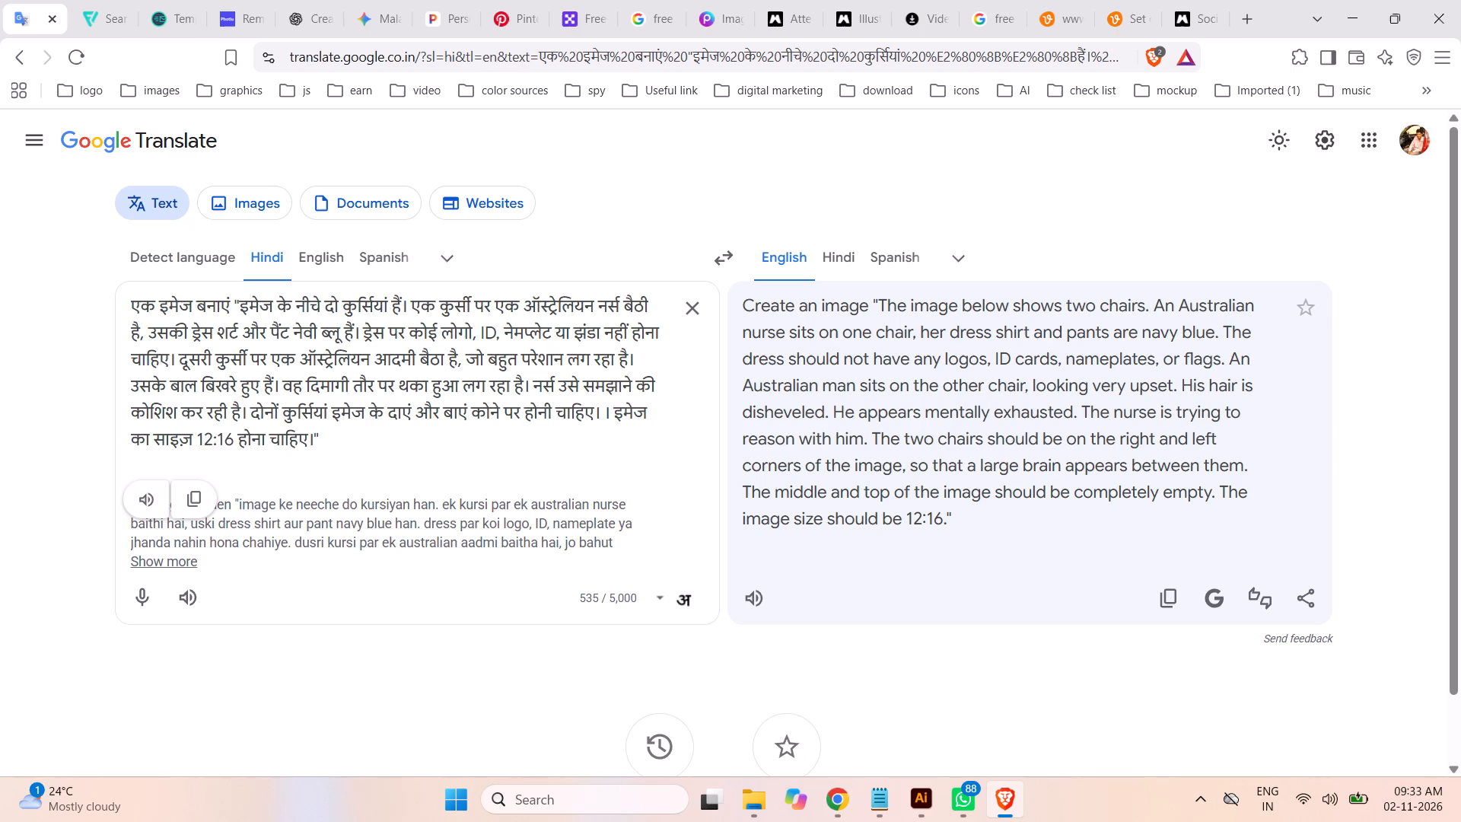
Add the Hindi sentence "image ka baki ka hisa puri tarah se transparent hona chahiye" before the image size sentence.
type("image ka baki")
key("space")
type("ka")
key("space")
type("his")
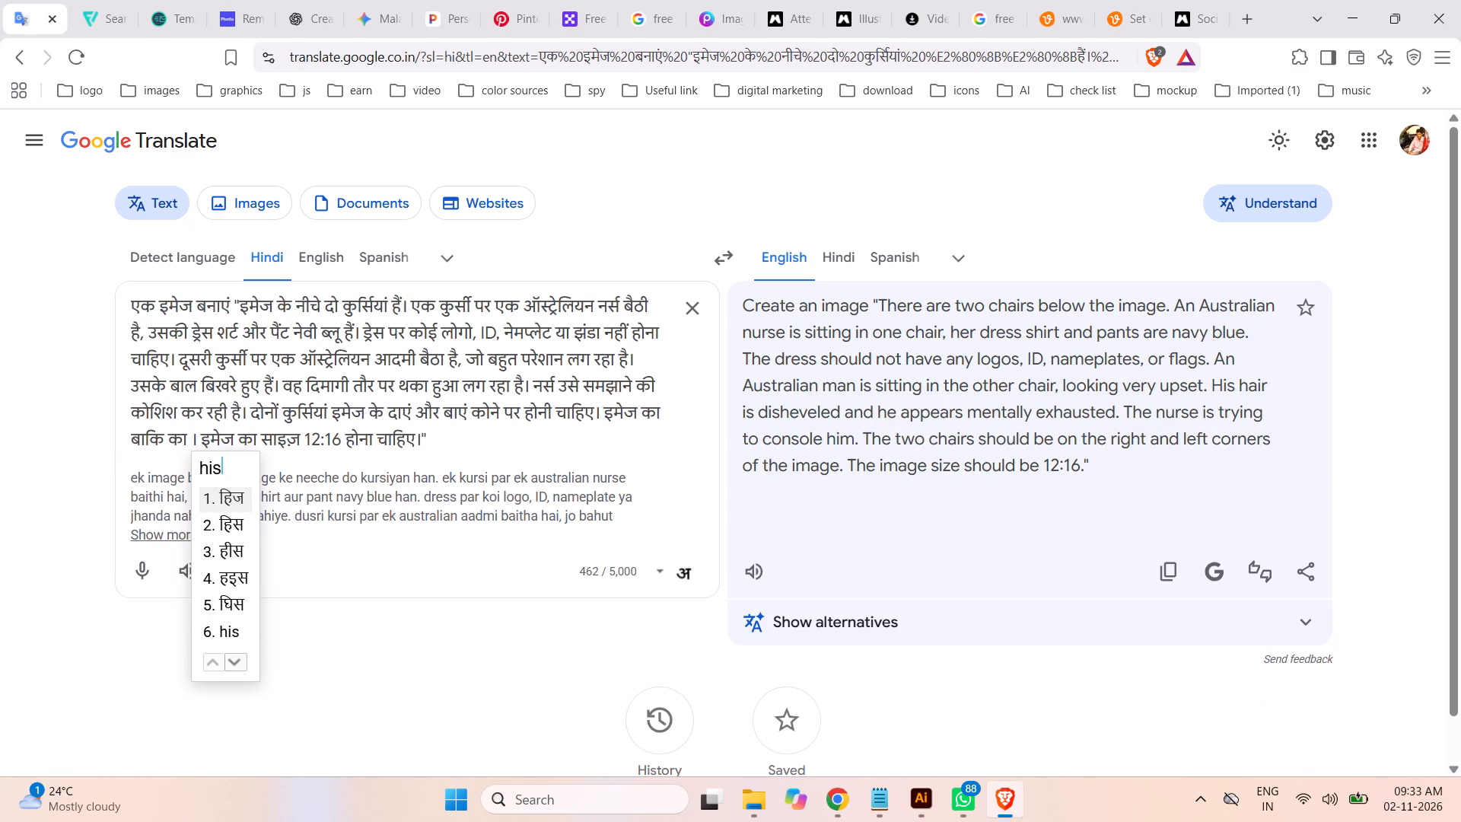
key("a")
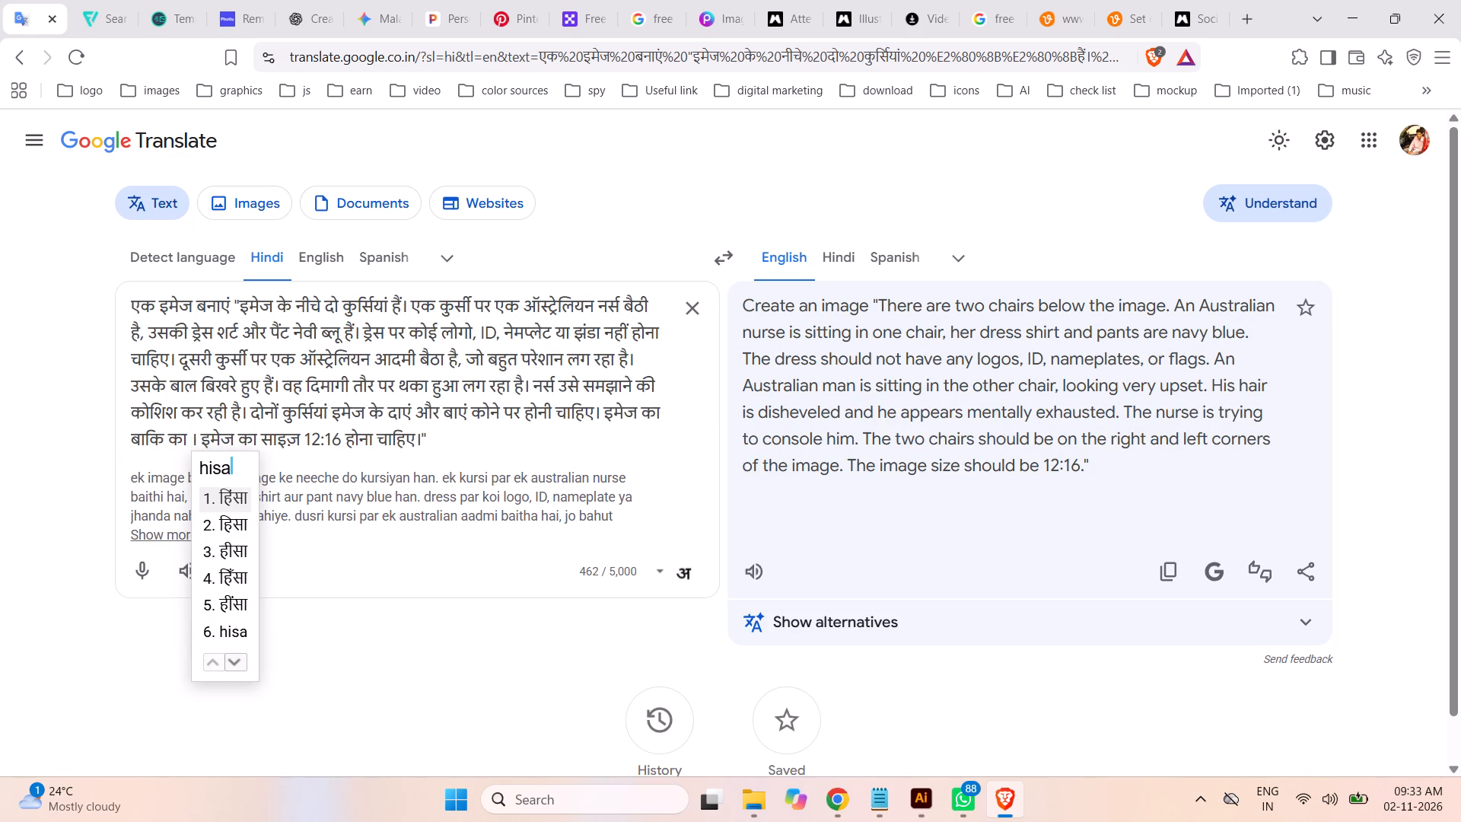
key("space")
type("p")
type("uri tarah")
key("space")
type("se transparent")
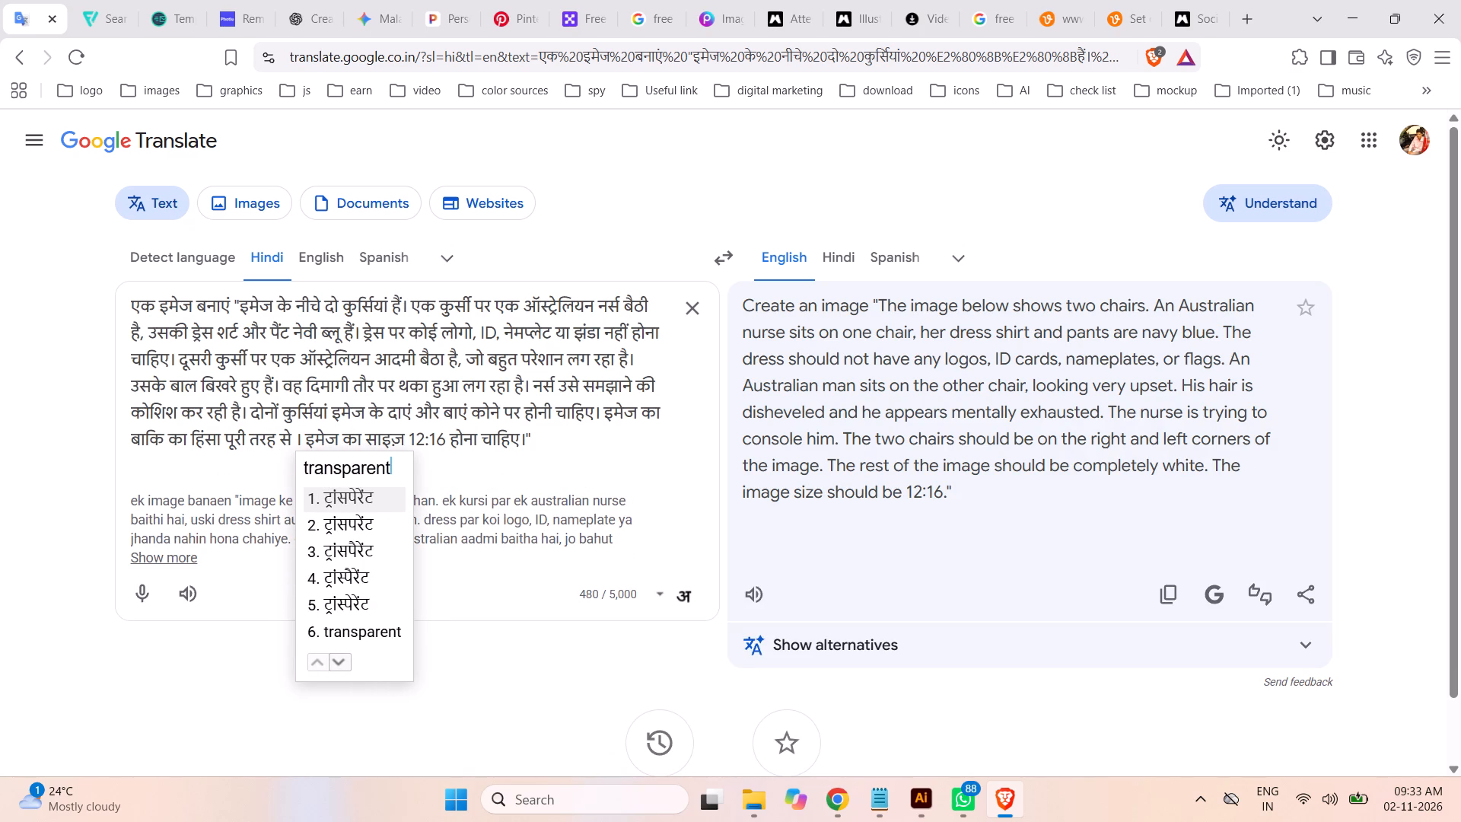
key("space")
type("hona chahiye")
key("period")
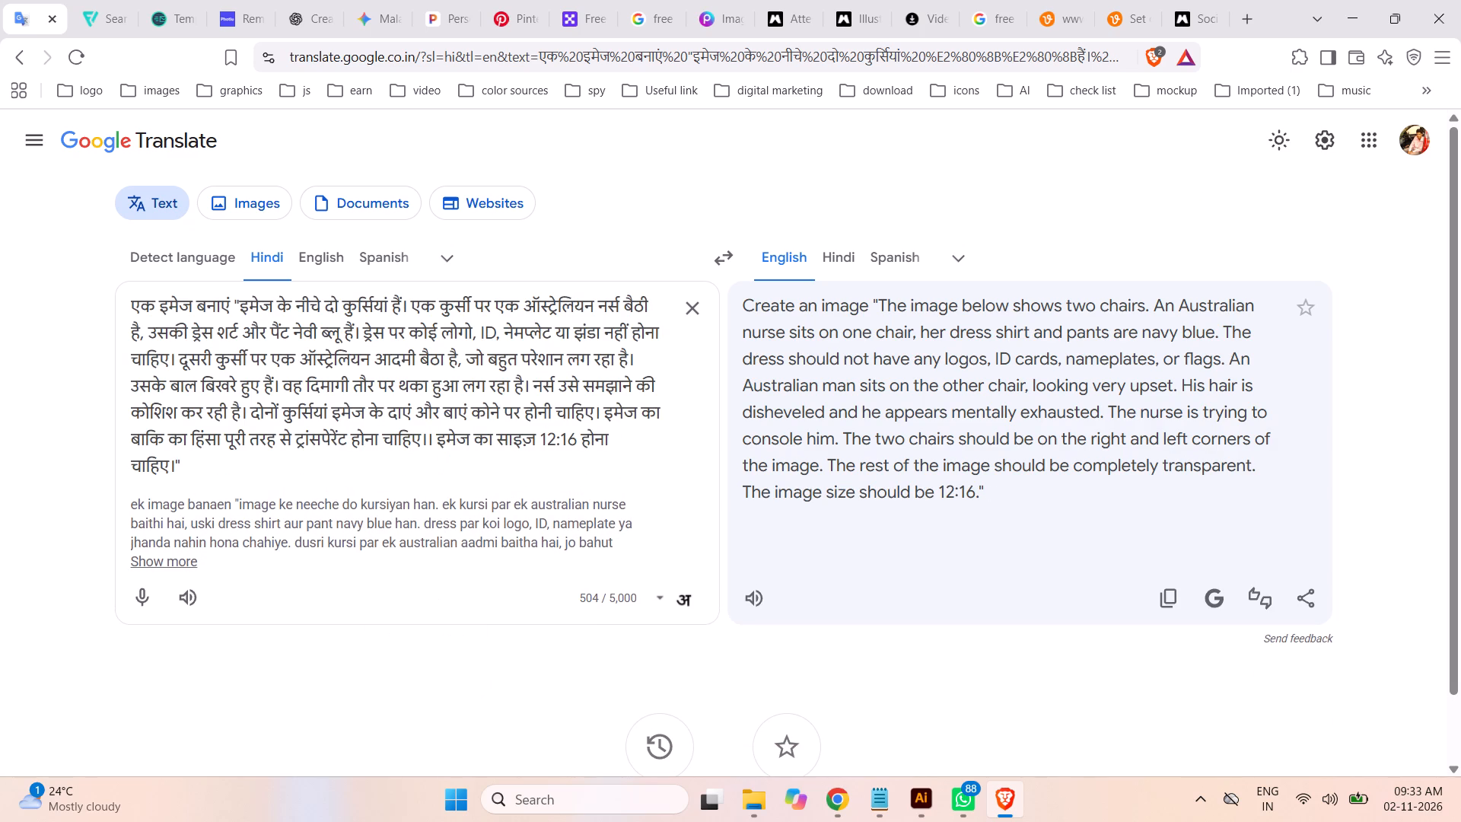
key("BackSpace")
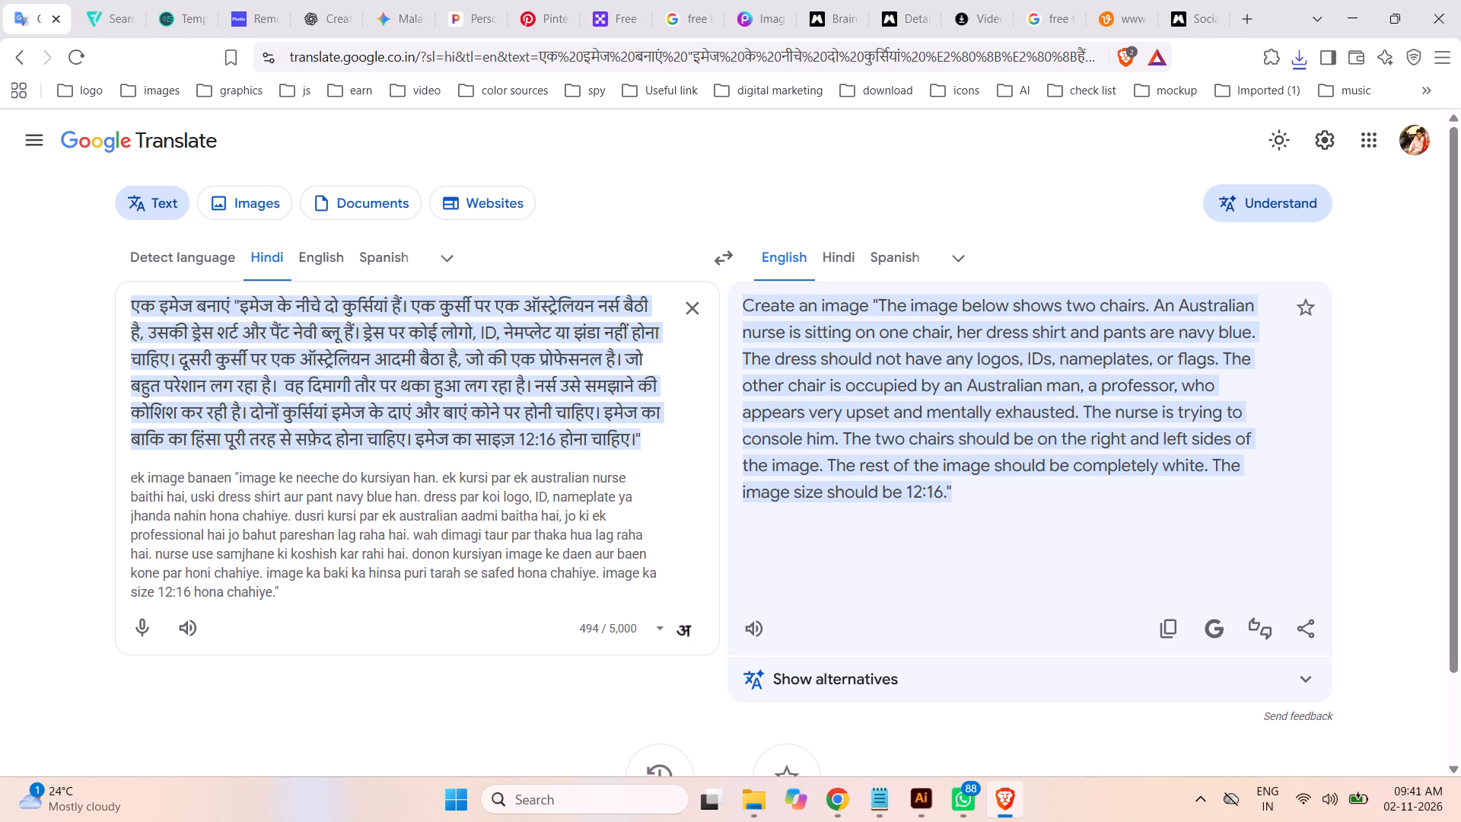
left_click(599, 412)
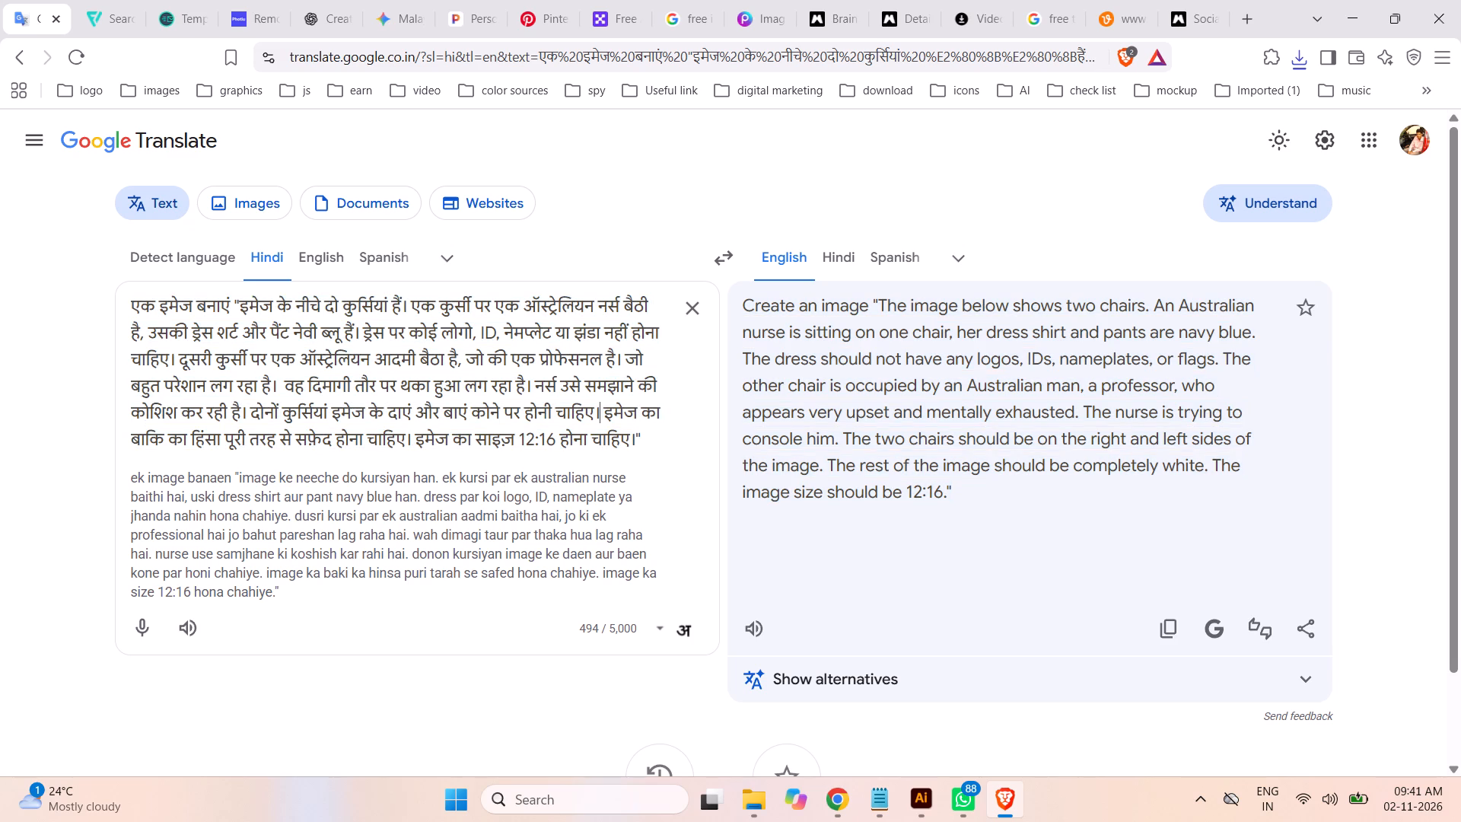
key("space")
key("t")
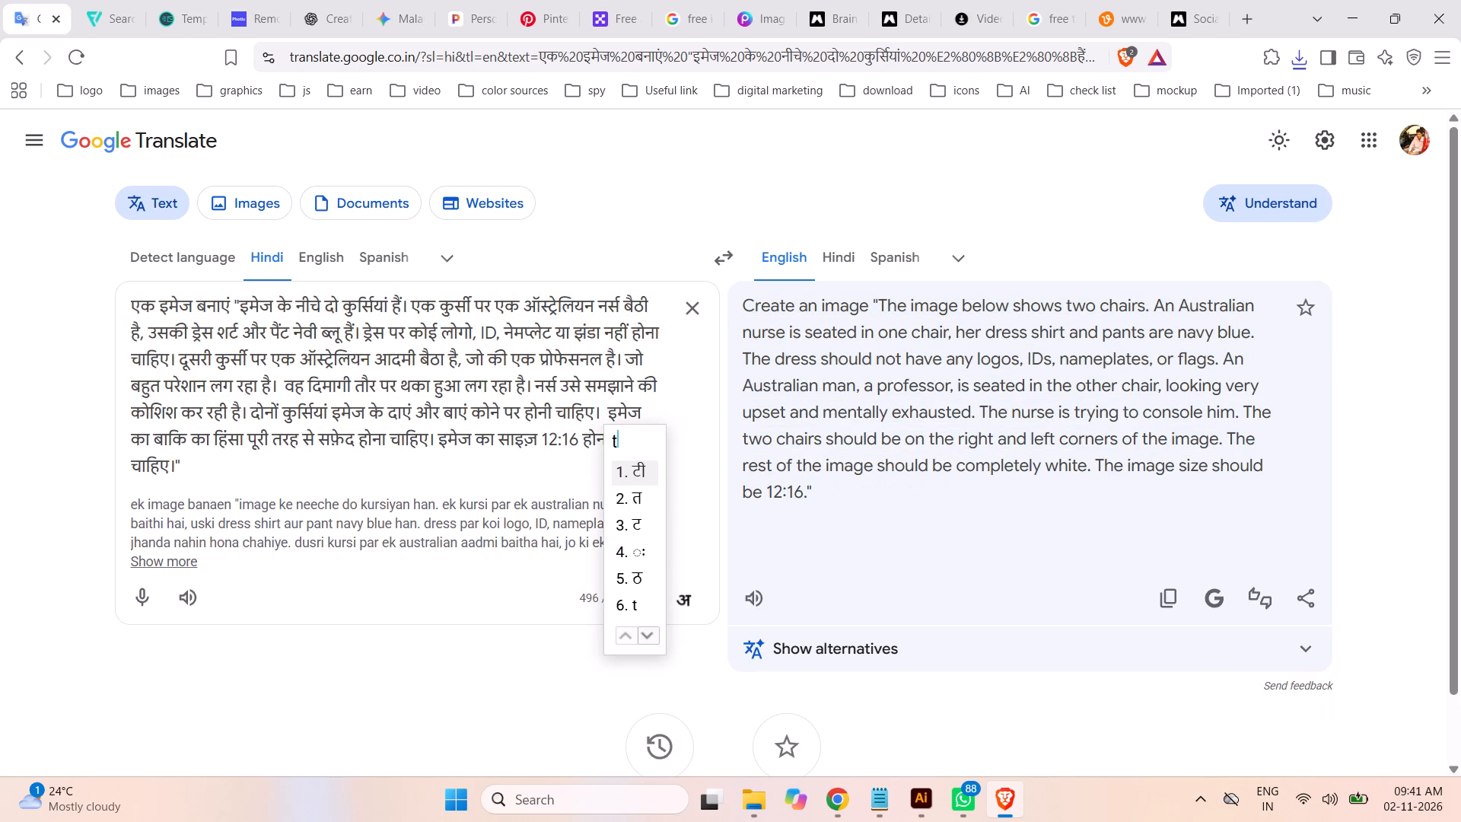
type("aki")
key("space")
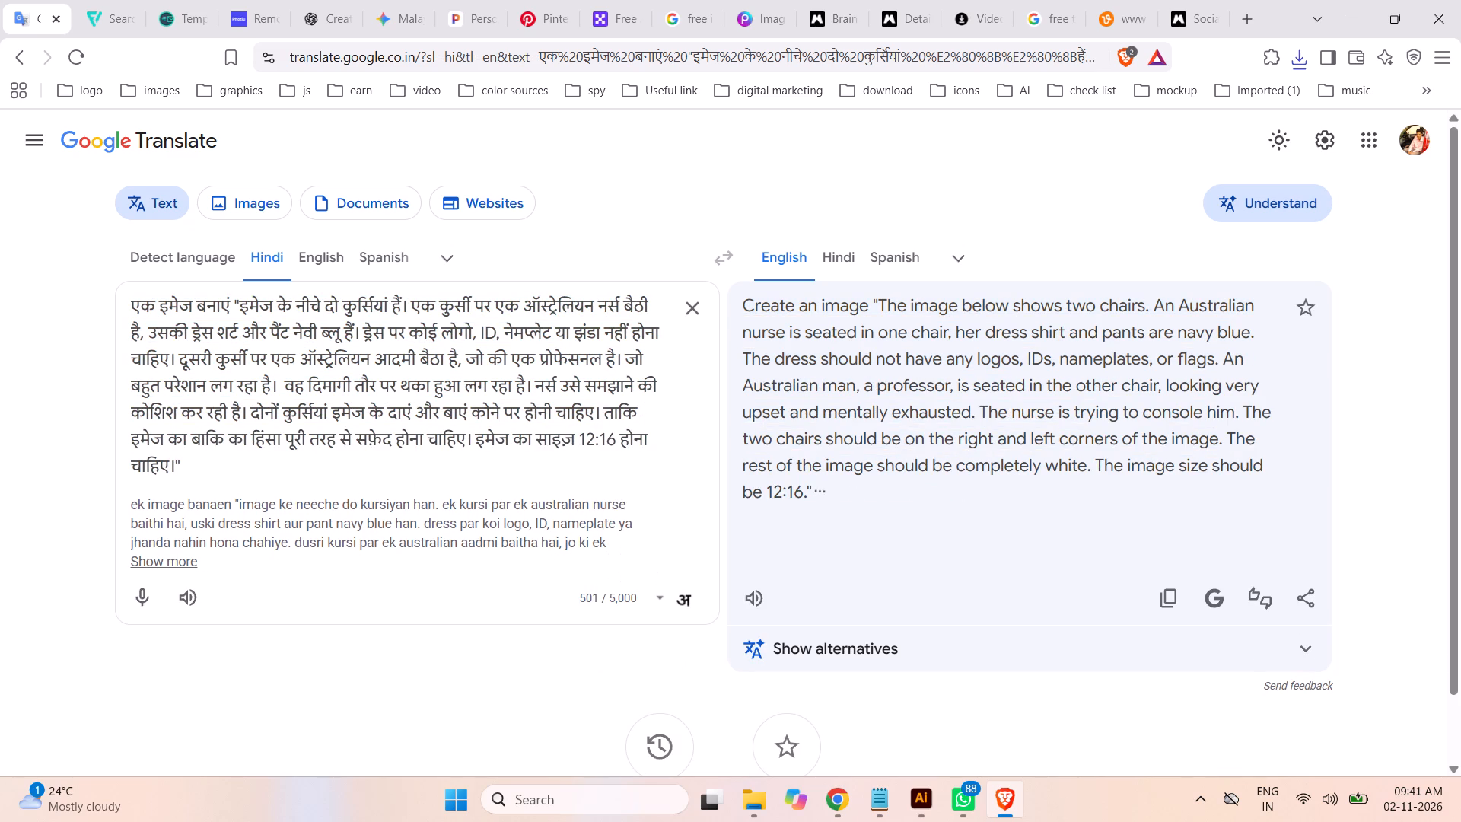
type("dono ke bich thodi")
key("space")
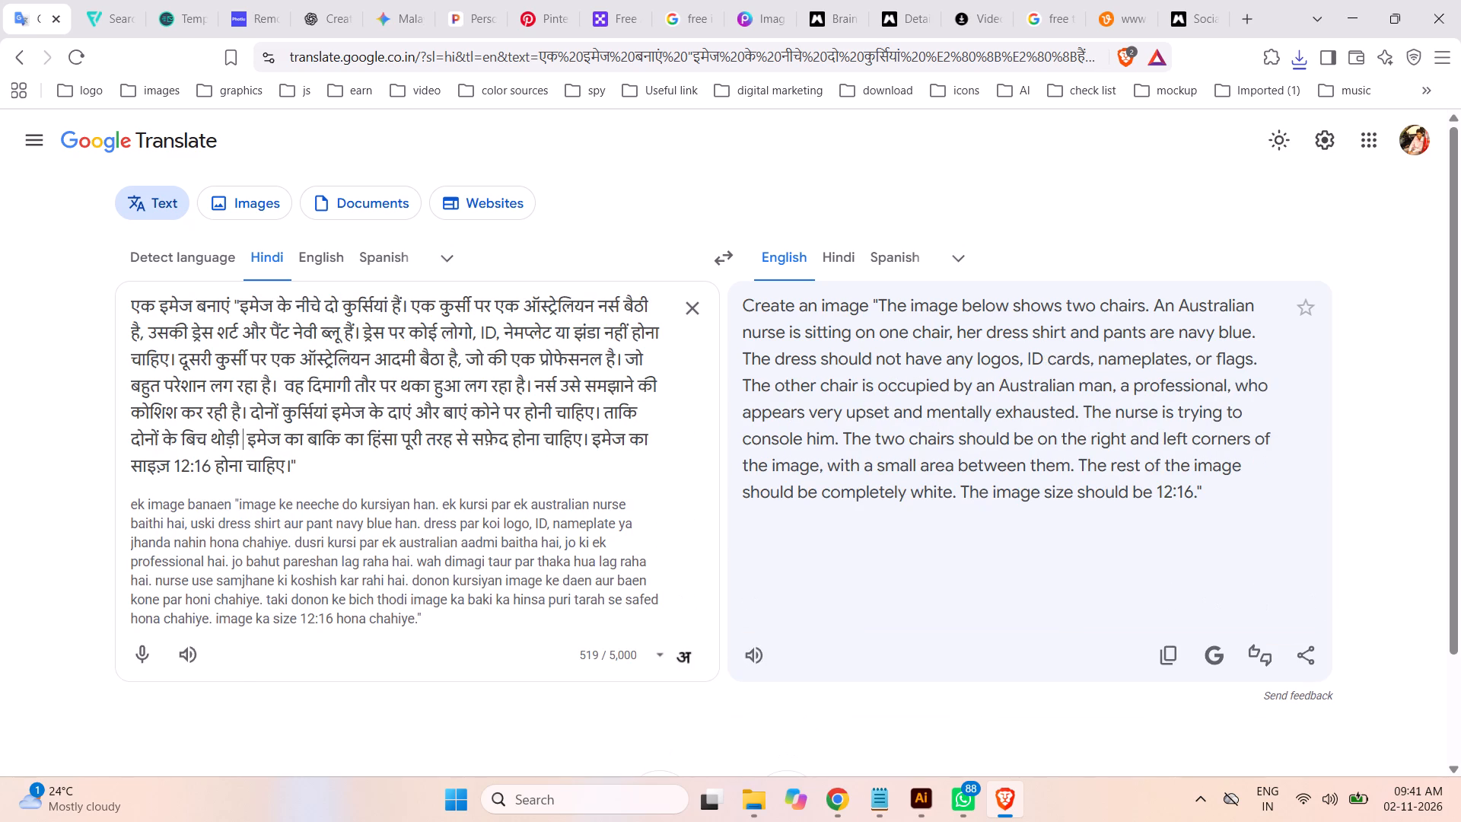
type("jag")
type("ah")
key("space")
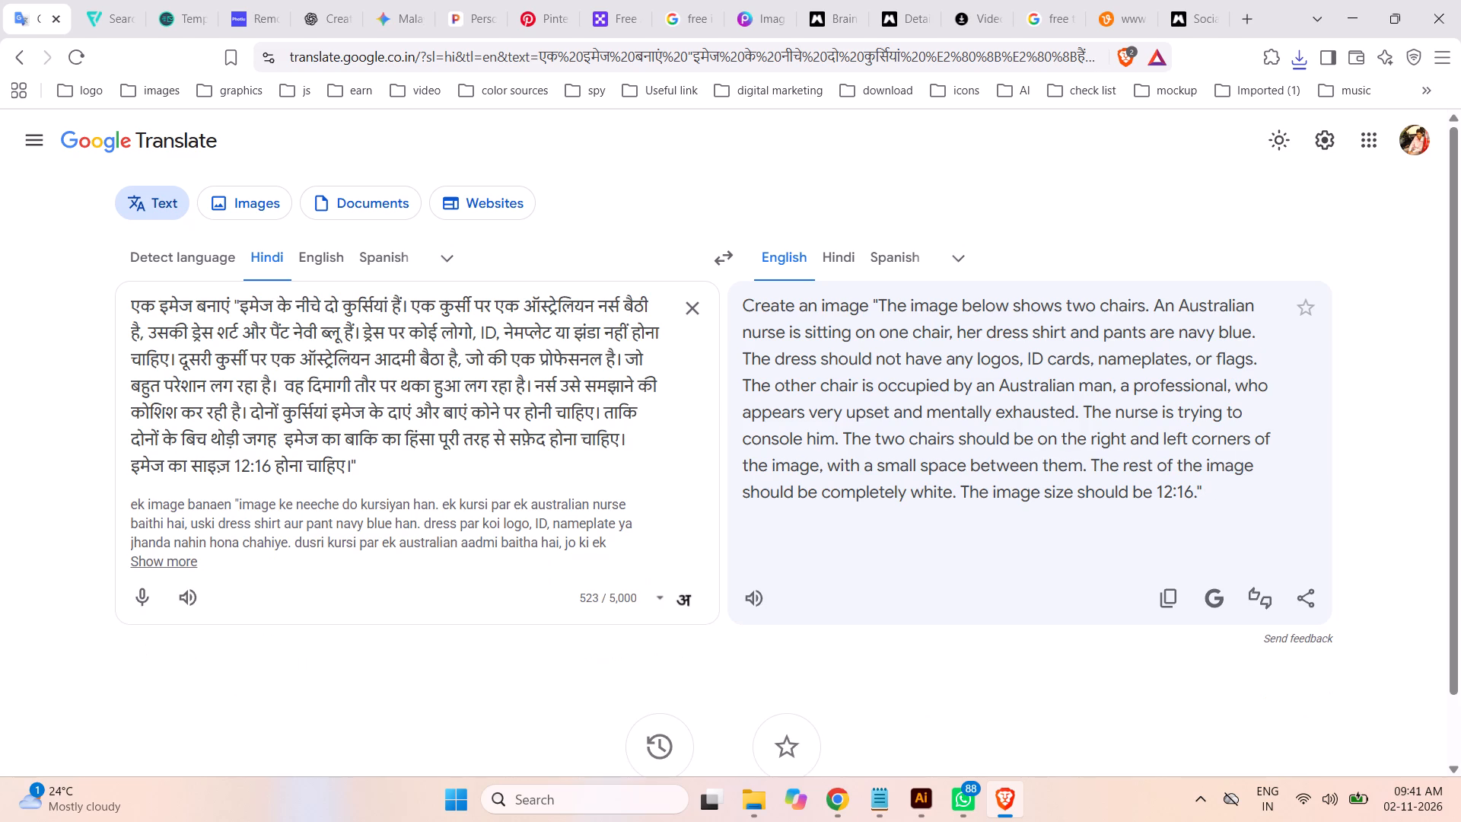
type("hona chahiye")
key("space")
type(".")
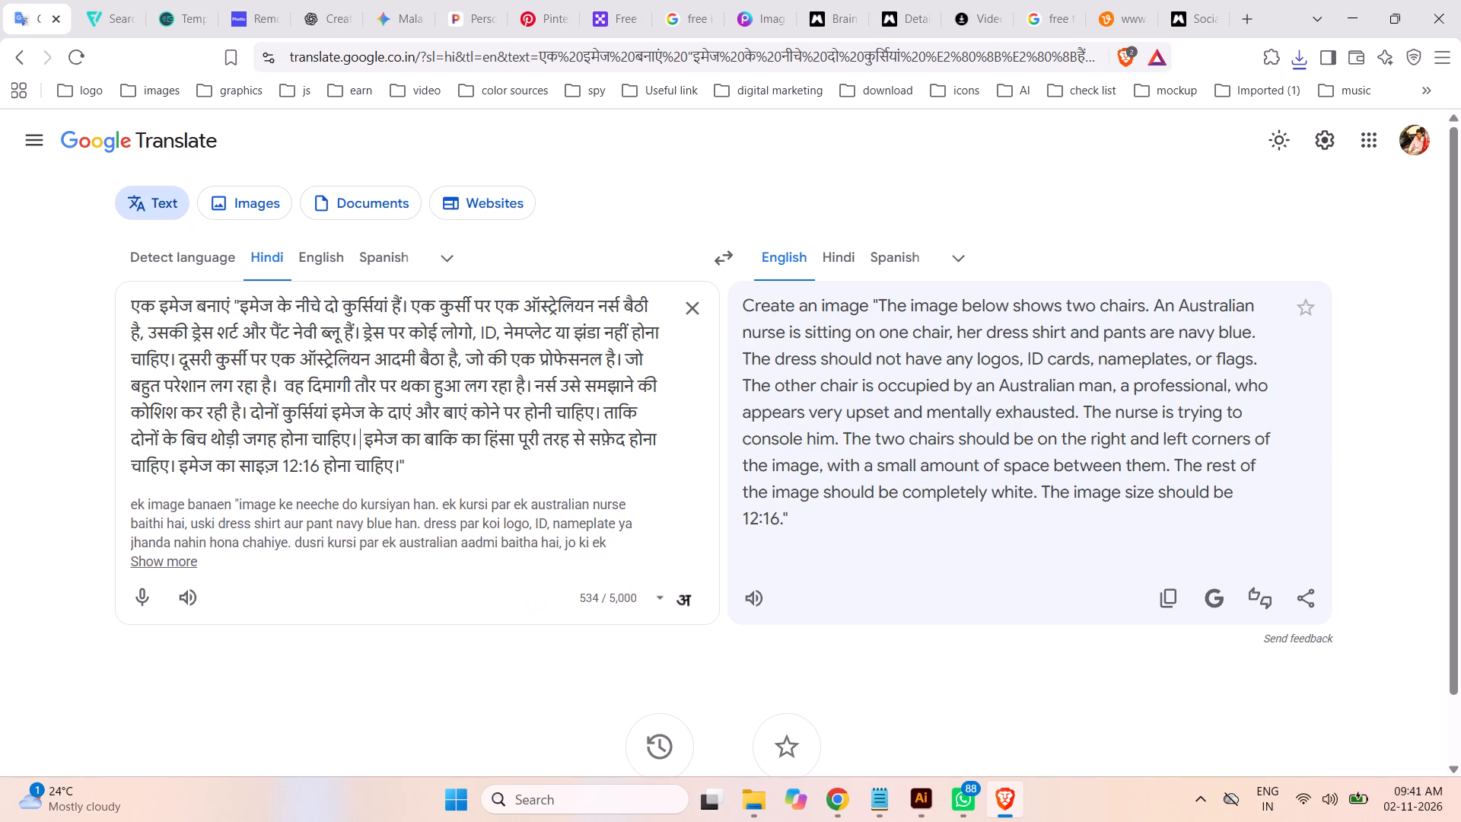
type("or")
key("space")
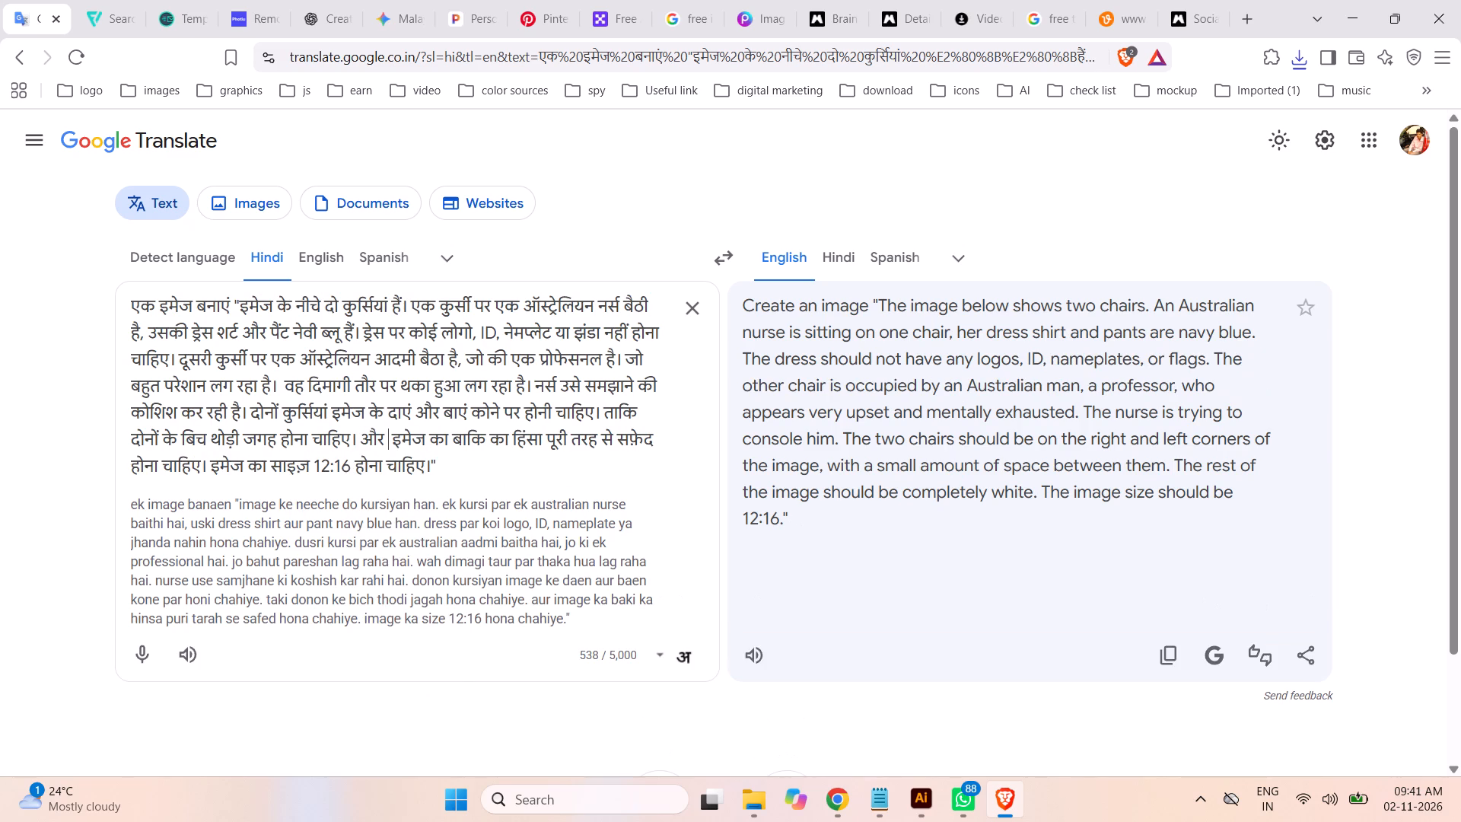
type("dono ek")
key("space")
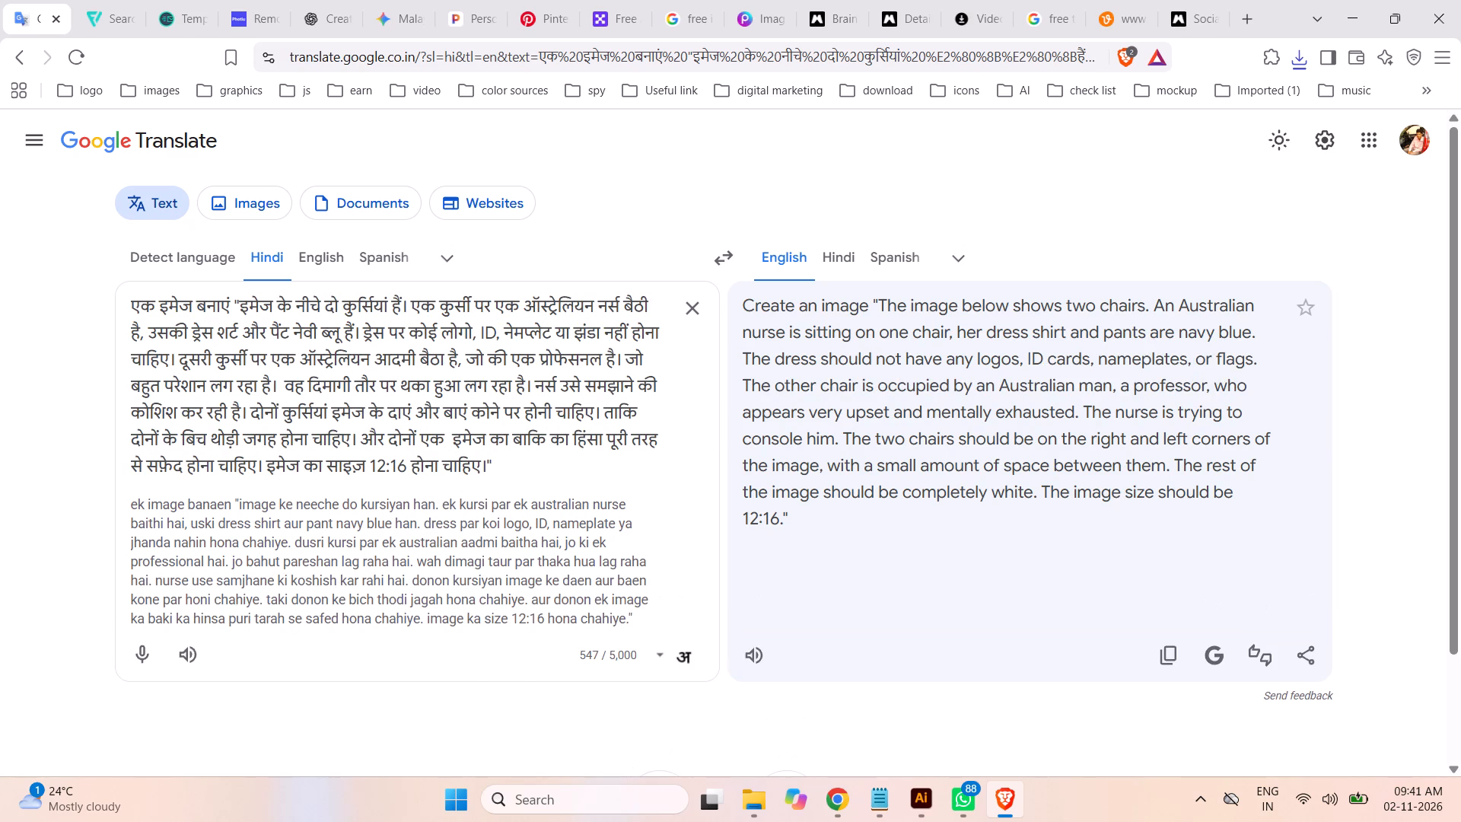
type("dusare ke or dekh ke")
key("space")
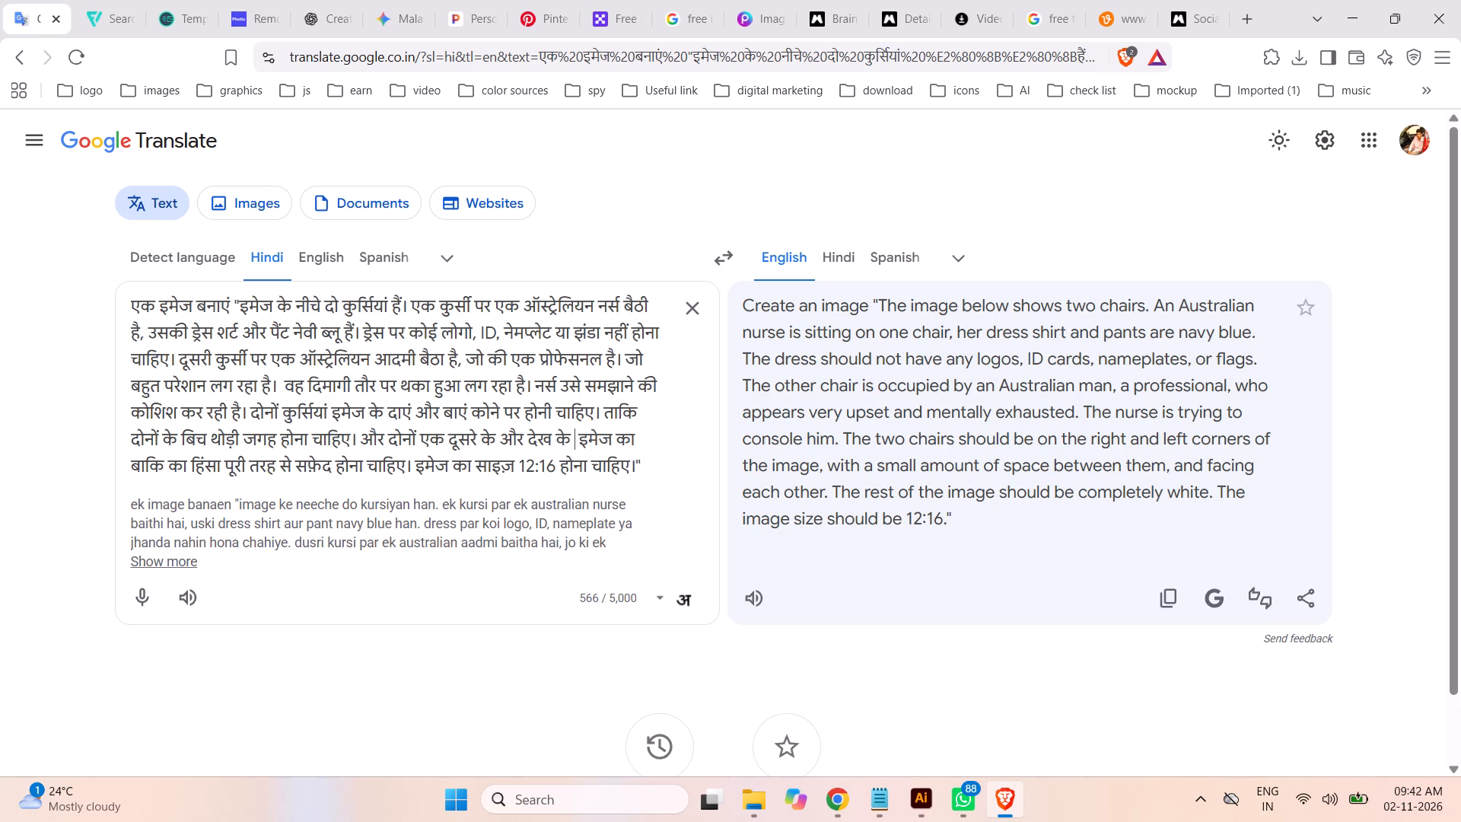
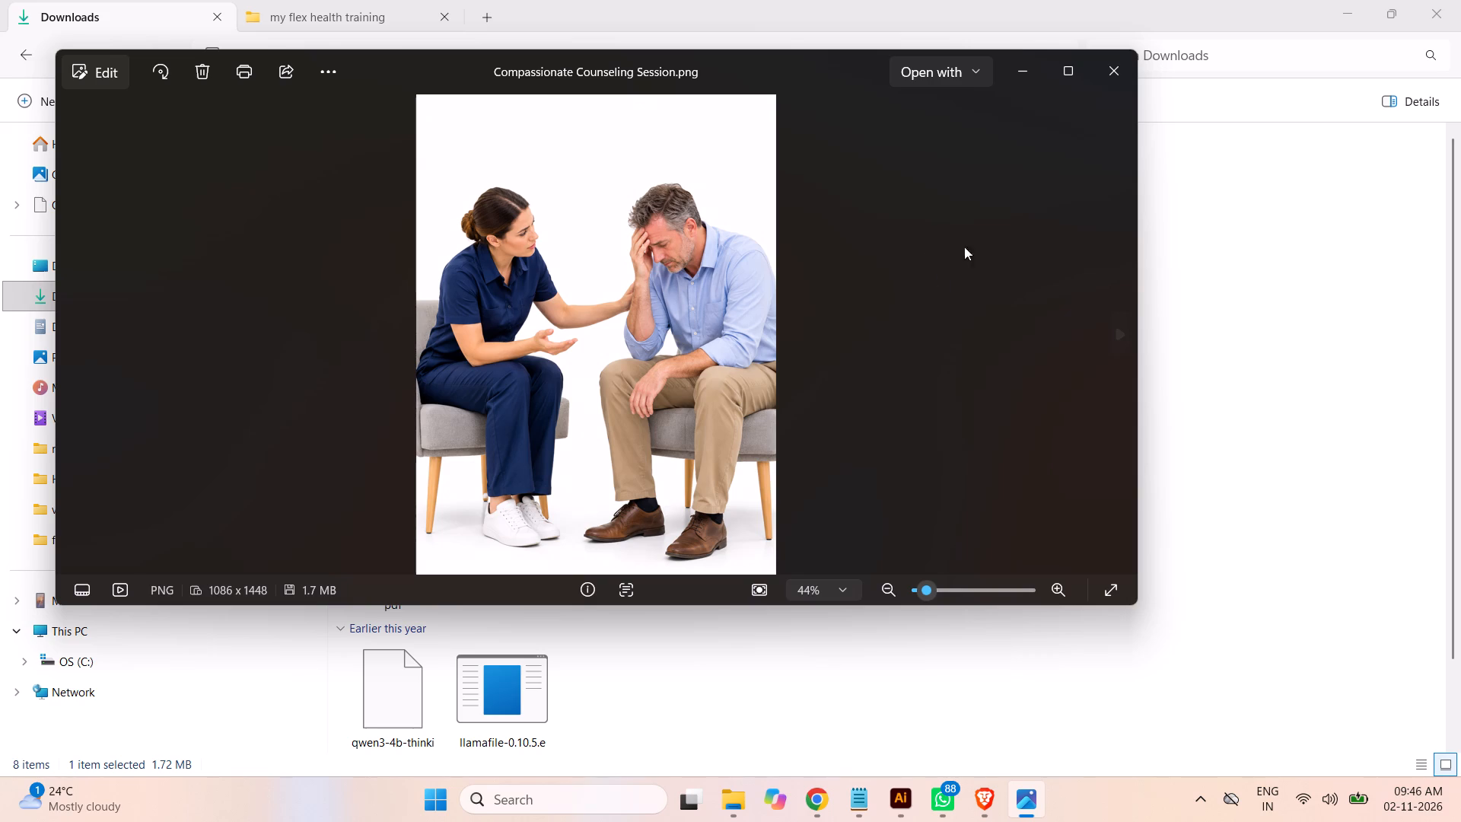
Close the preview of the nurse and distressed man image and select the detailed-anatomical-model-human-brain zip in Downloads.
left_click(1112, 68)
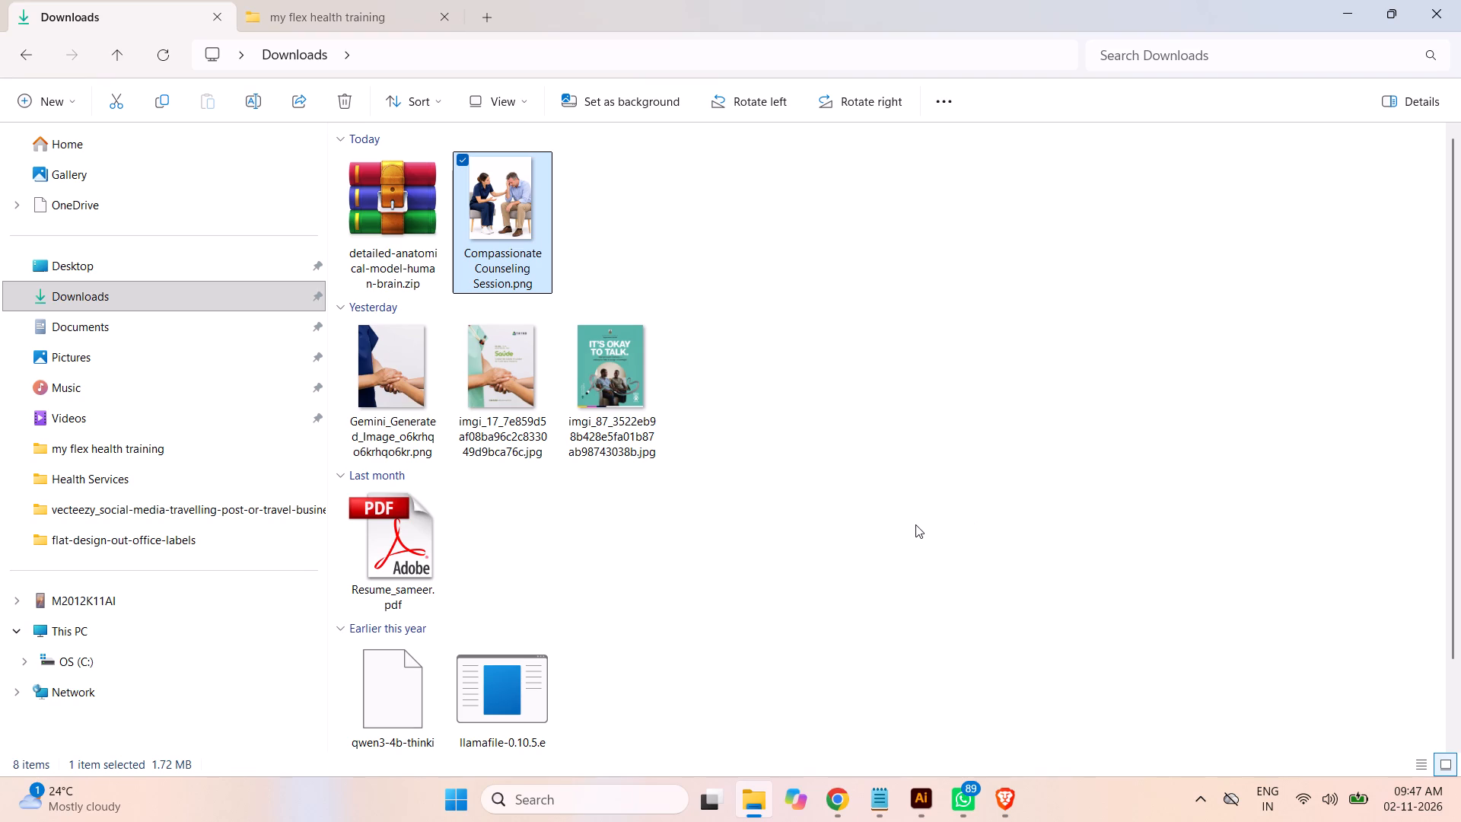
left_click(417, 221)
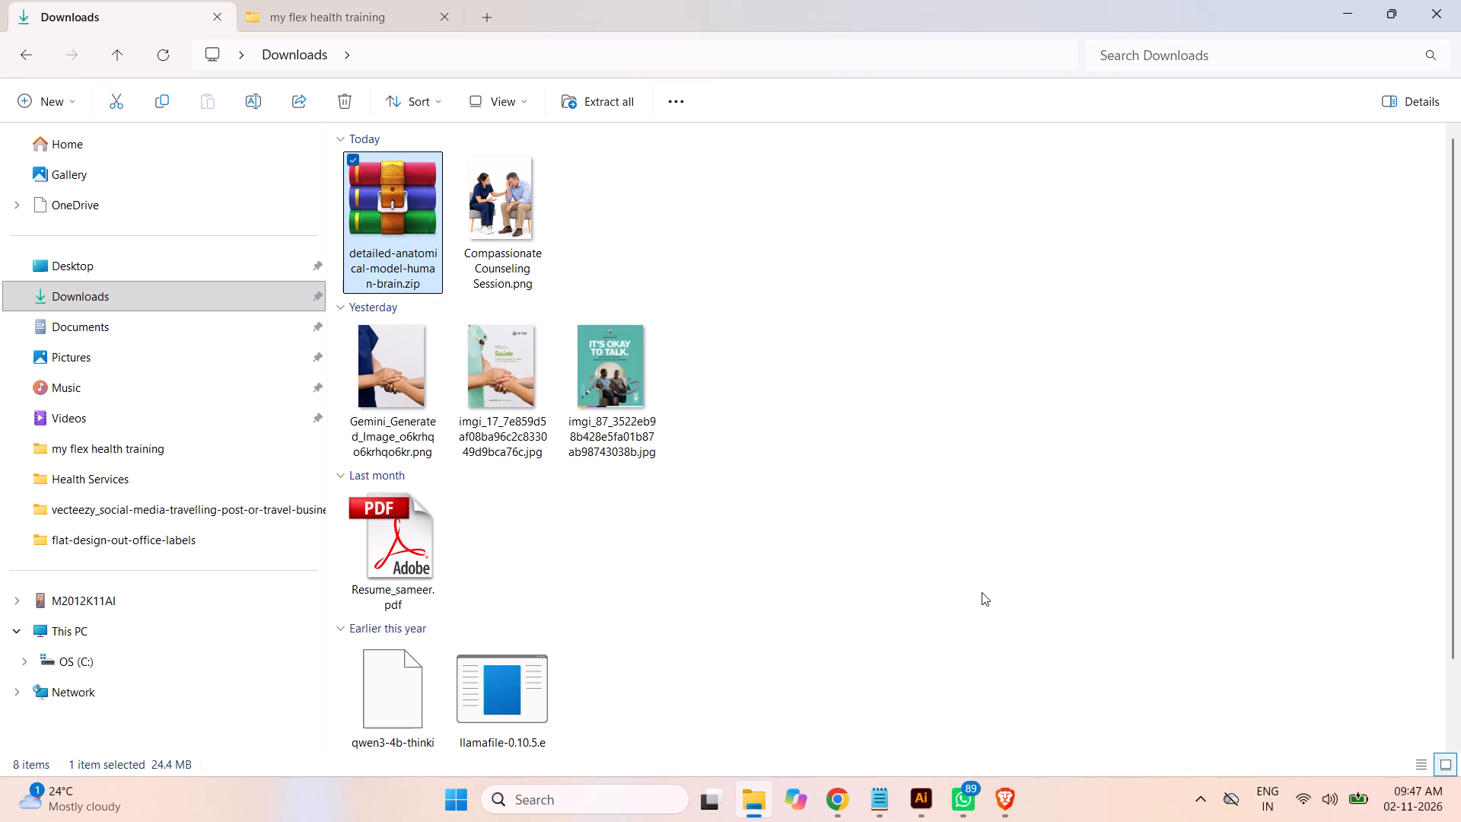
Switch to Illustrator, duplicate the Post-28 layer and name the copy Post-29.
left_click(927, 797)
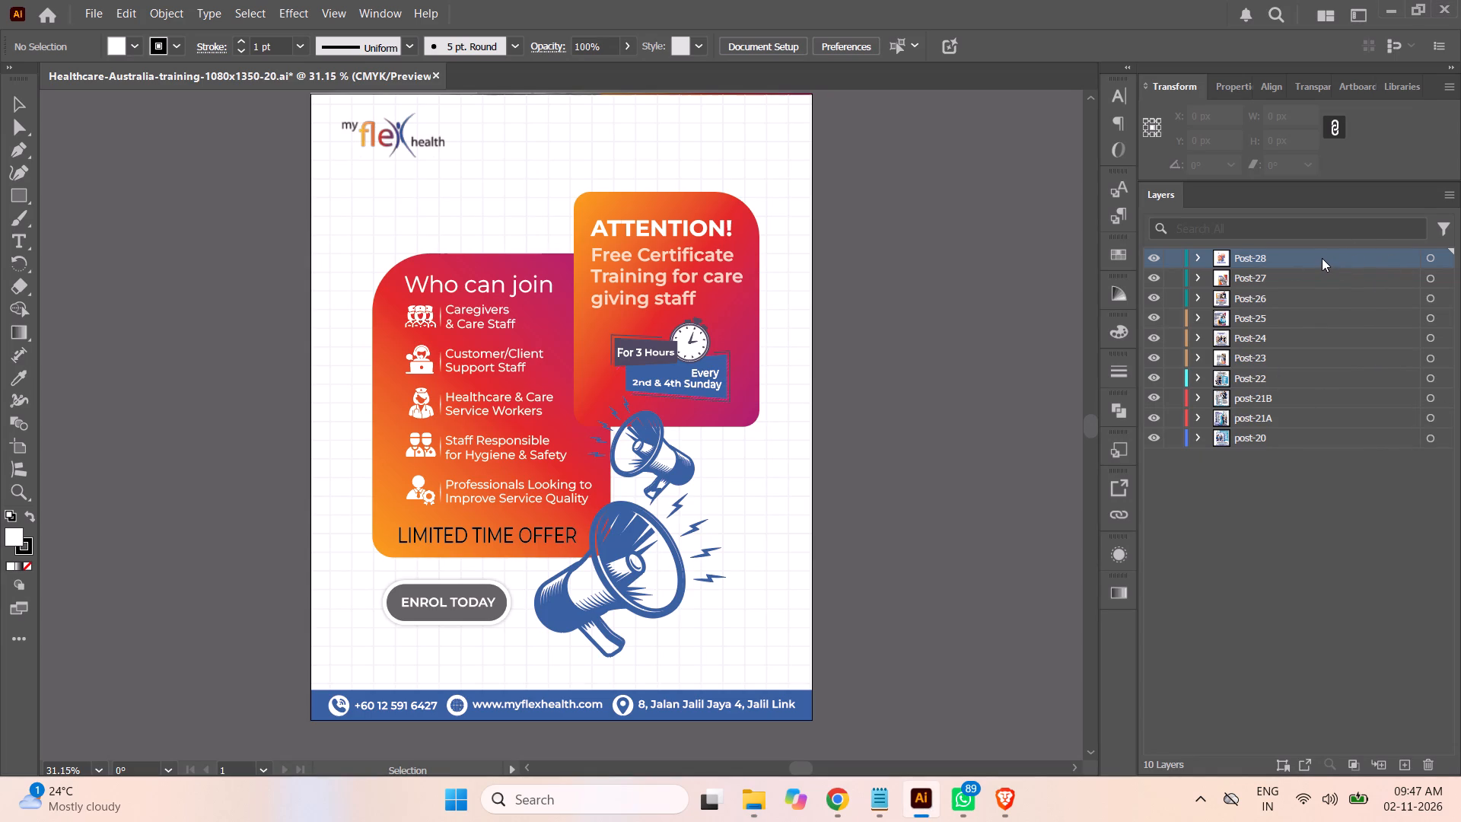
left_click_drag(1322, 258, 1363, 669)
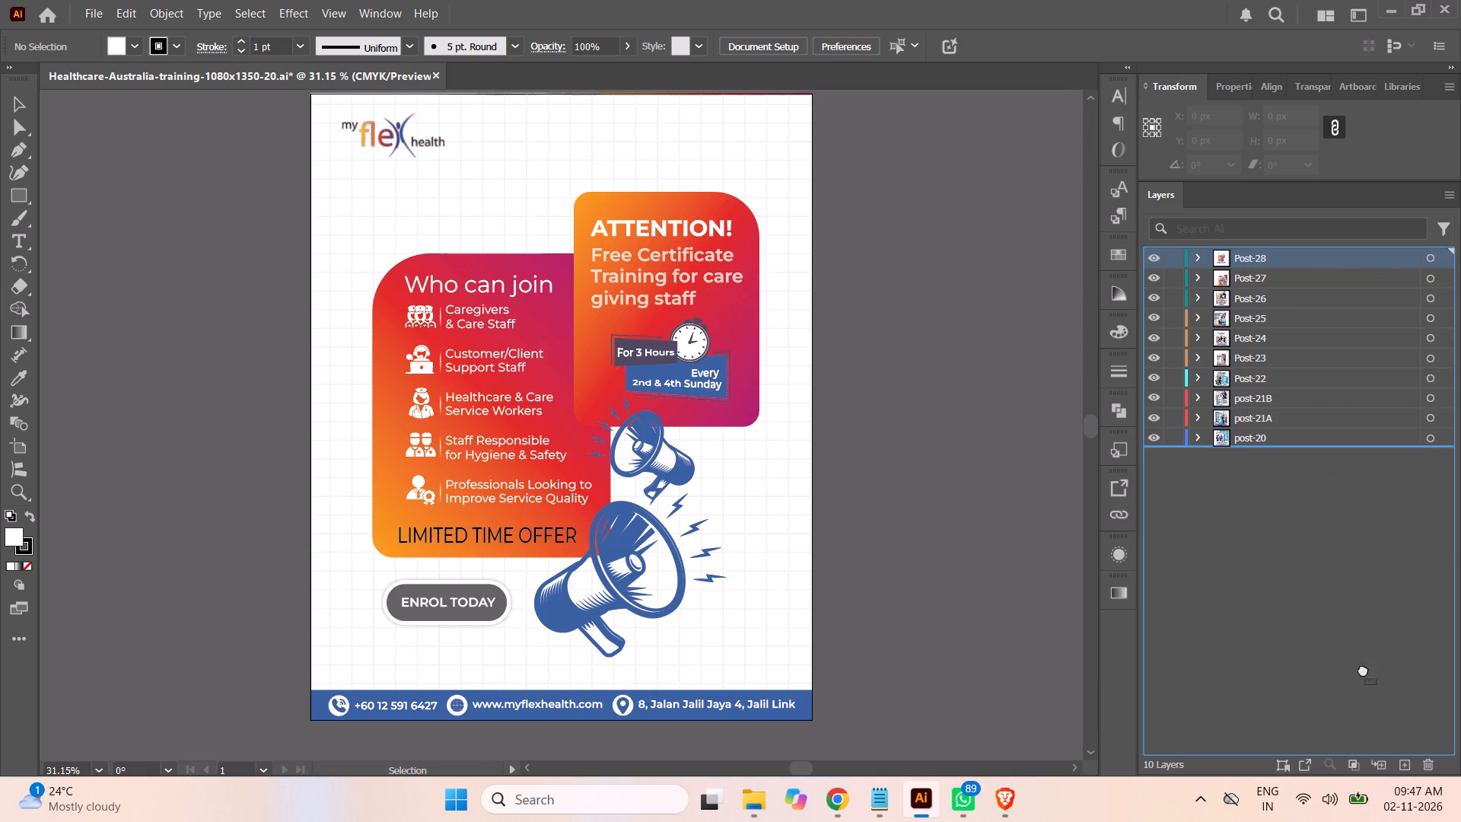
left_click_drag(1363, 669, 1408, 766)
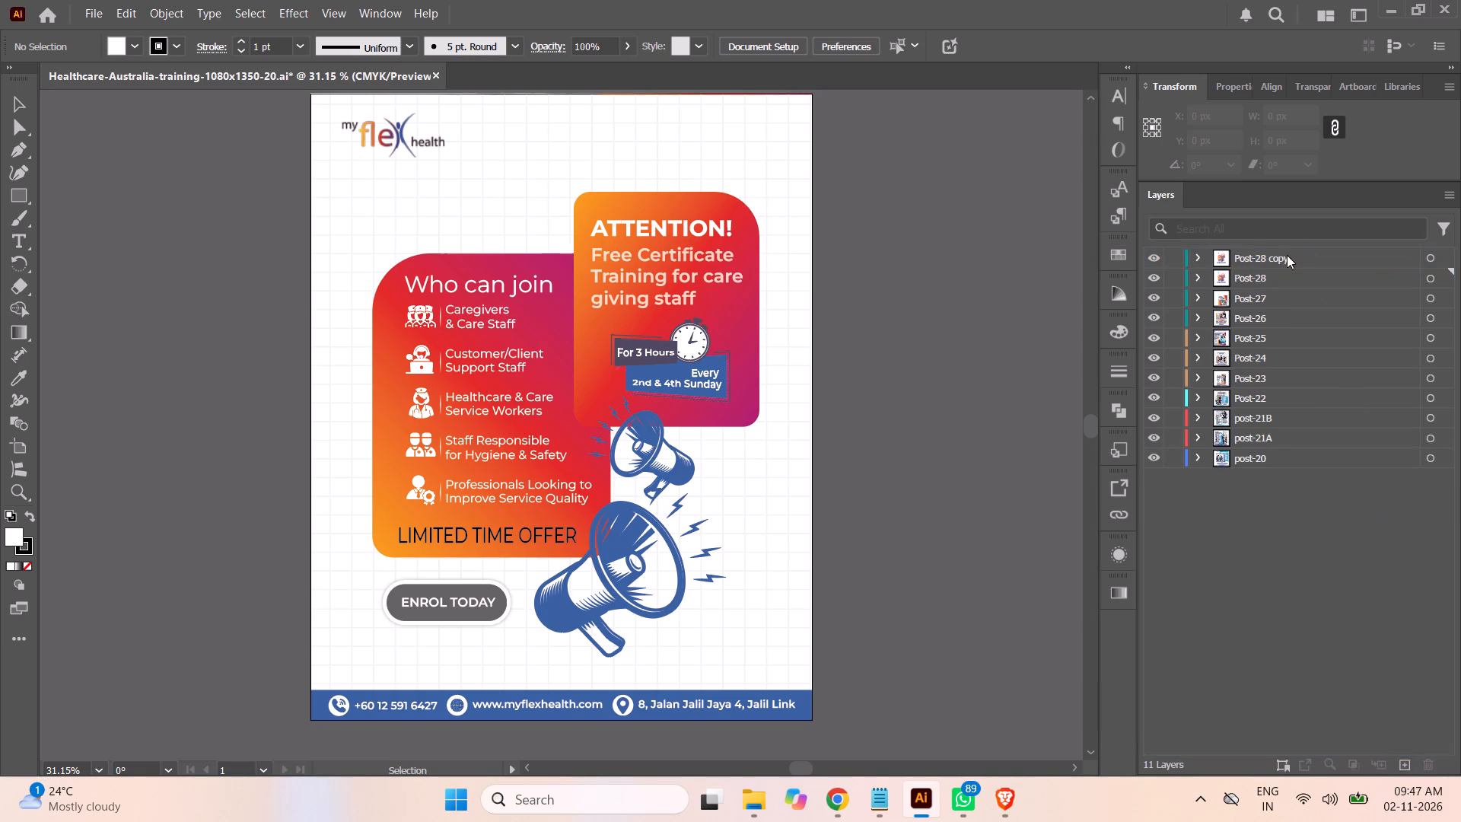
double_click(1274, 256)
left_click_drag(1268, 255, 1374, 253)
key("9")
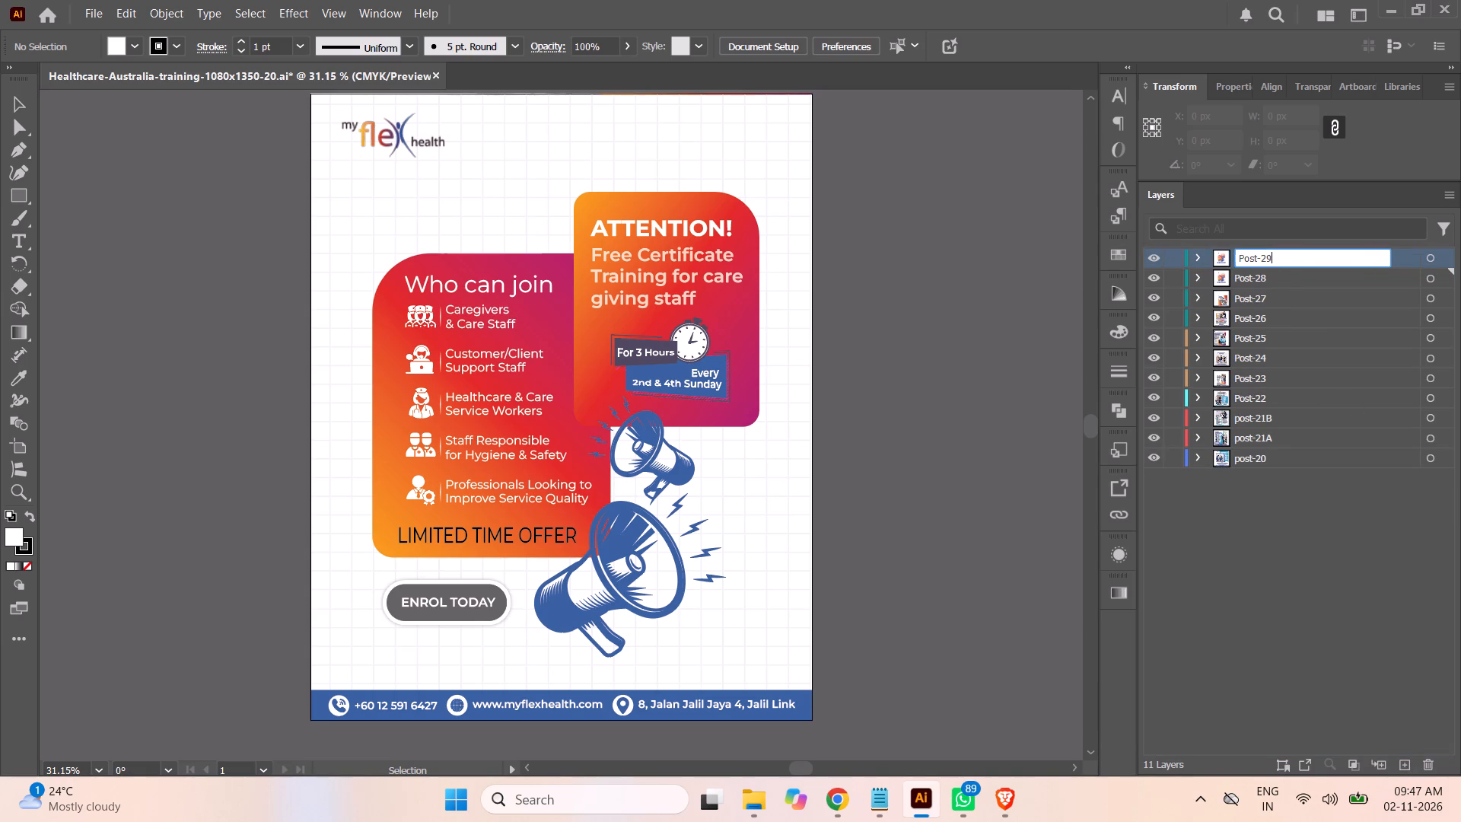
key("Return")
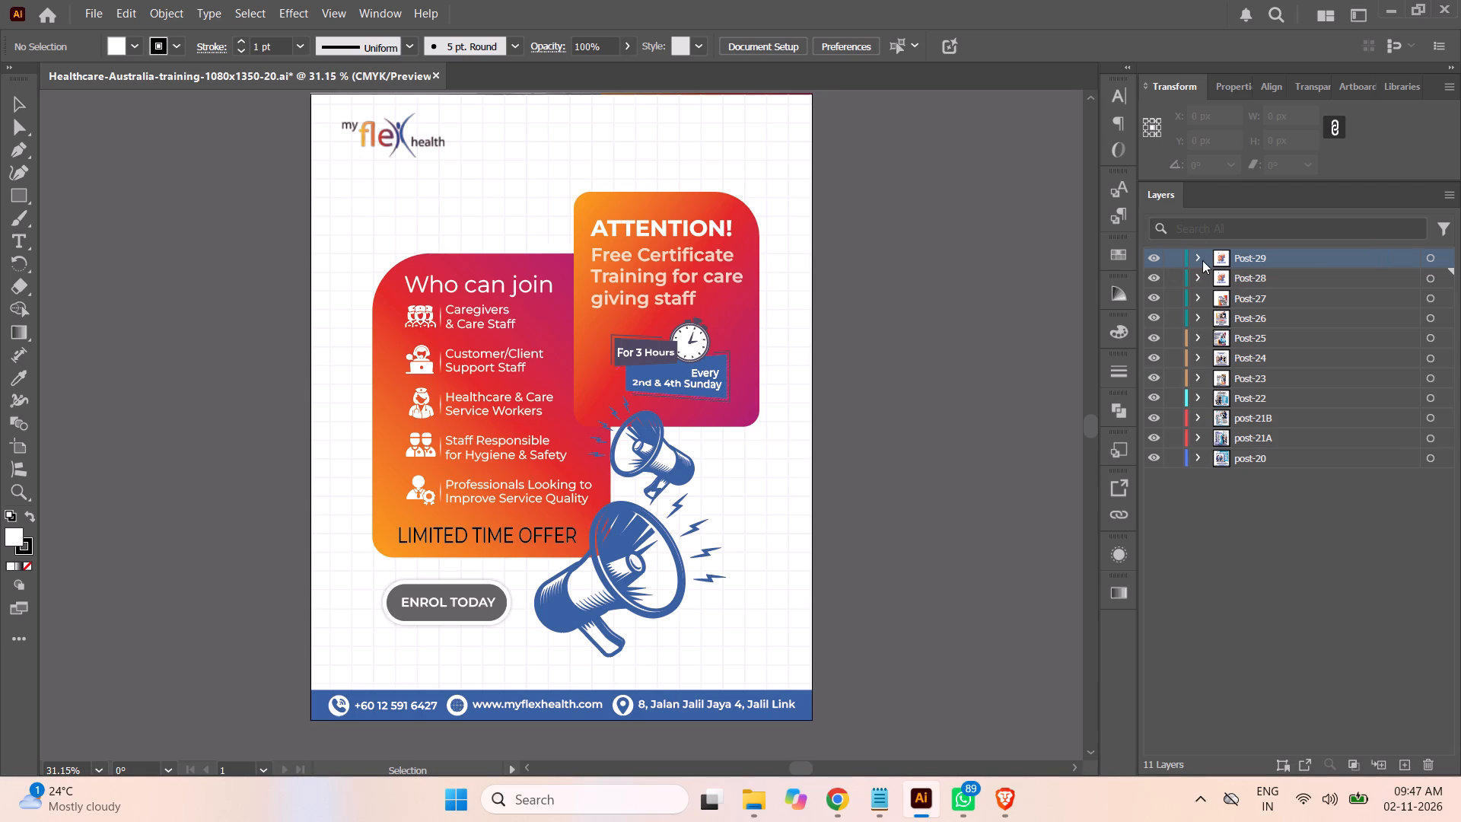
Expand the Post-29 layer to list its sublayers and groups.
left_click(1198, 257)
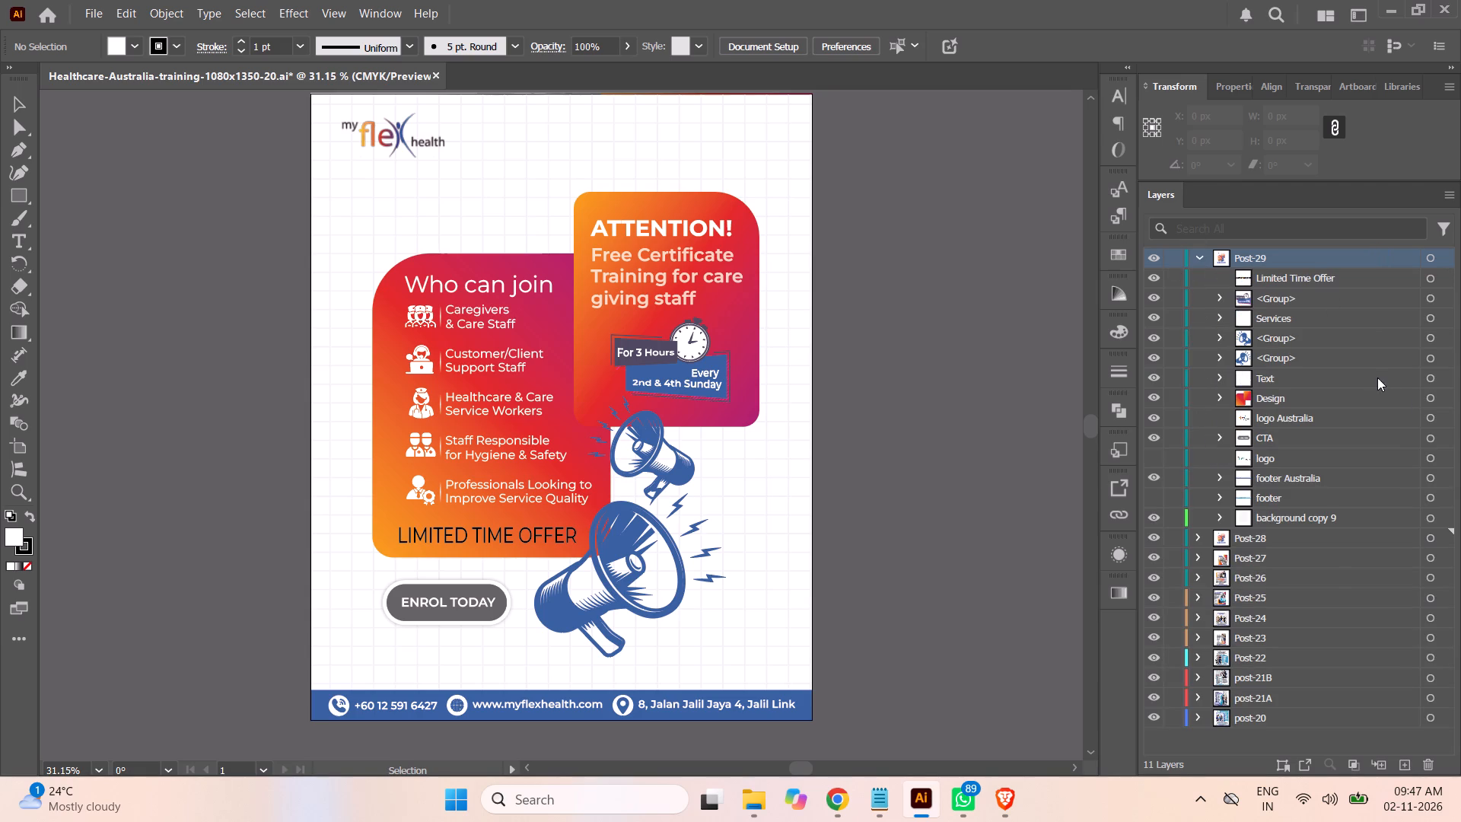
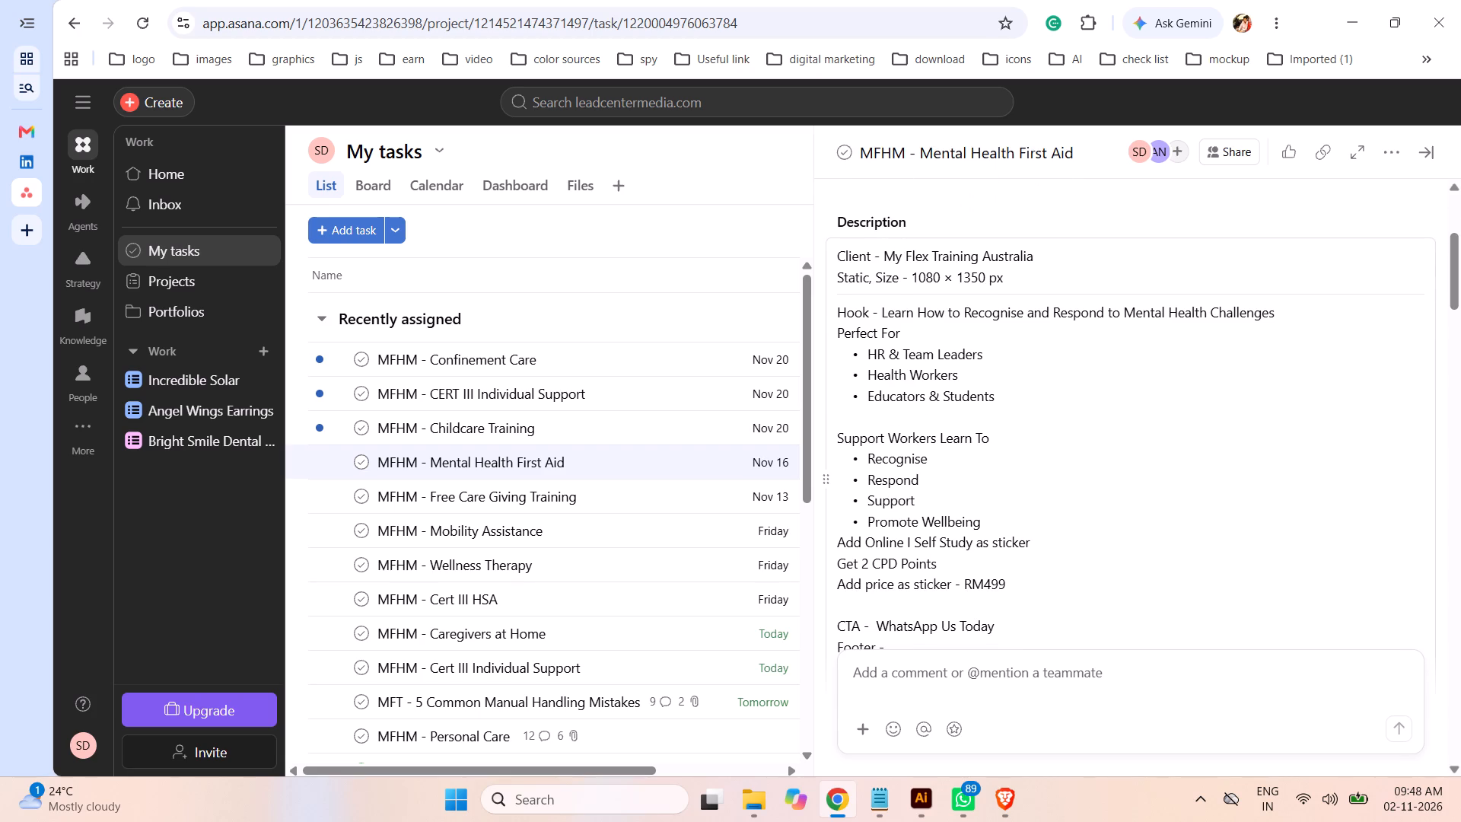
Review the brief in the MFHM - Mental Health First Aid task description, from the hook through to the footer details.
scroll(1343, 473, "down", 1)
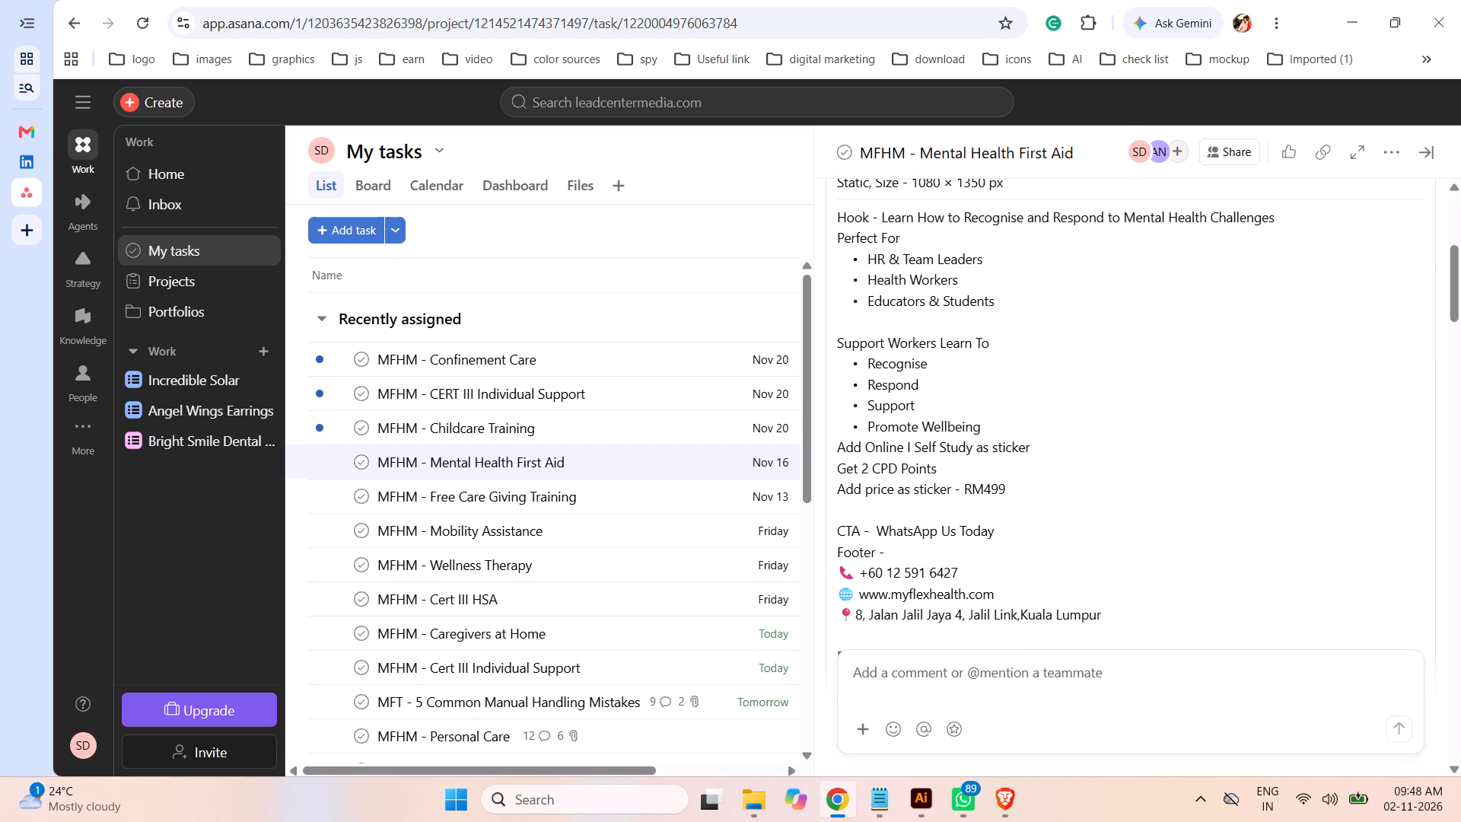
scroll(1344, 473, "up", 1)
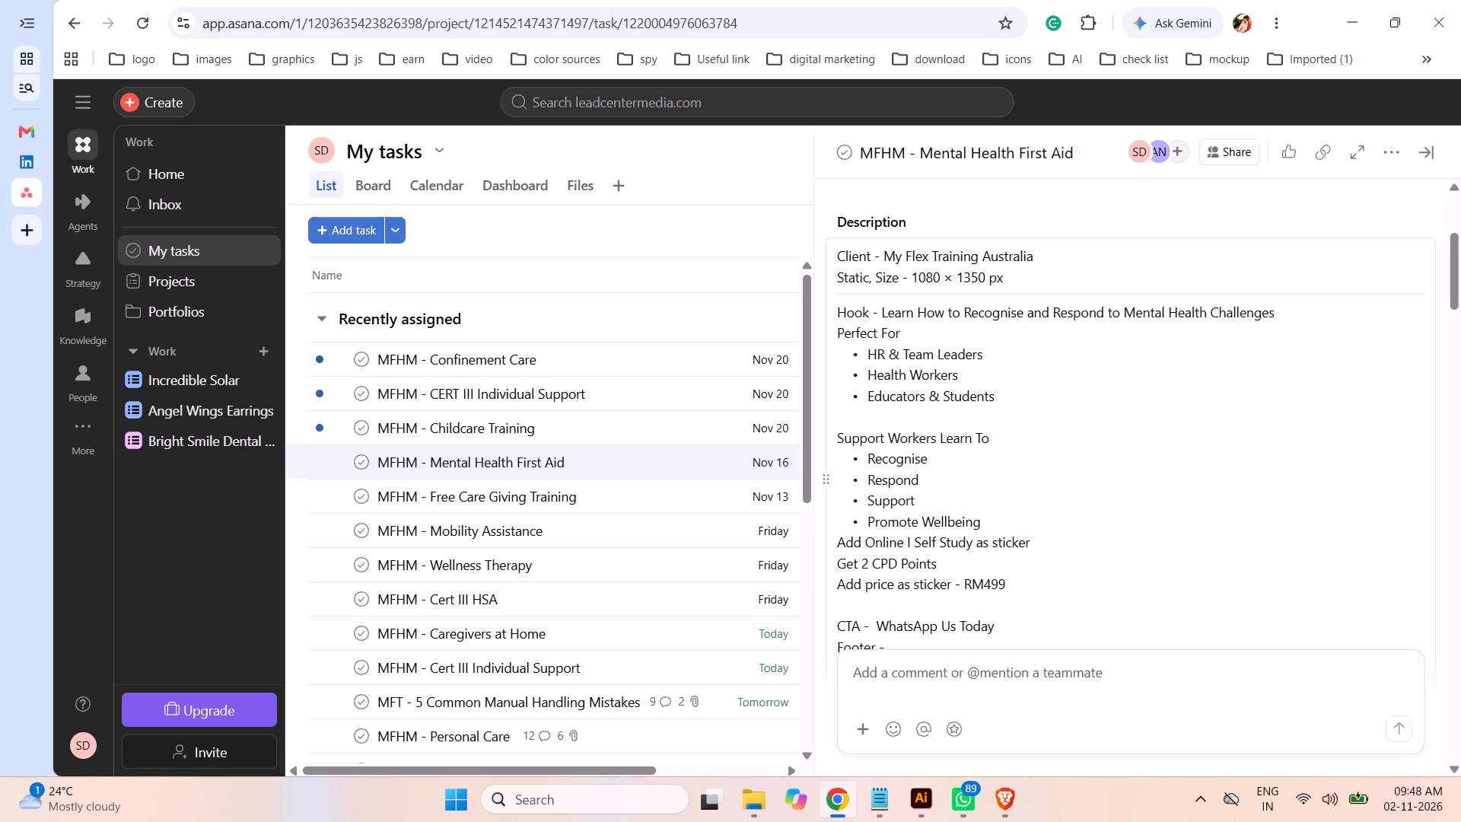
Switch to Illustrator and select the "For 3 Hours" clock and Sunday schedule badge group in the Post-29 layer.
left_click(925, 801)
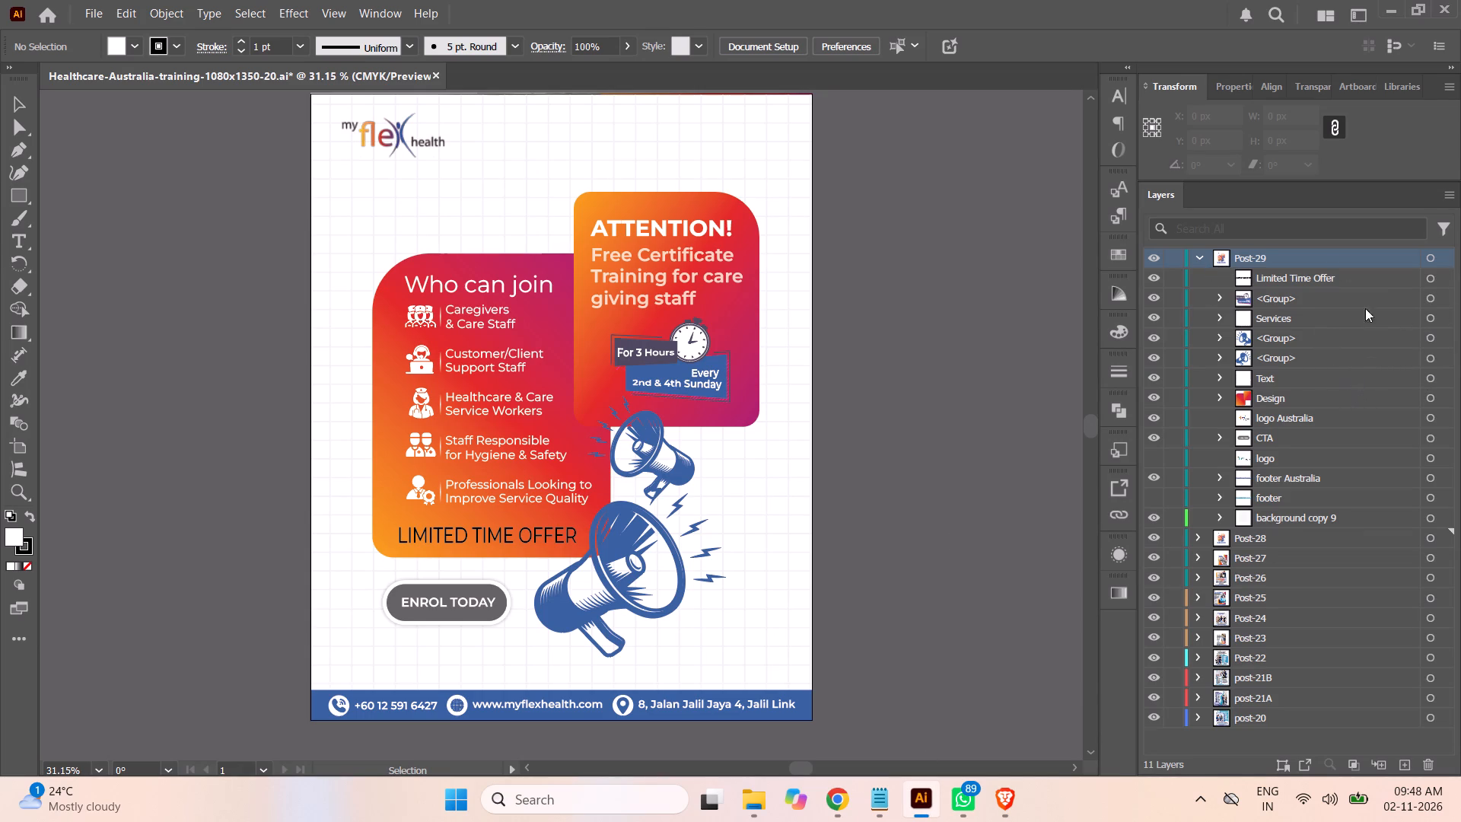
left_click(1334, 301)
left_click(1429, 299)
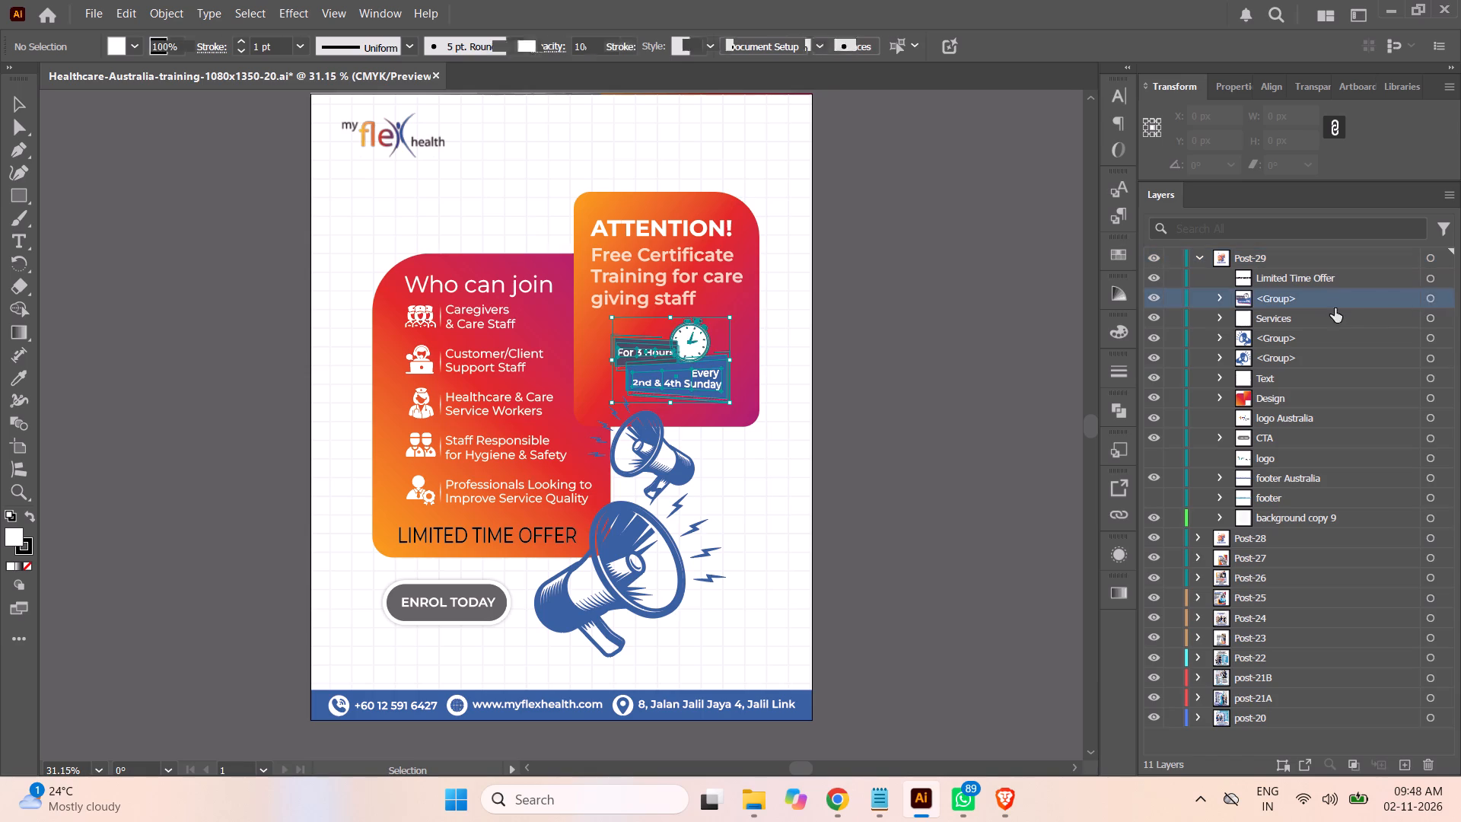
left_click(1332, 299)
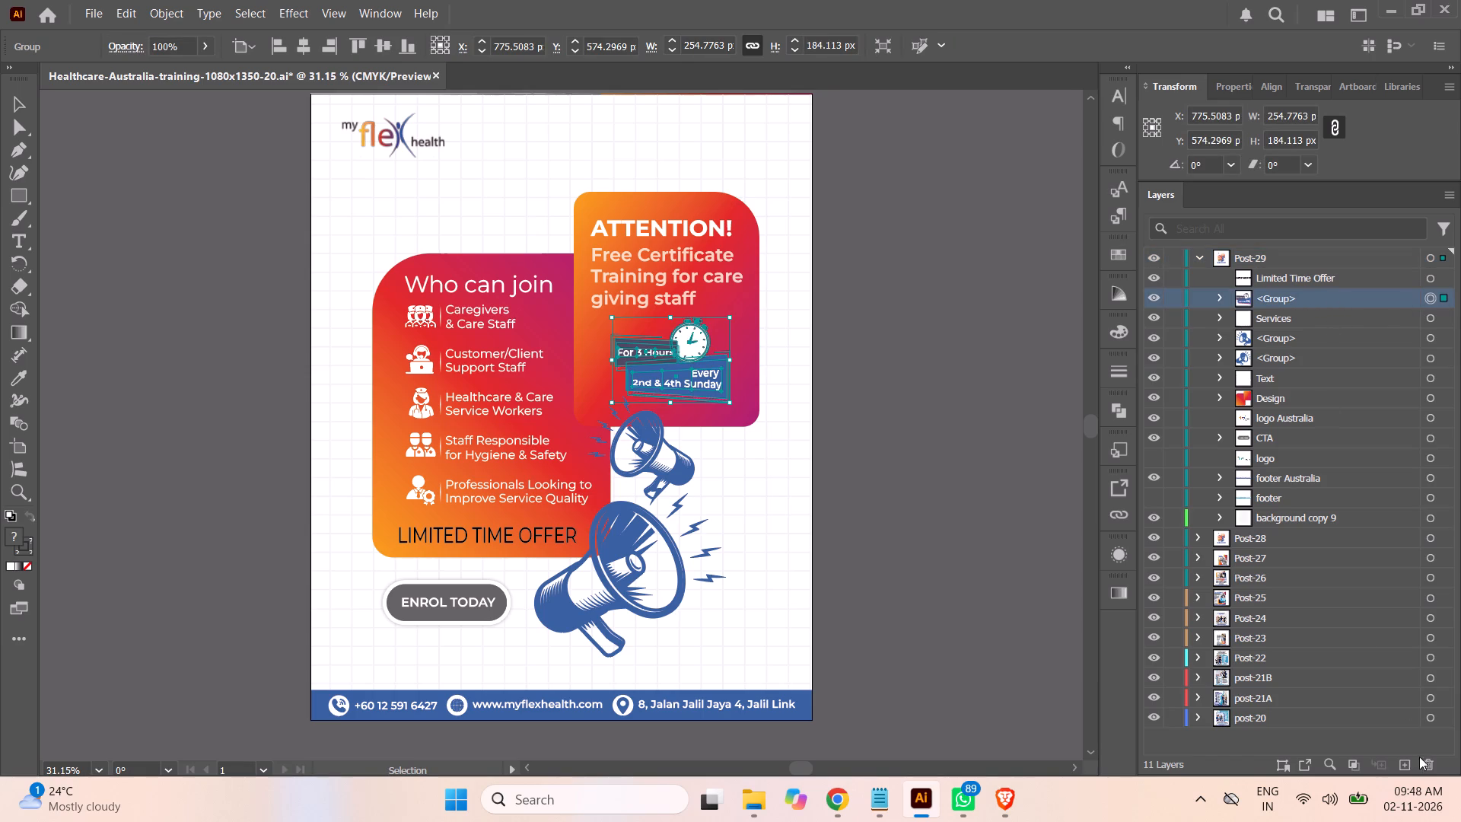
Delete the clock schedule group and the Limited Time Offer text from the Post-29 layer.
left_click(1428, 769)
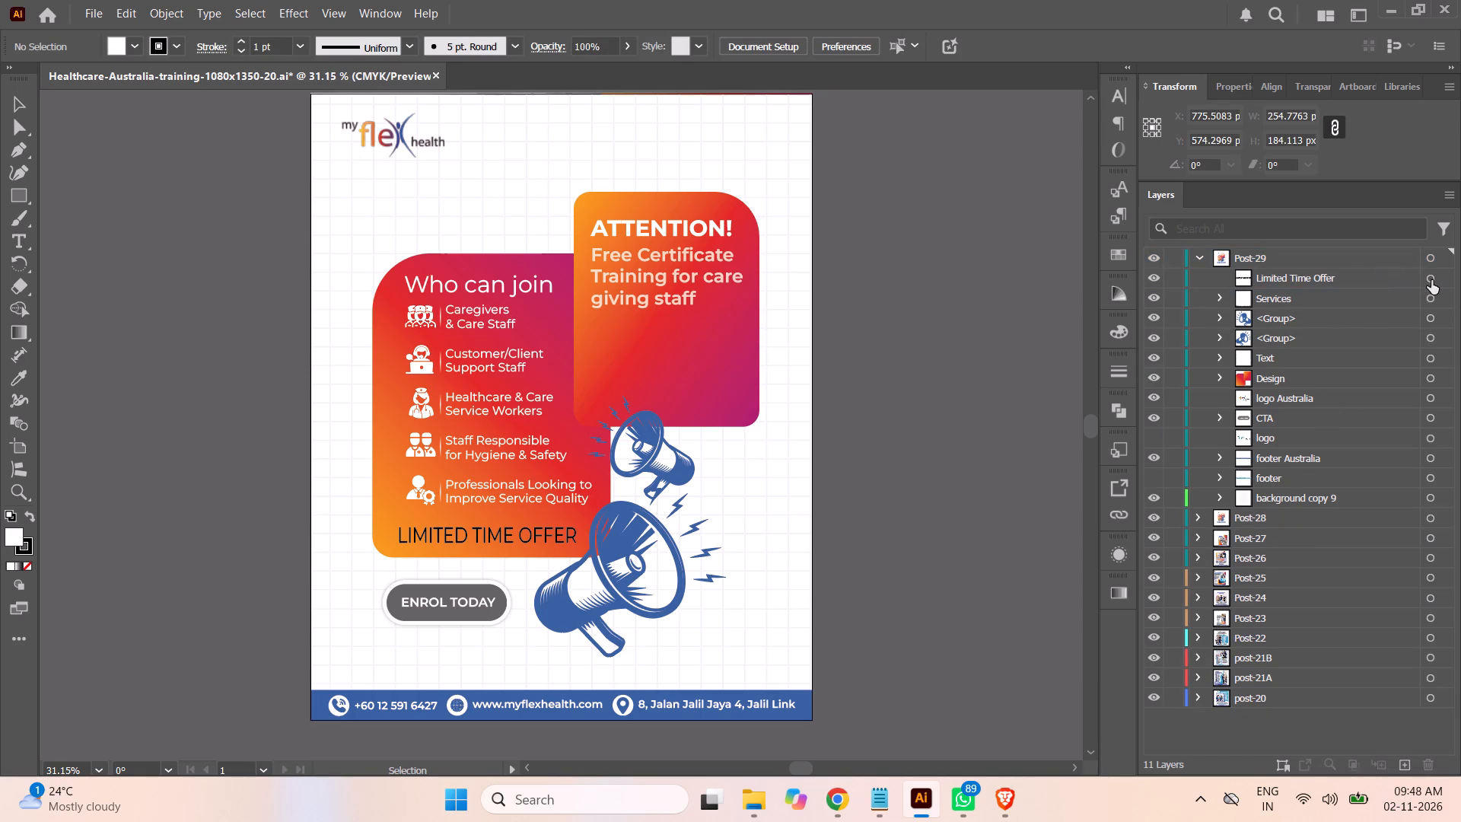
left_click(1433, 278)
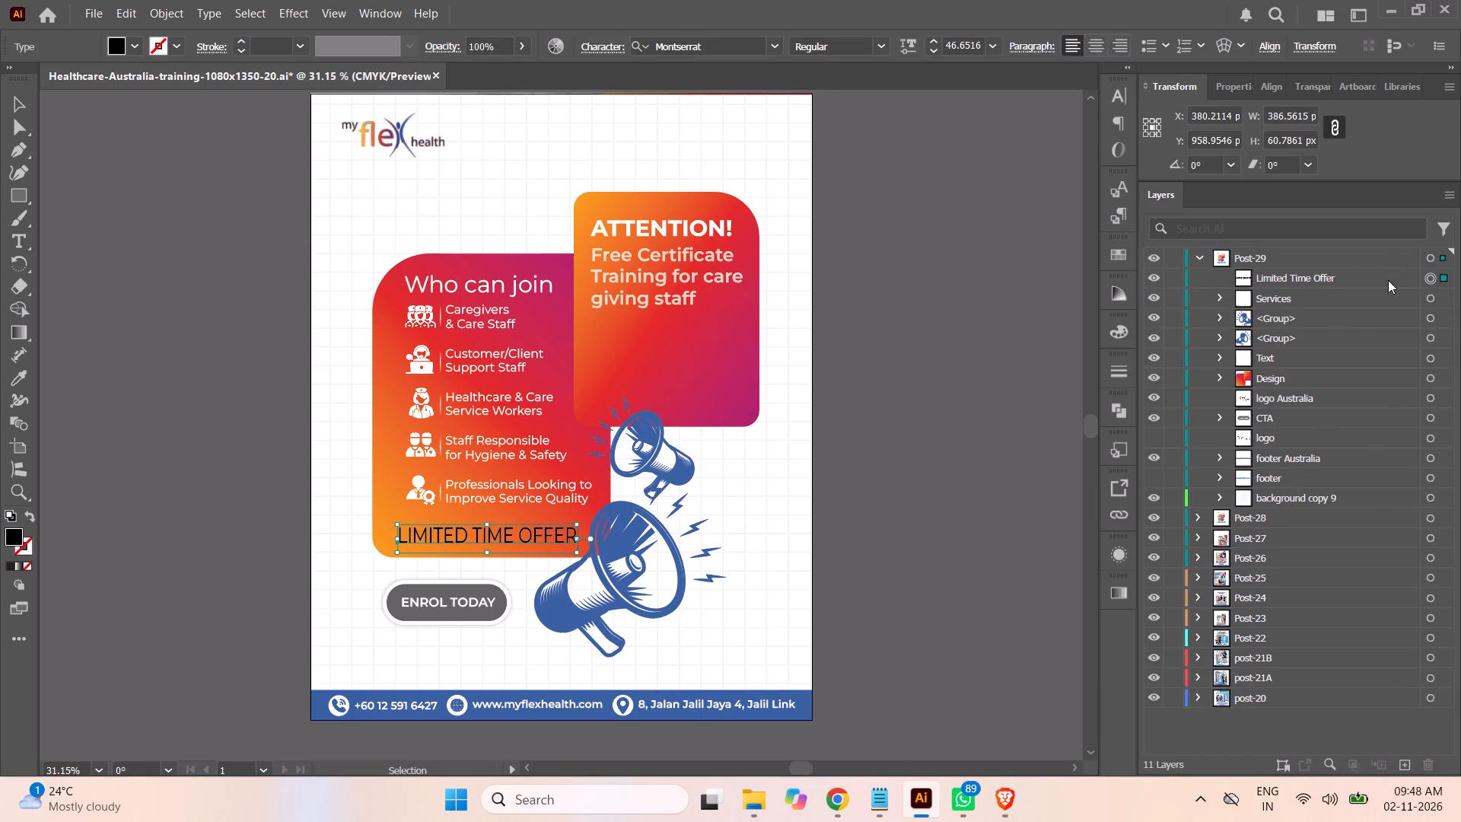
left_click(1367, 276)
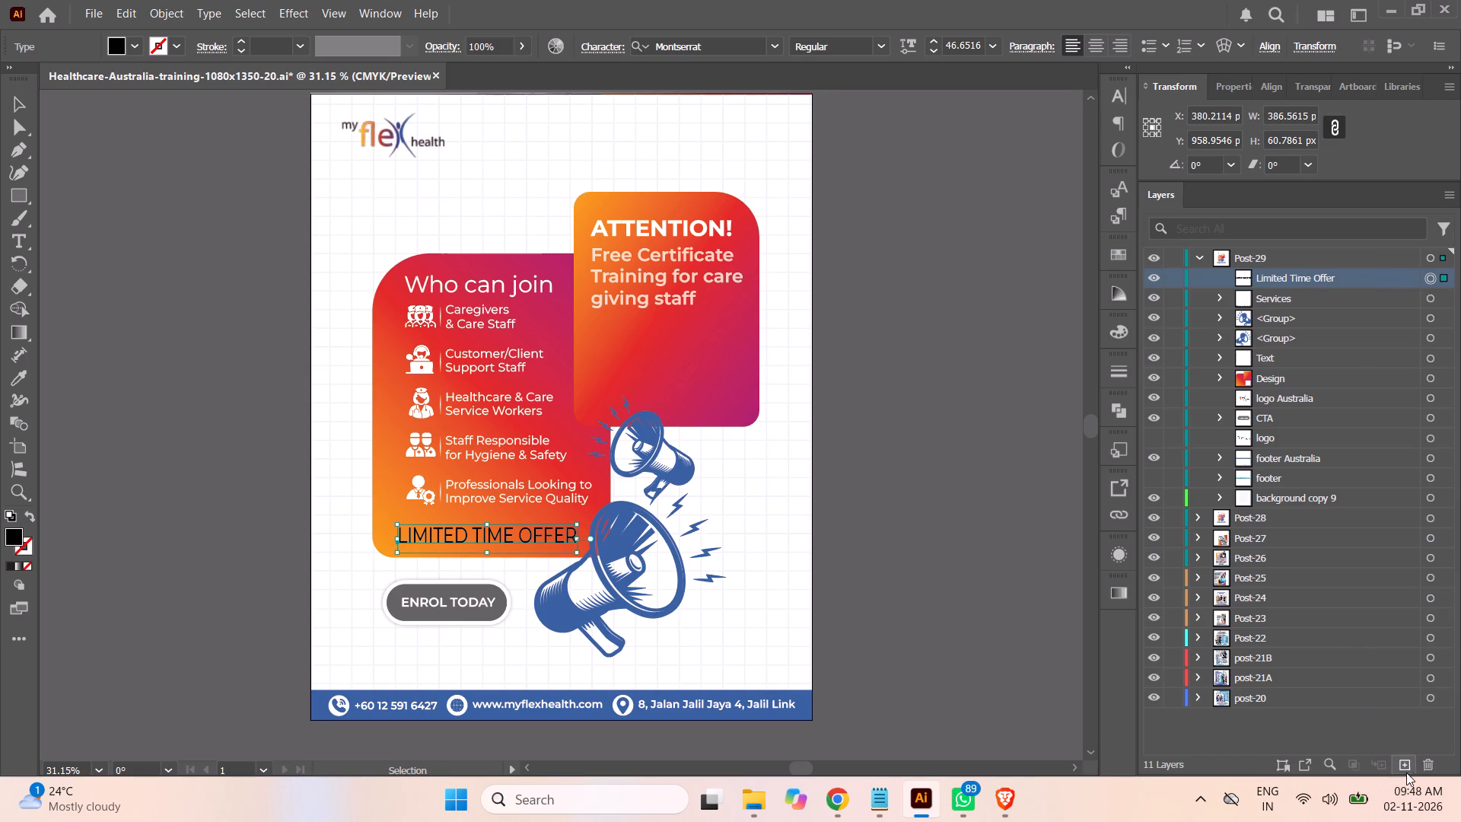
left_click(1431, 769)
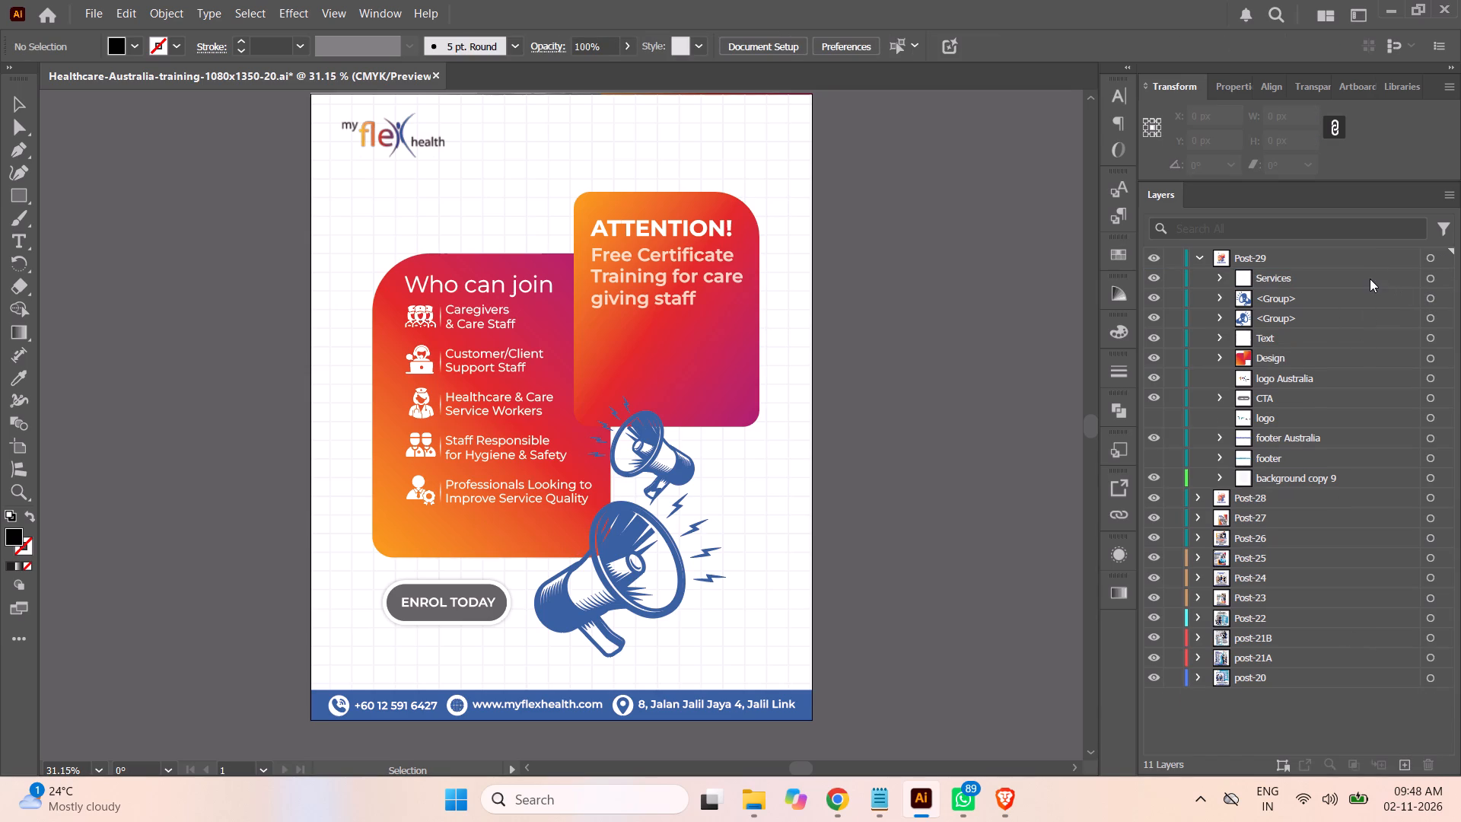
Delete the Services, Text and Design groups and both megaphone groups from the Post-29 layer.
left_click(1430, 276)
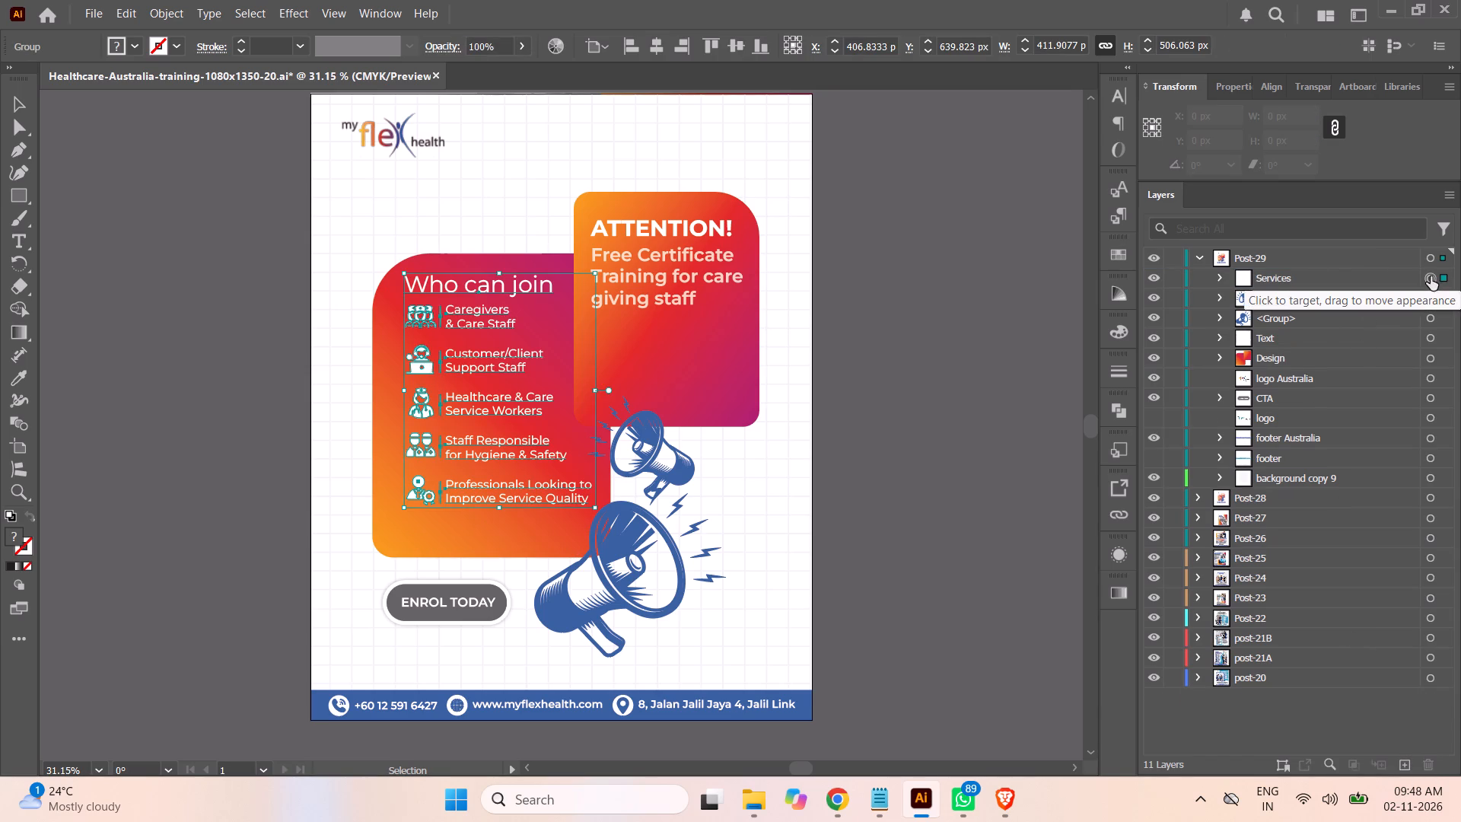
left_click(1430, 299, "shift")
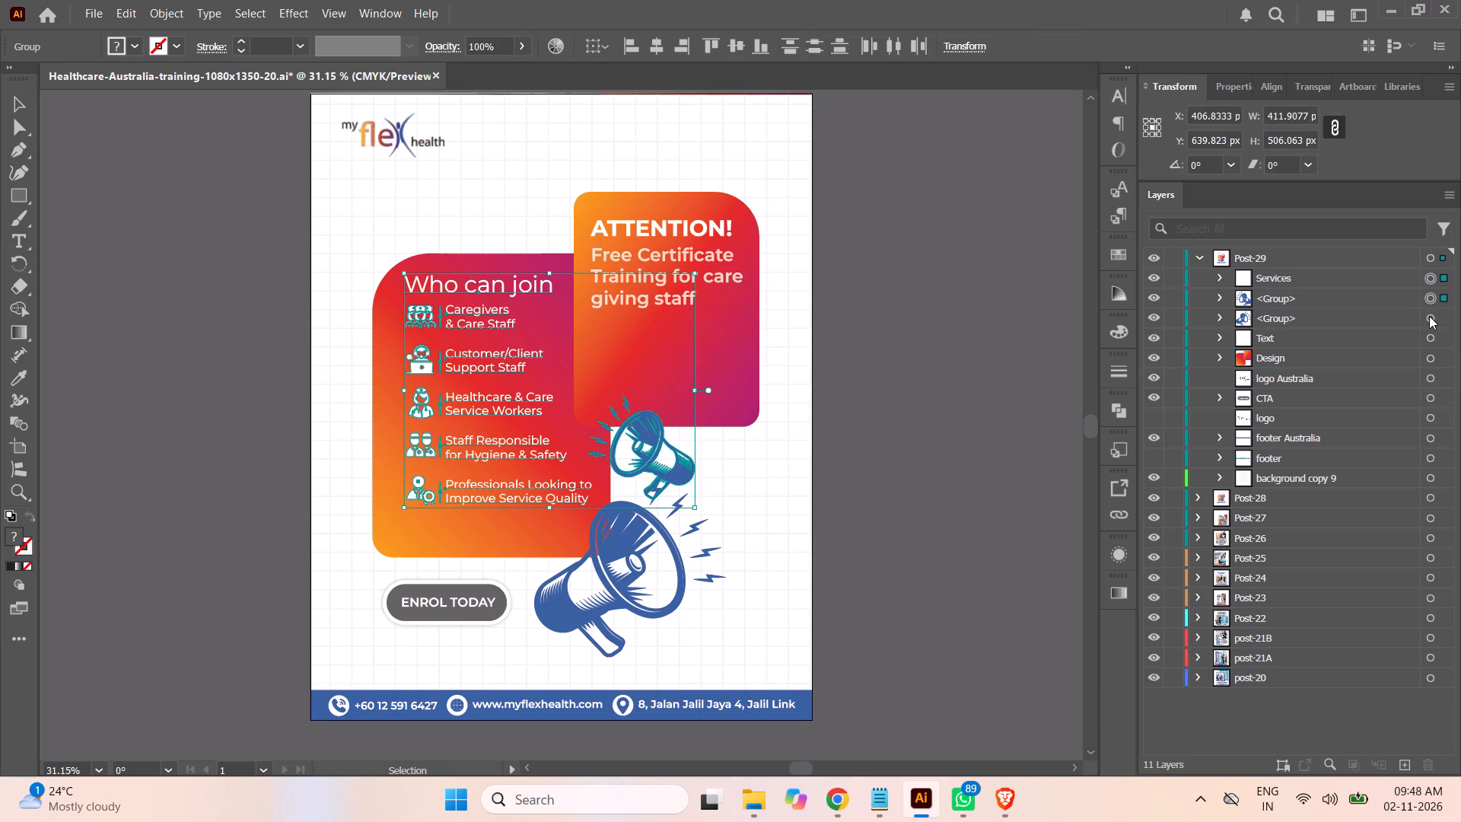
left_click(1431, 317, "shift")
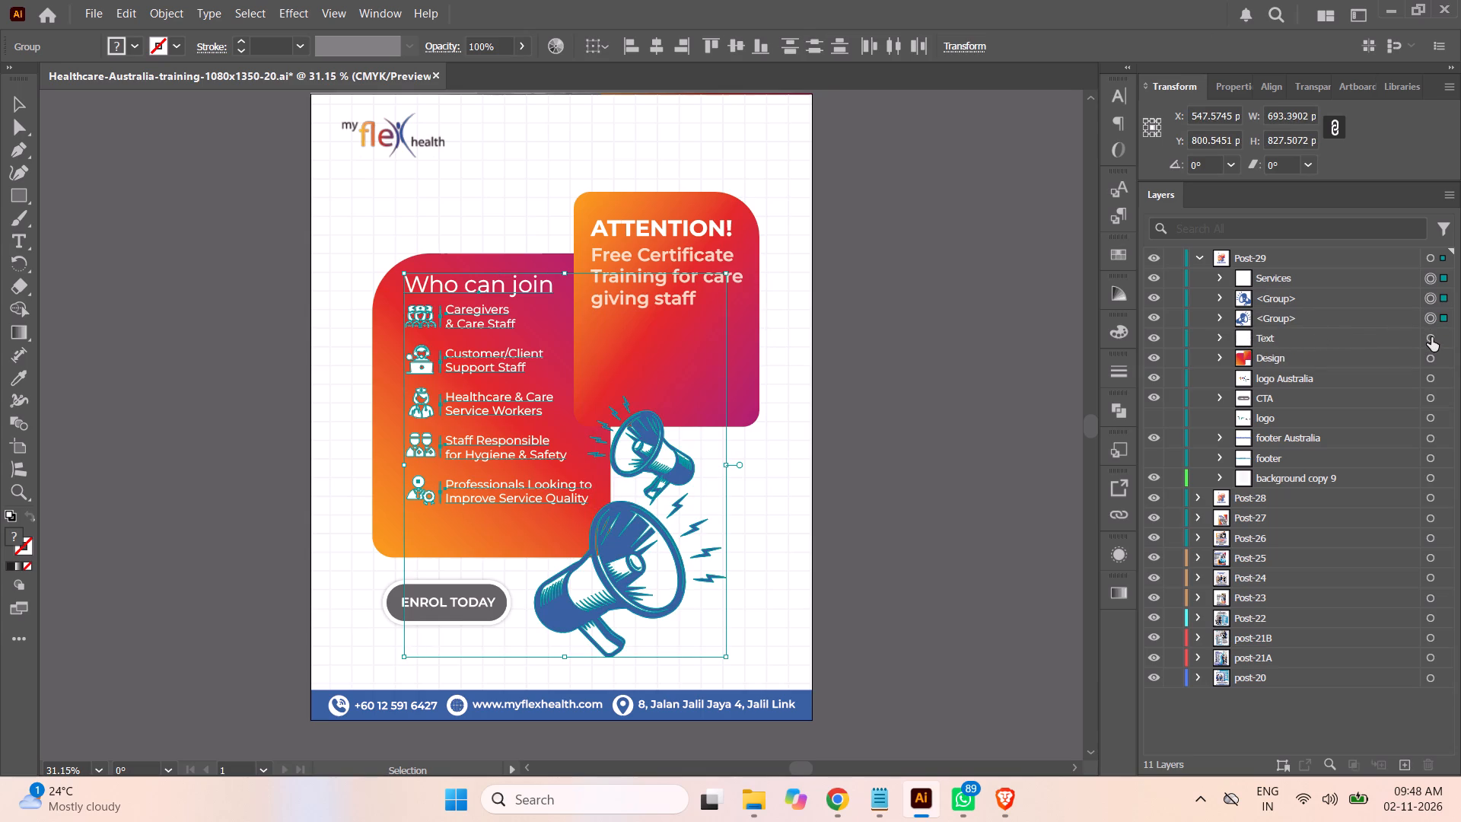
left_click(1431, 337, "shift")
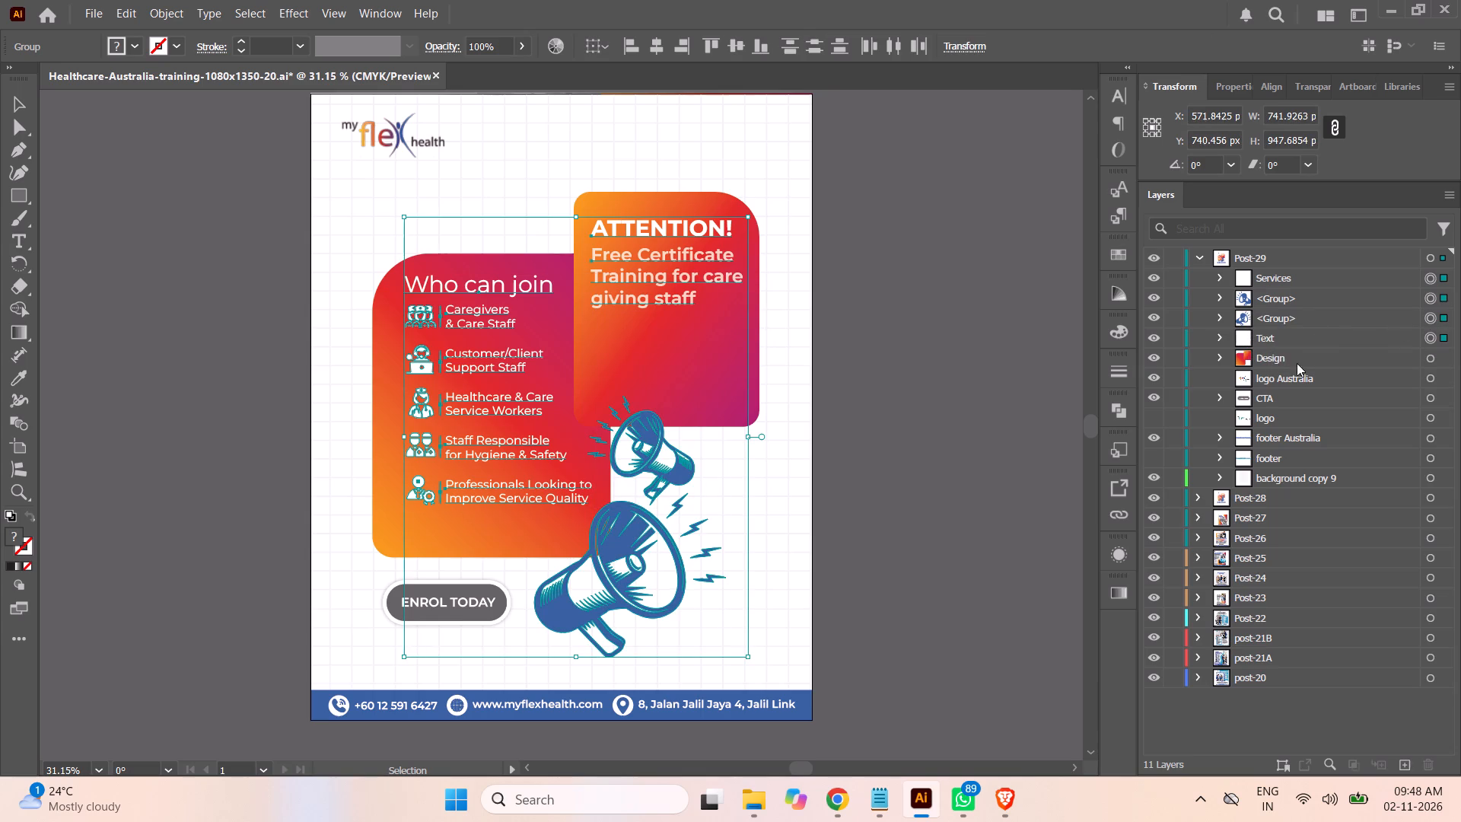
left_click(1431, 359, "shift")
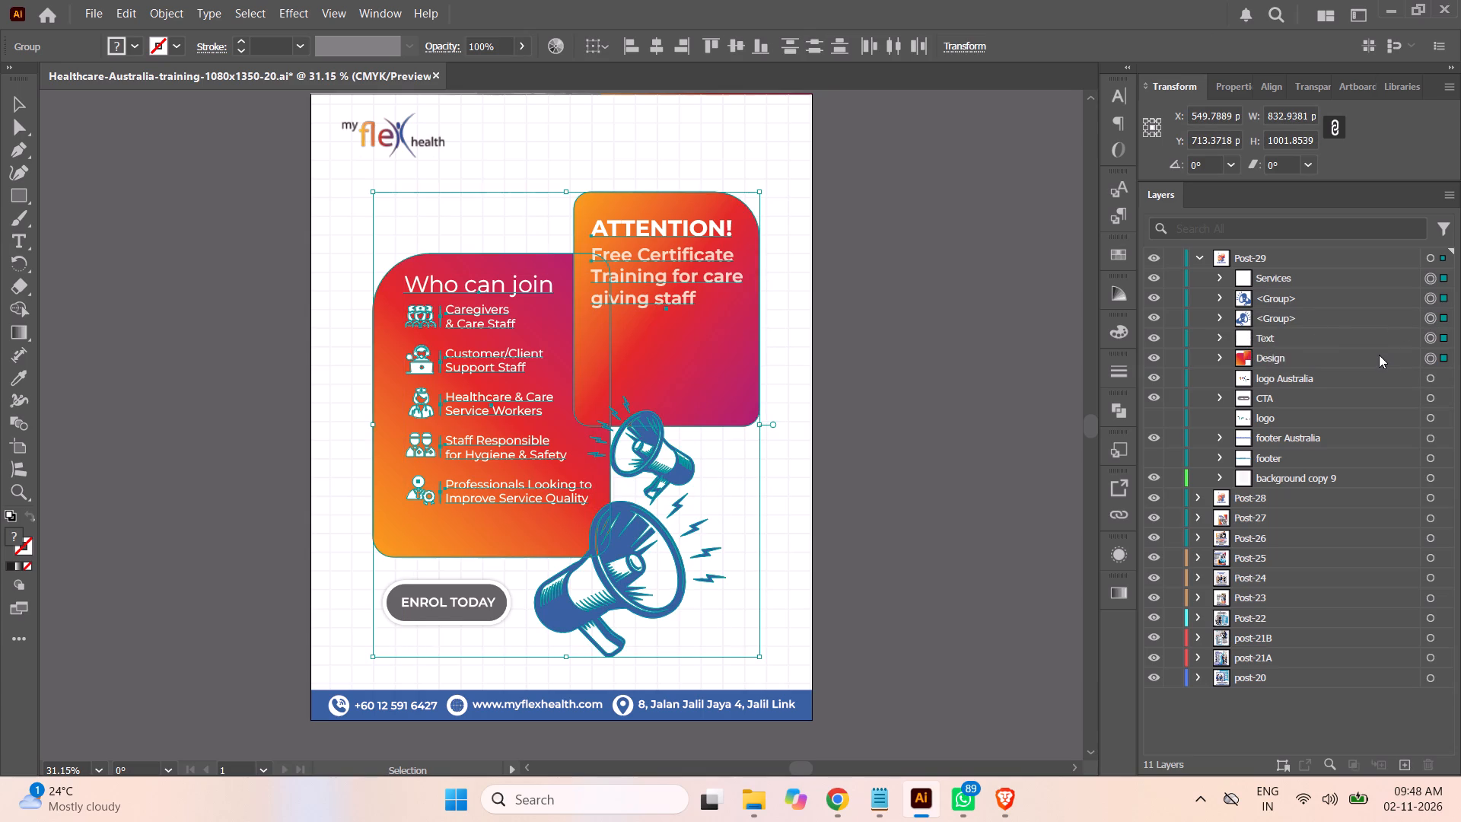
left_click(1379, 355)
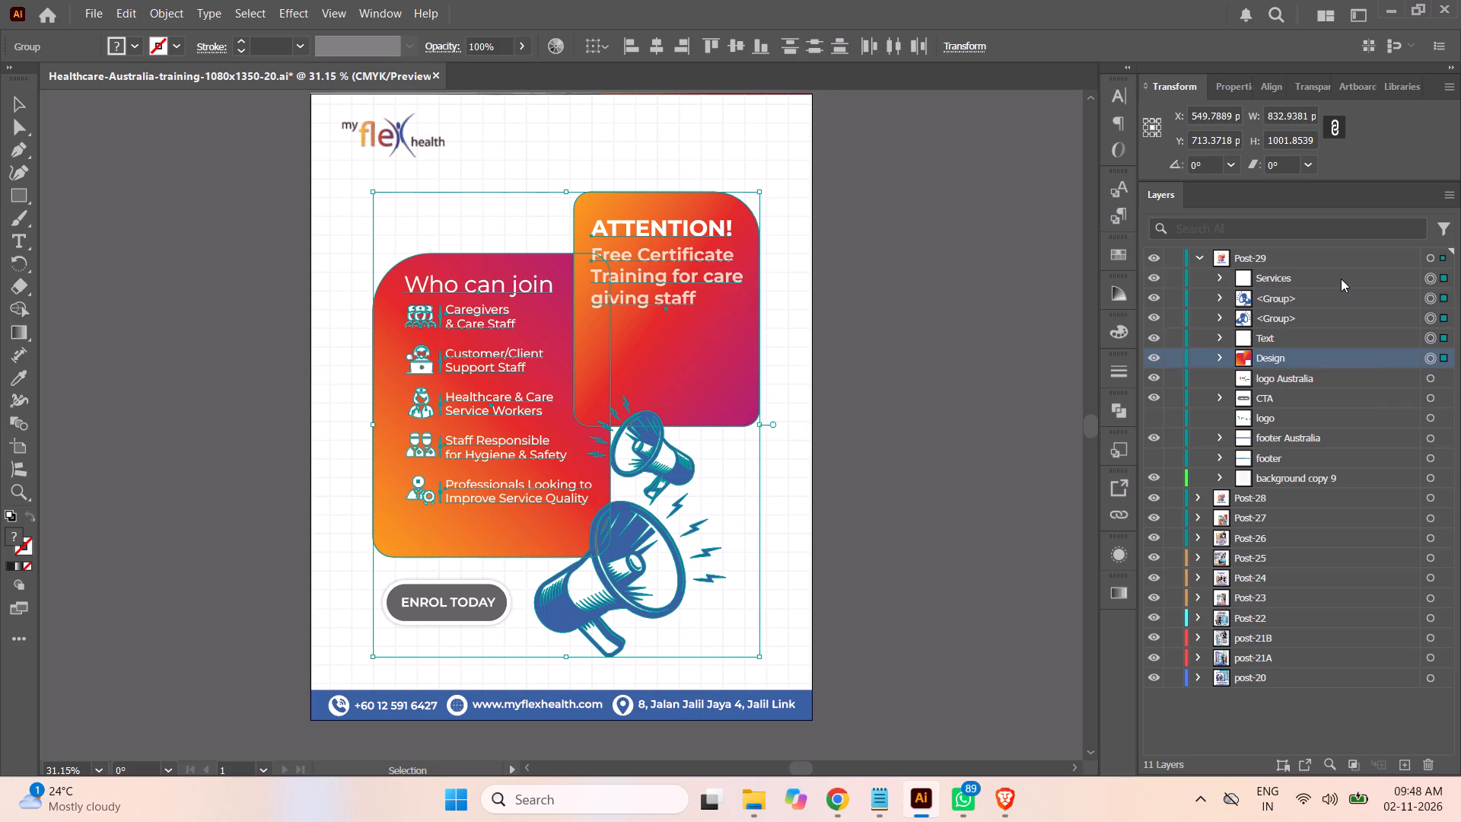
left_click(1341, 279, "shift")
left_click(1426, 763)
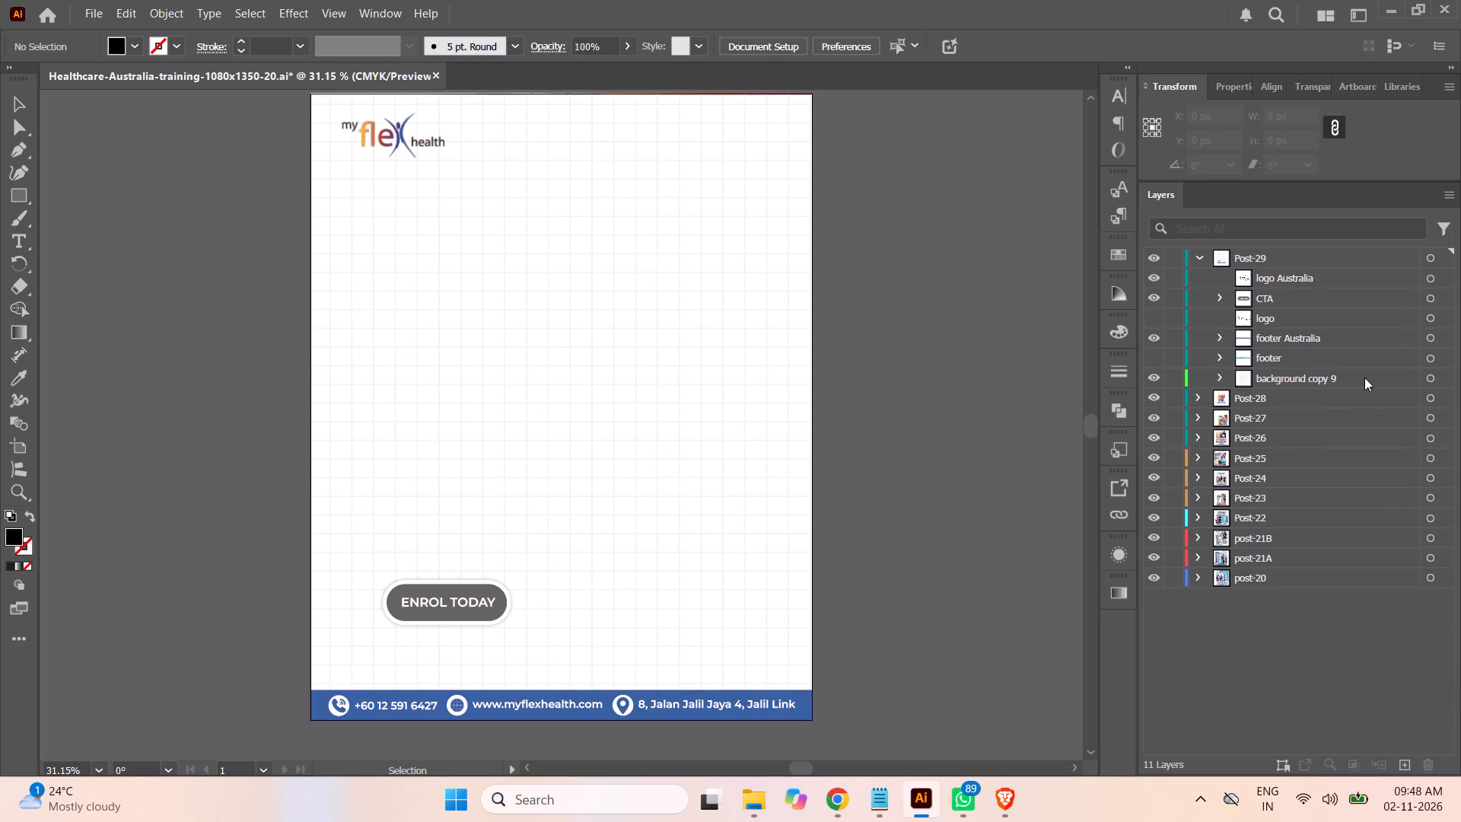
Place Compassionate Counseling Session.png from the Downloads folder into Post-29 and position it over the artboard at about X 537, Y 720 px.
left_click(753, 804)
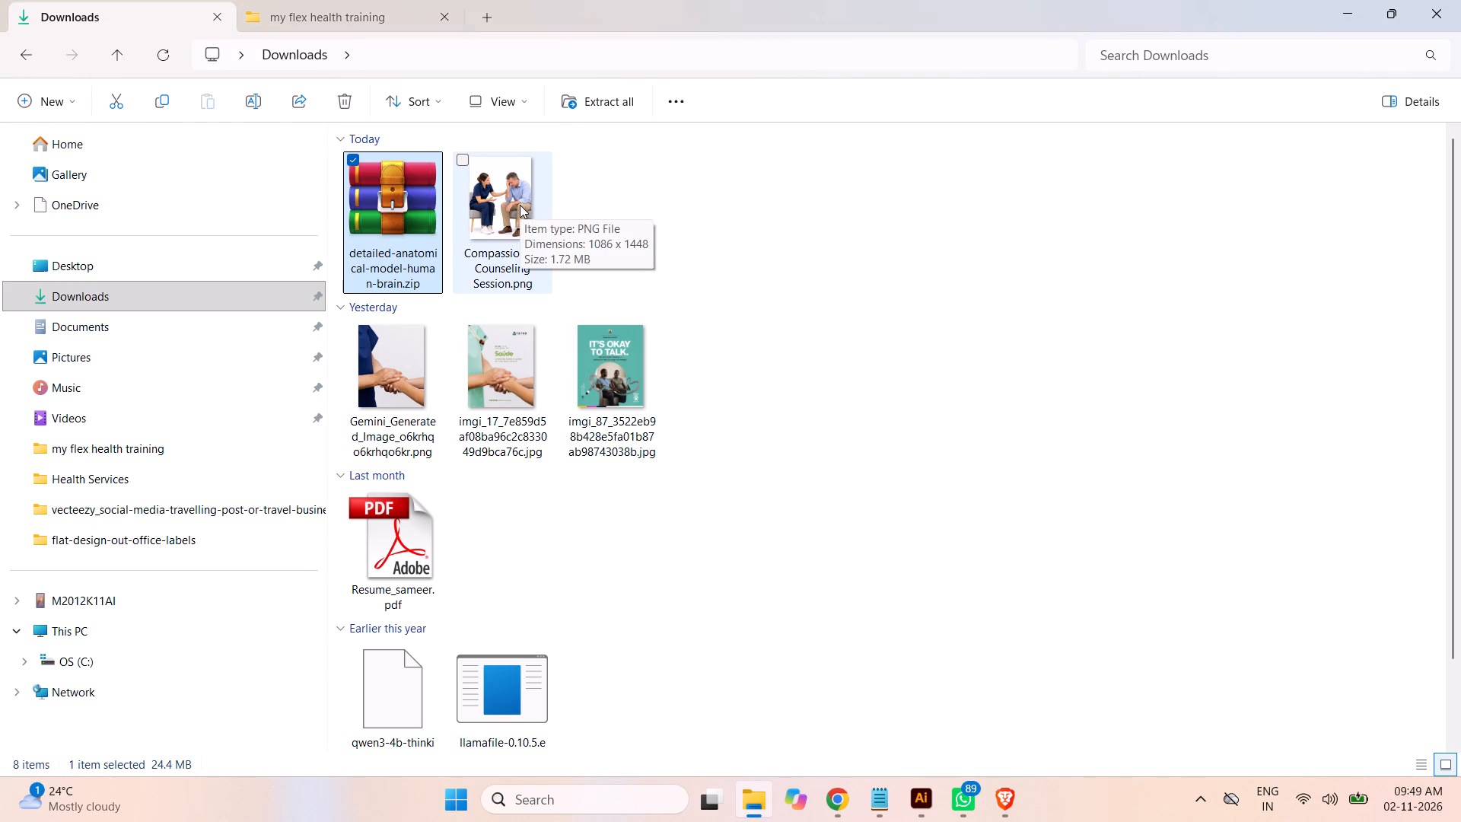
left_click_drag(523, 216, 1009, 597)
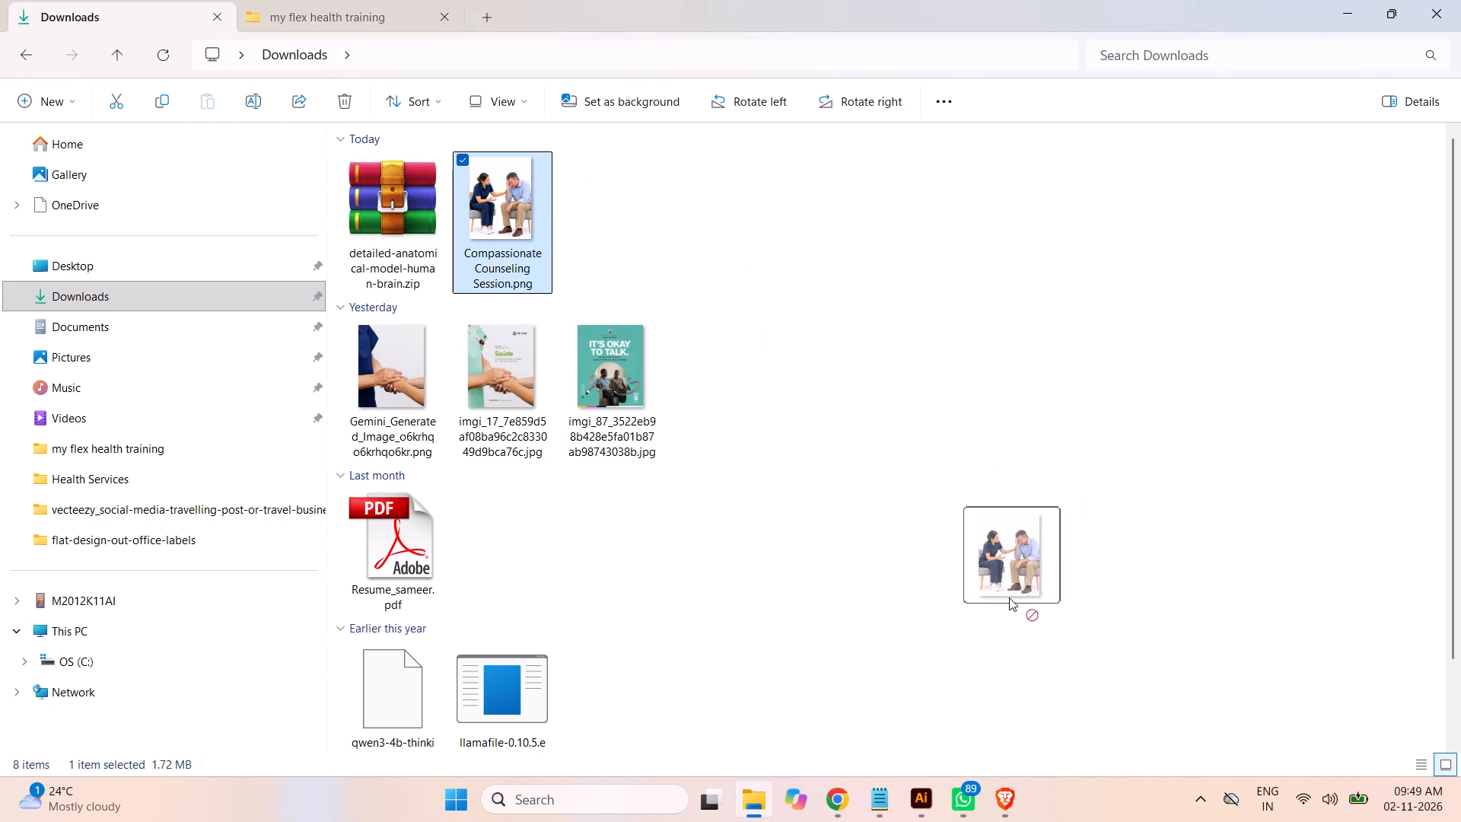
left_click_drag(1009, 597, 667, 530)
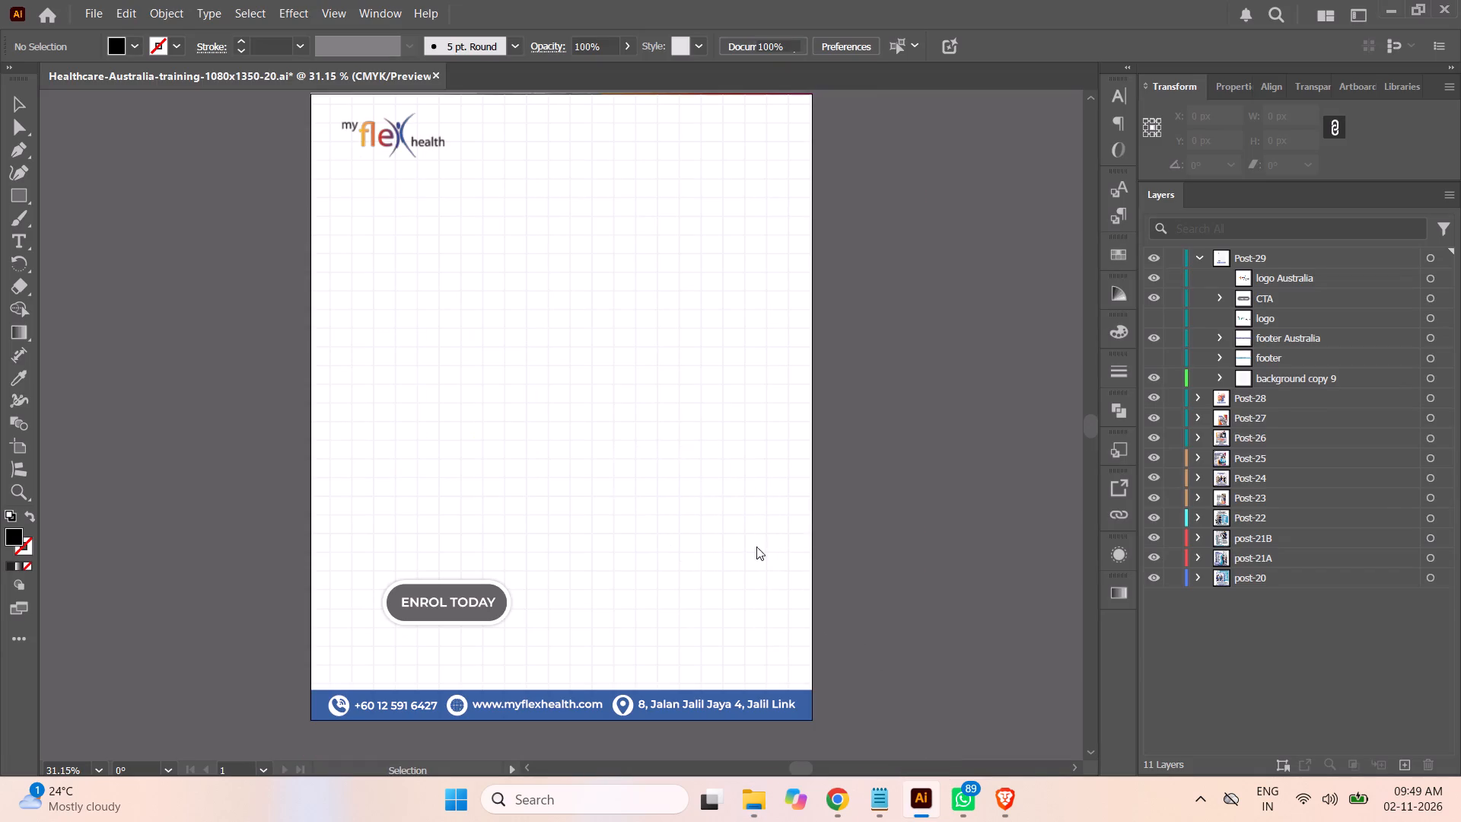
left_click_drag(721, 551, 645, 464)
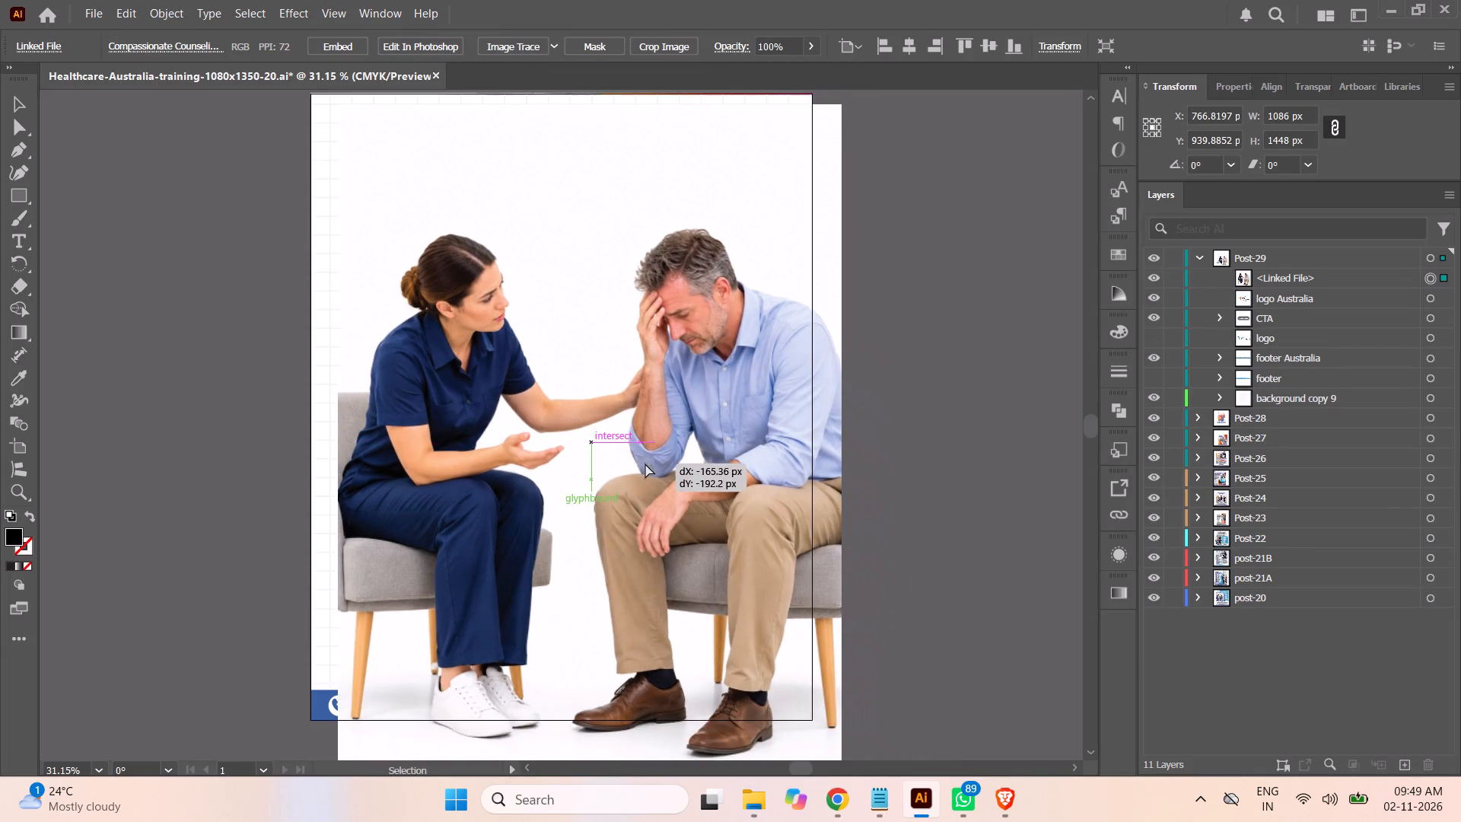
left_click_drag(645, 464, 615, 448)
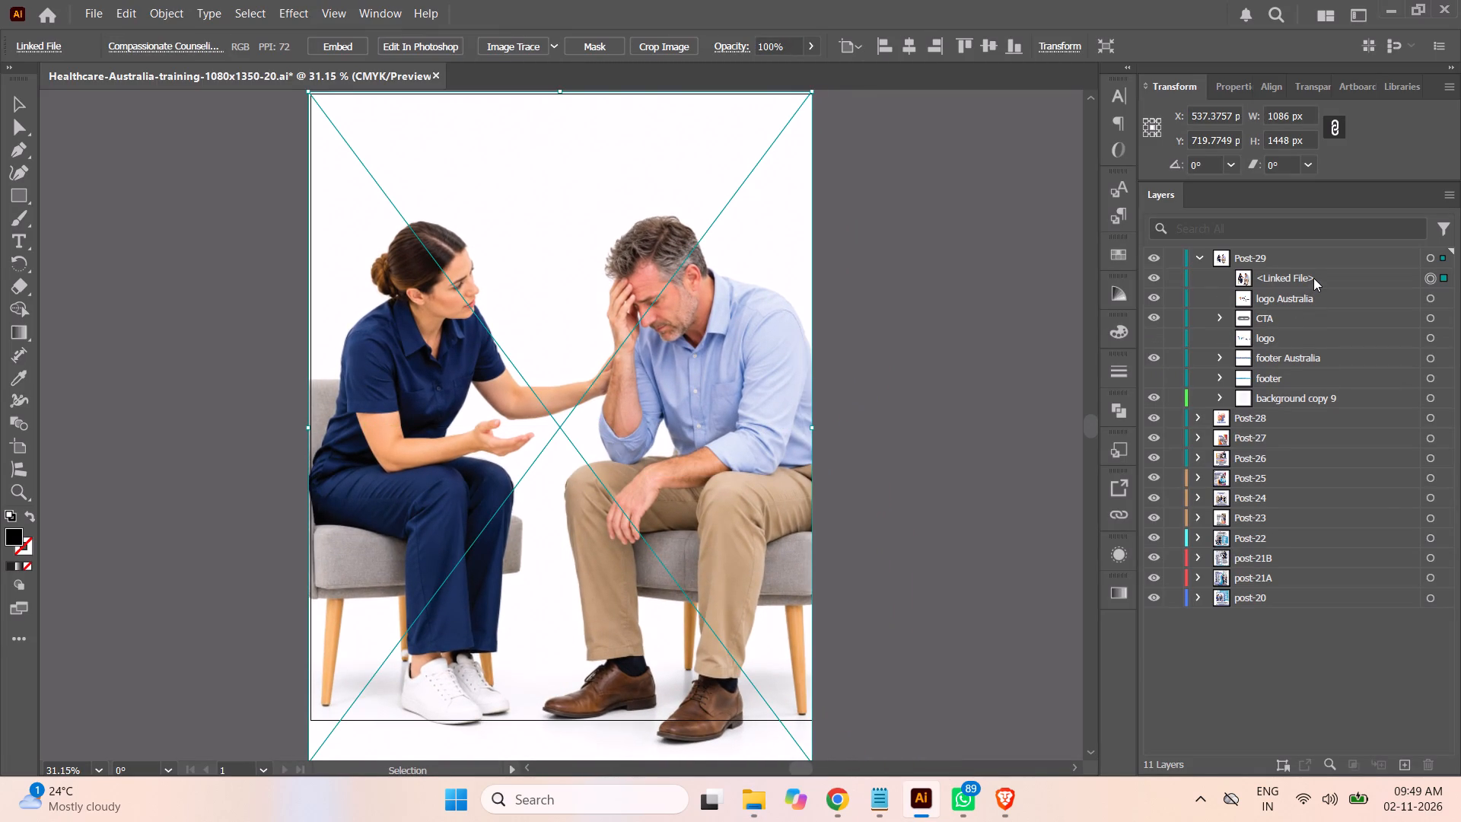
Move the linked counseling image below the footer and directly above background copy 9 in the Post-29 layer order.
left_click(1313, 278)
left_click_drag(1309, 277, 1304, 379)
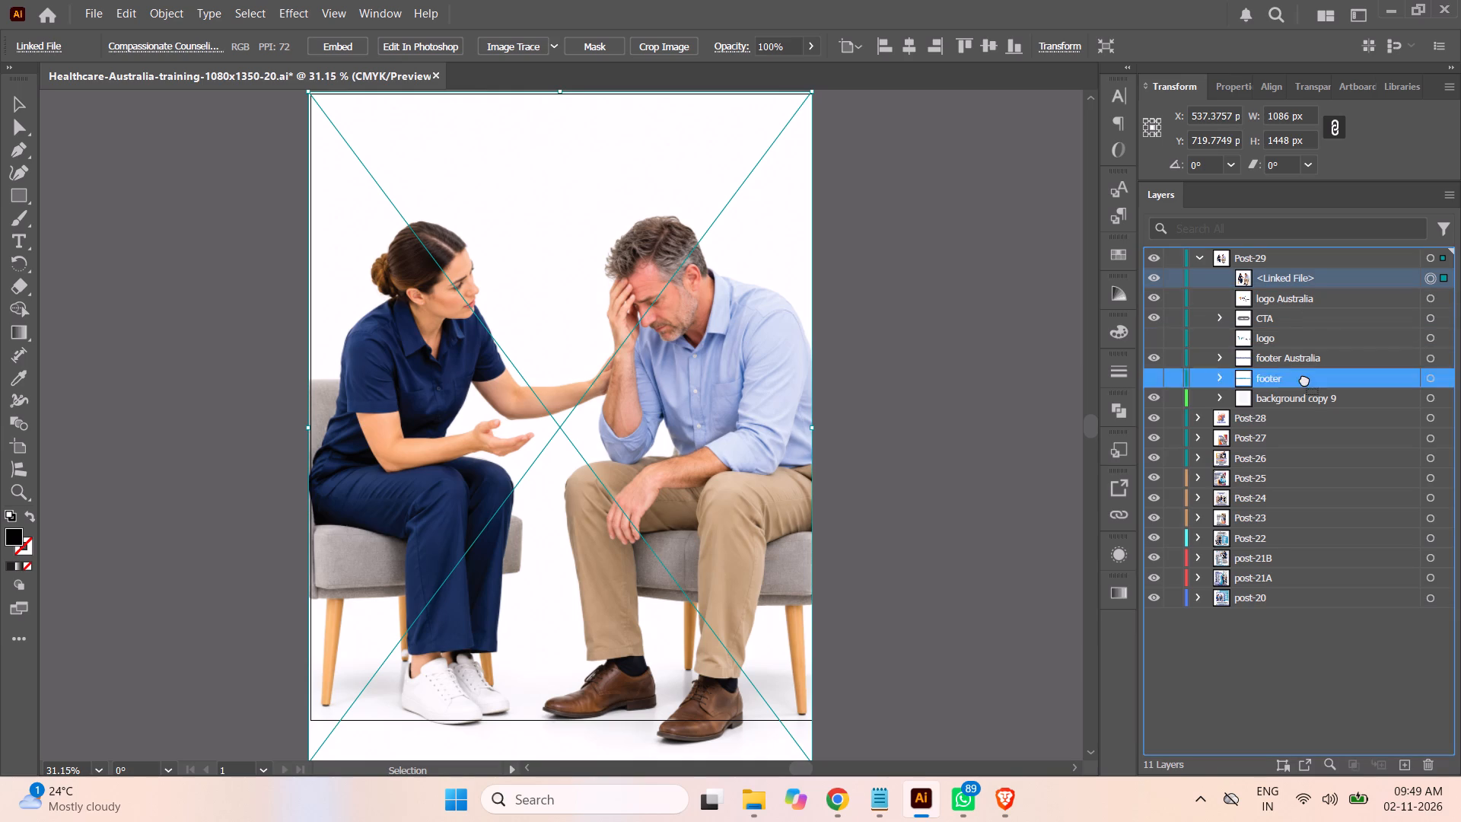
left_click_drag(1304, 379, 1305, 382)
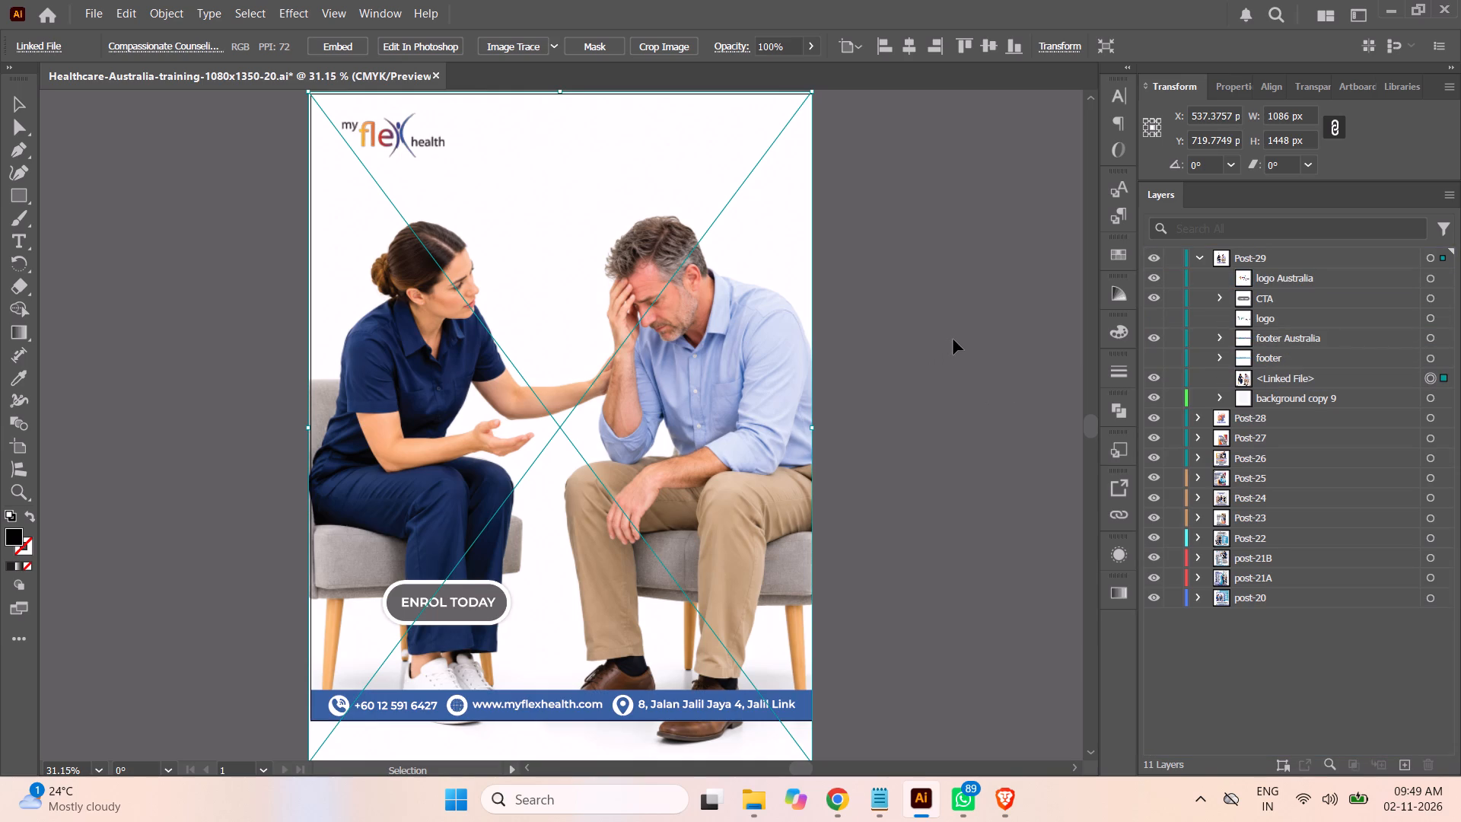
key("ctrl+minus")
key("ctrl+minus")
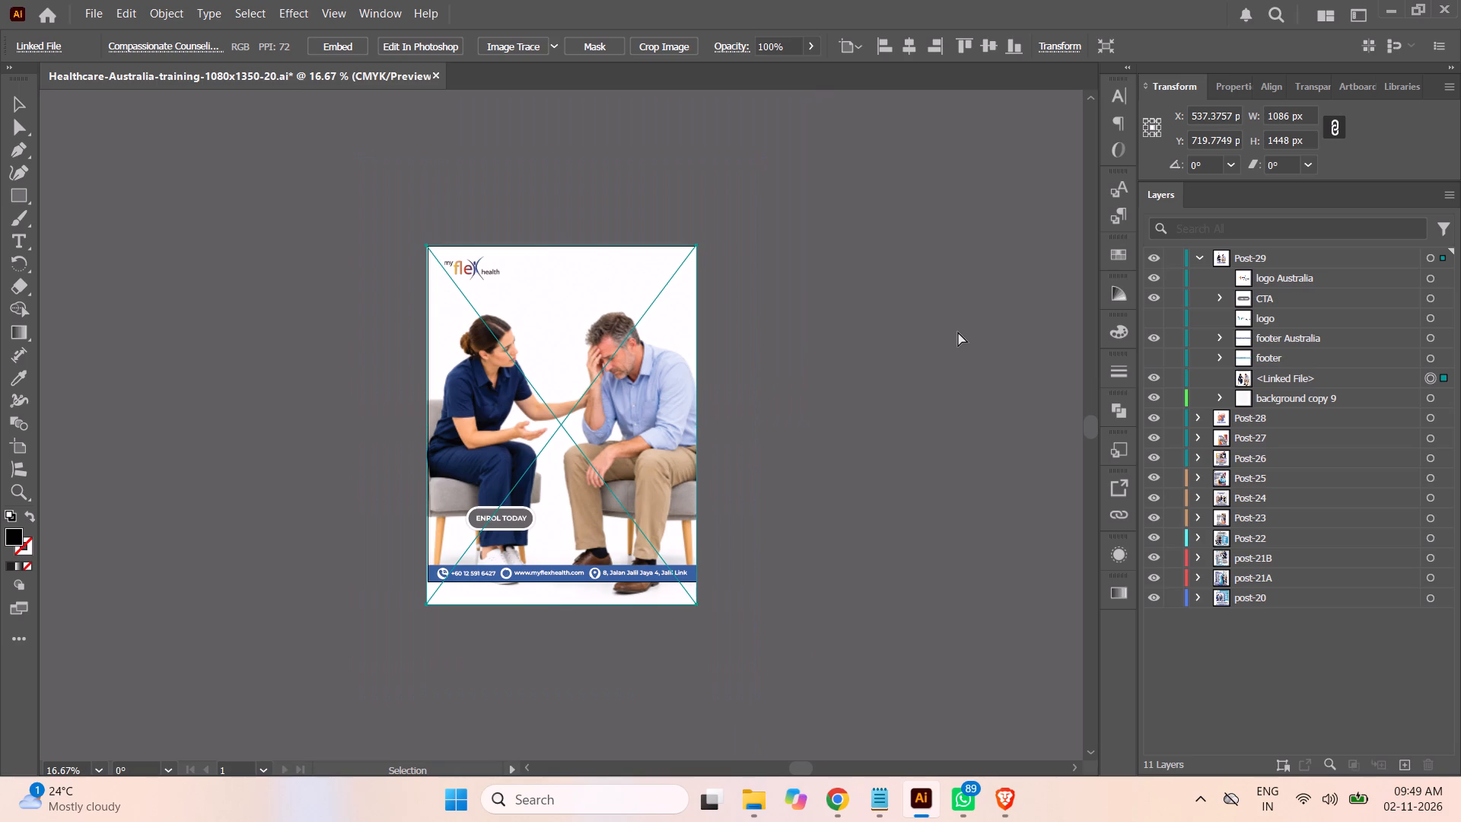
Scale the linked counseling image down proportionally about its center to about 850 by 1134 px on the Post-29 artboard.
key("ctrl+t")
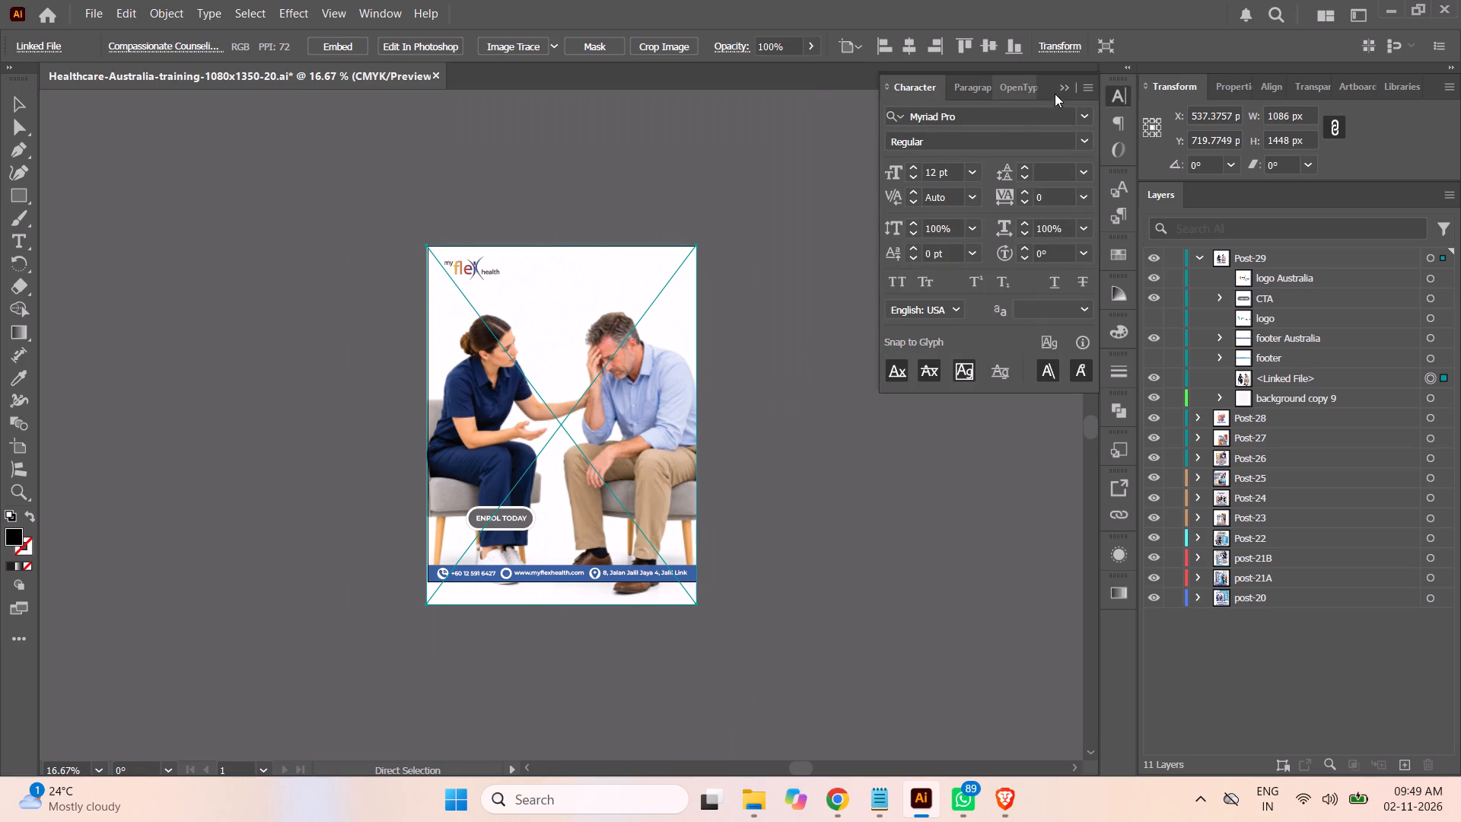
left_click(1064, 89)
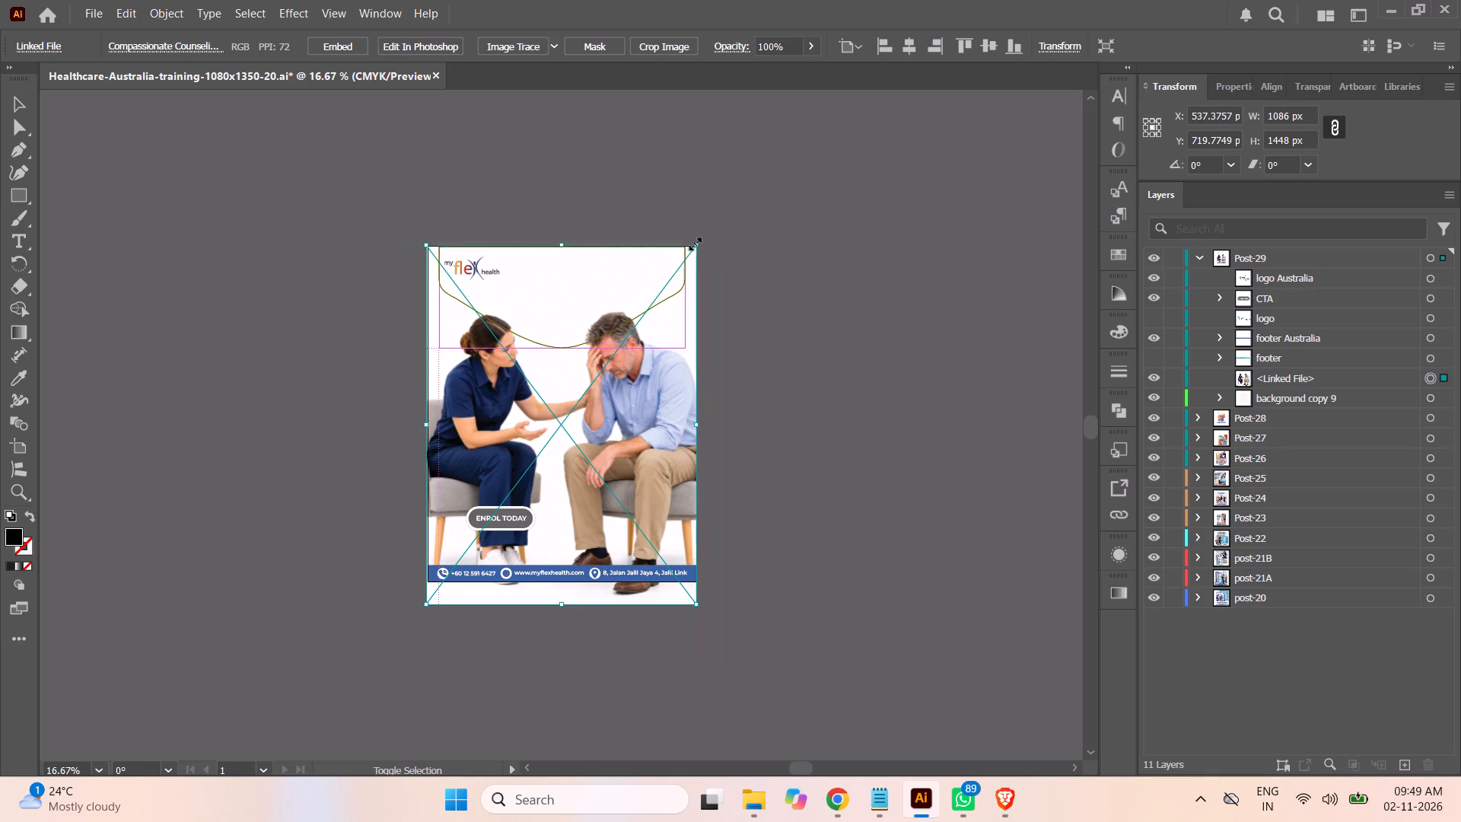
left_click_drag(699, 241, 686, 288, "alt+shift")
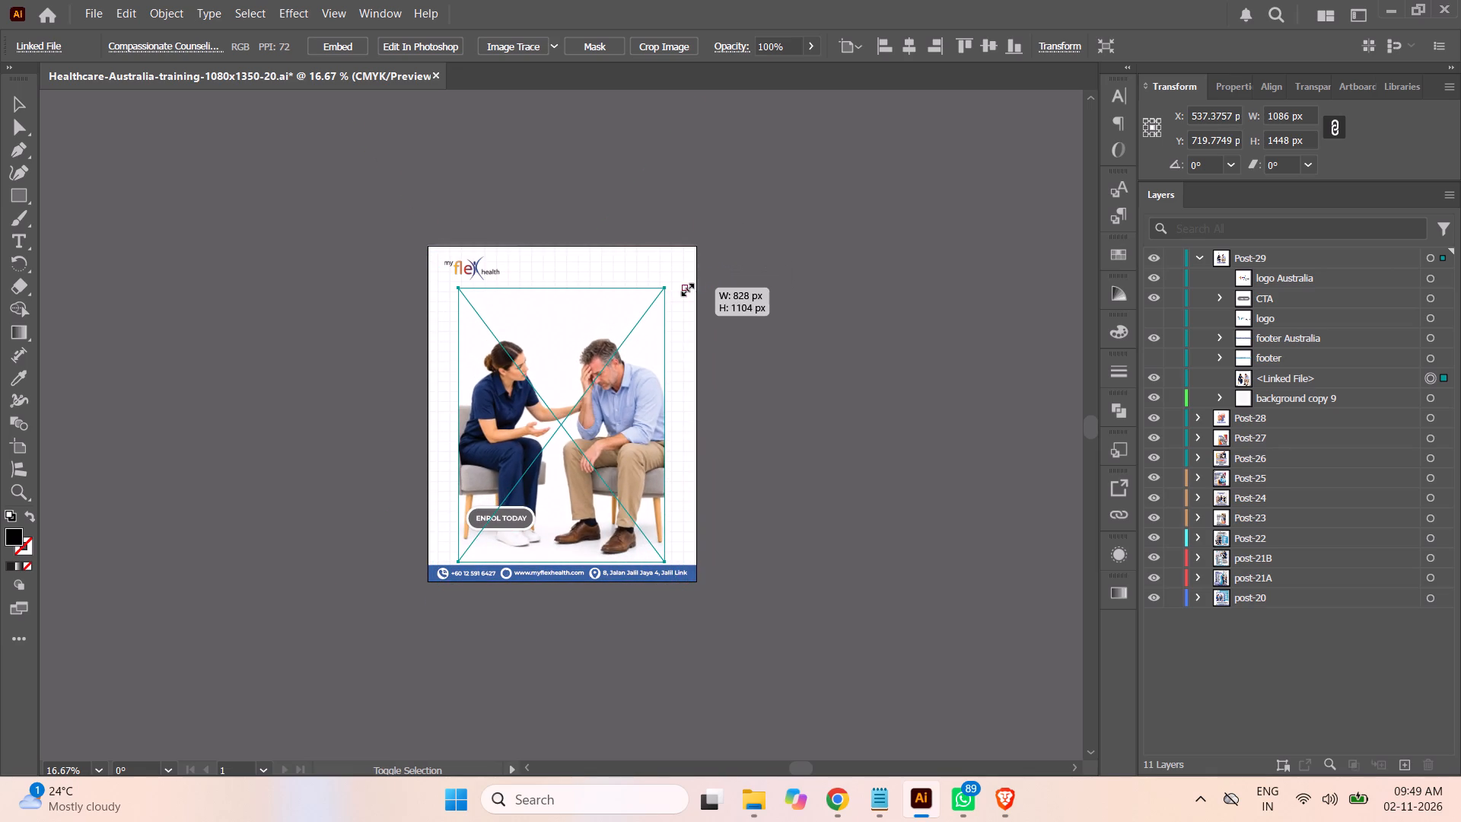
left_click_drag(686, 288, 683, 284, "alt+shift")
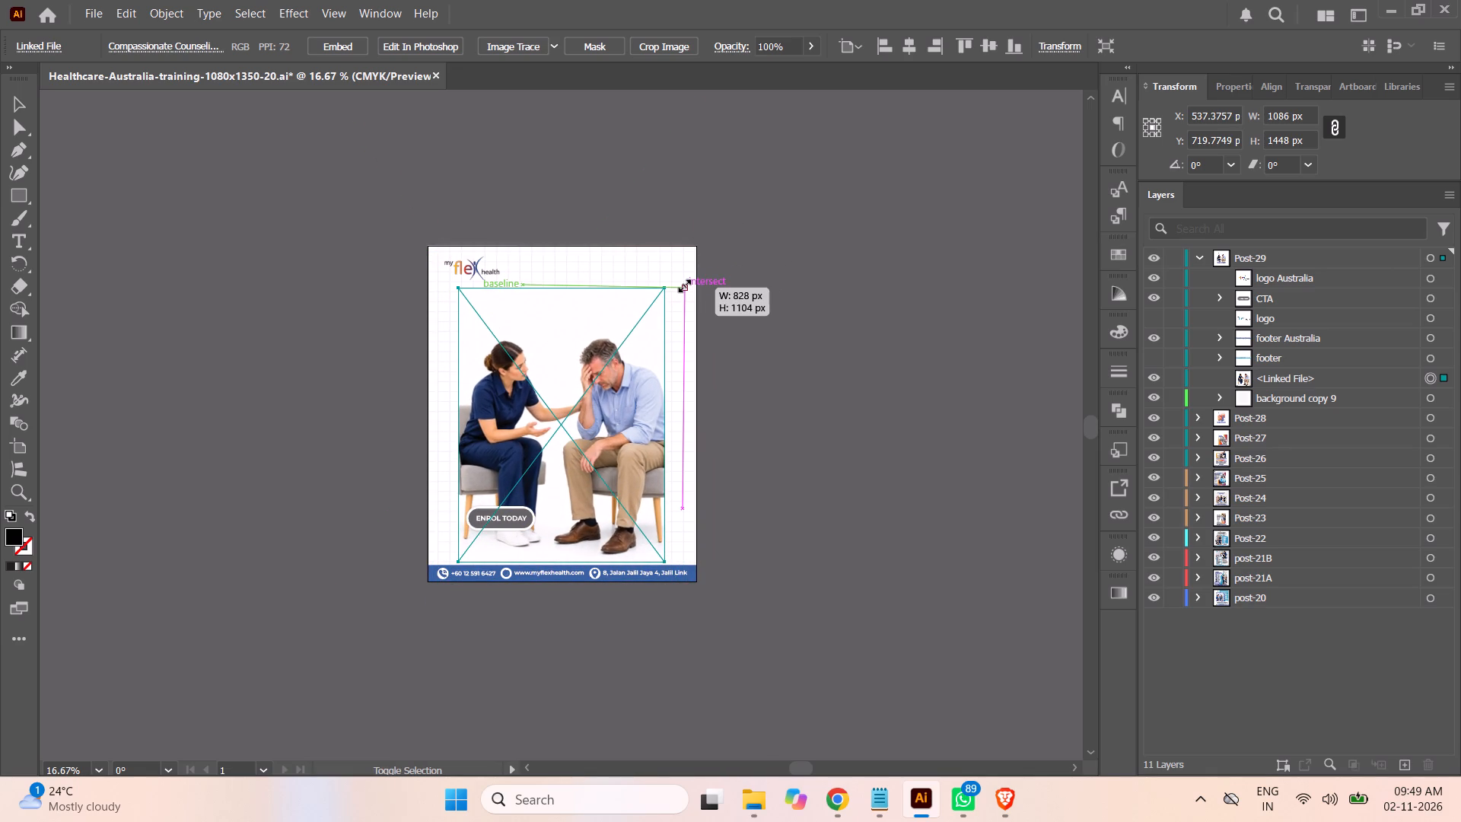
left_click_drag(683, 284, 684, 284, "alt+shift")
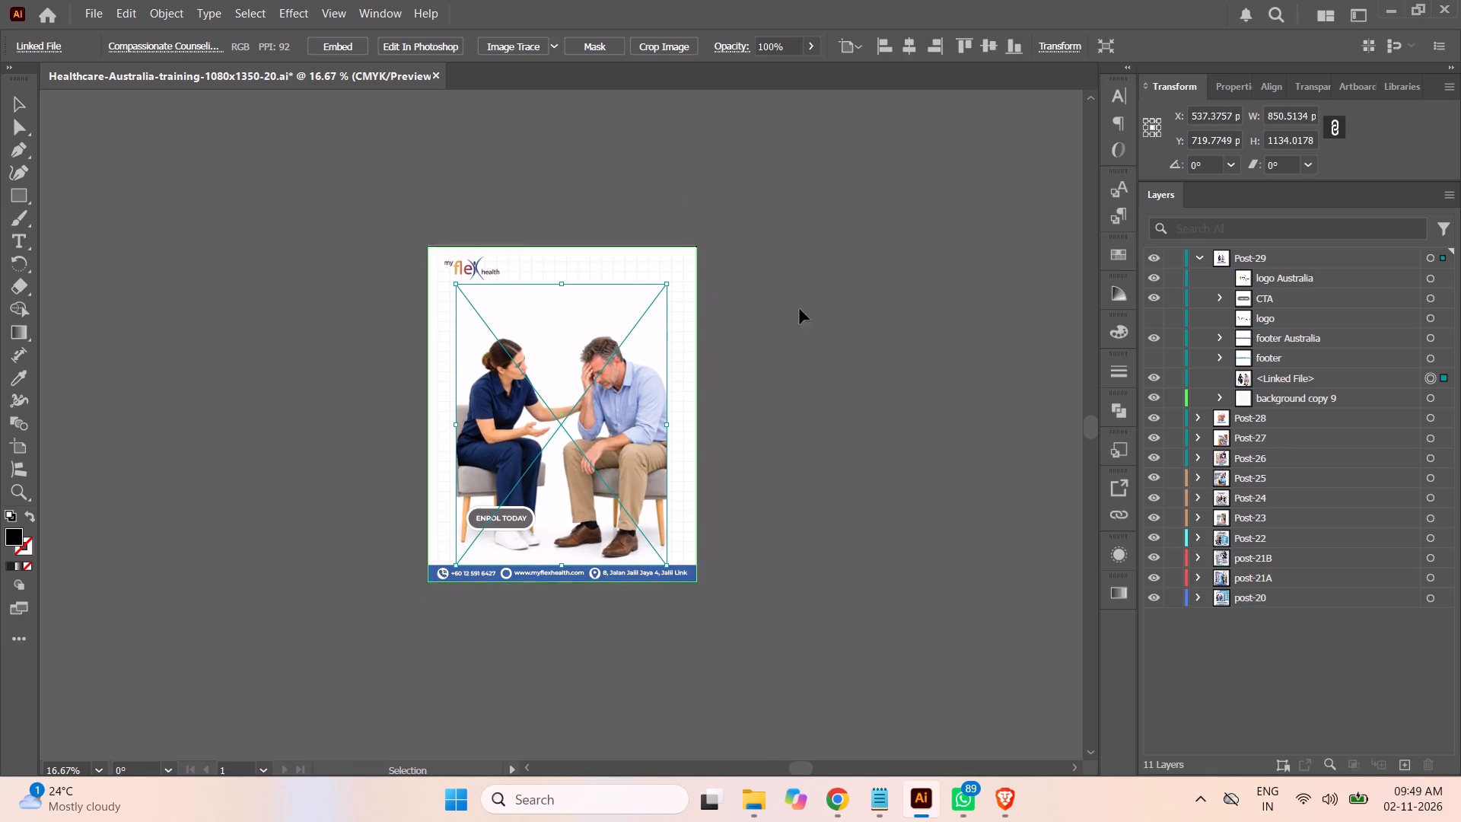
key("Return")
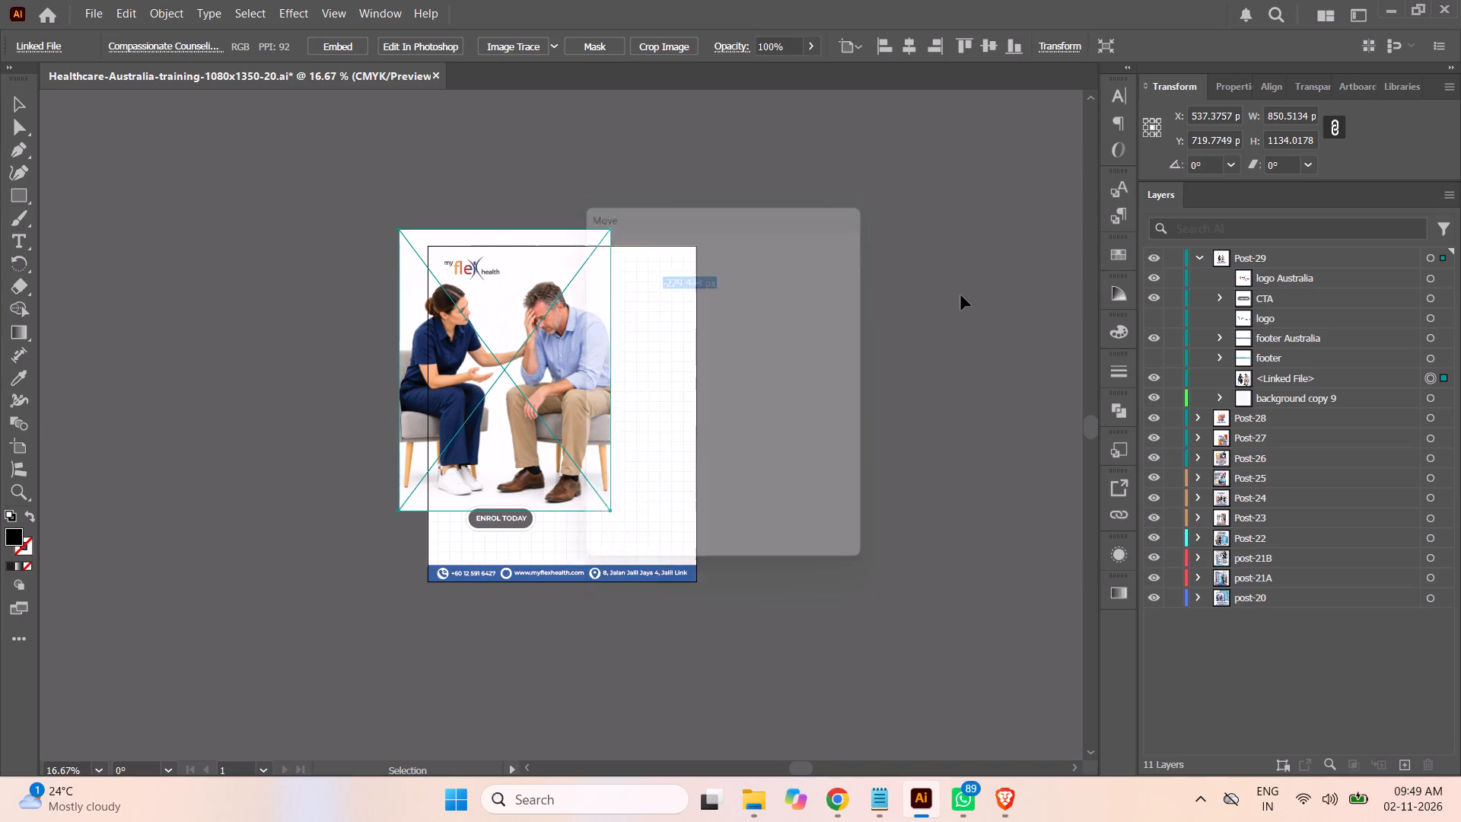
left_click(824, 539)
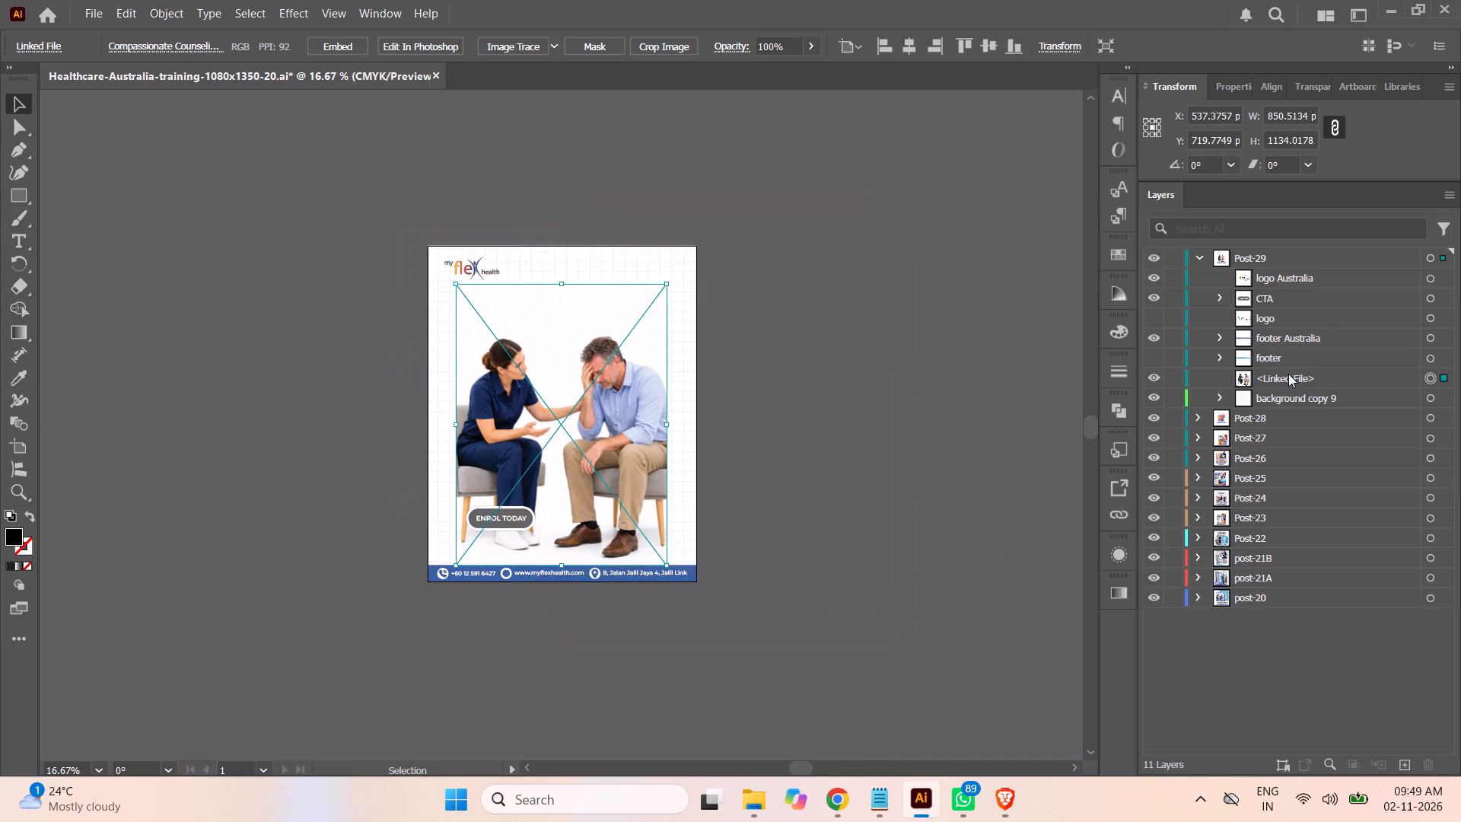
Select the linked counseling image's entry in the Post-29 layer.
left_click(1292, 383)
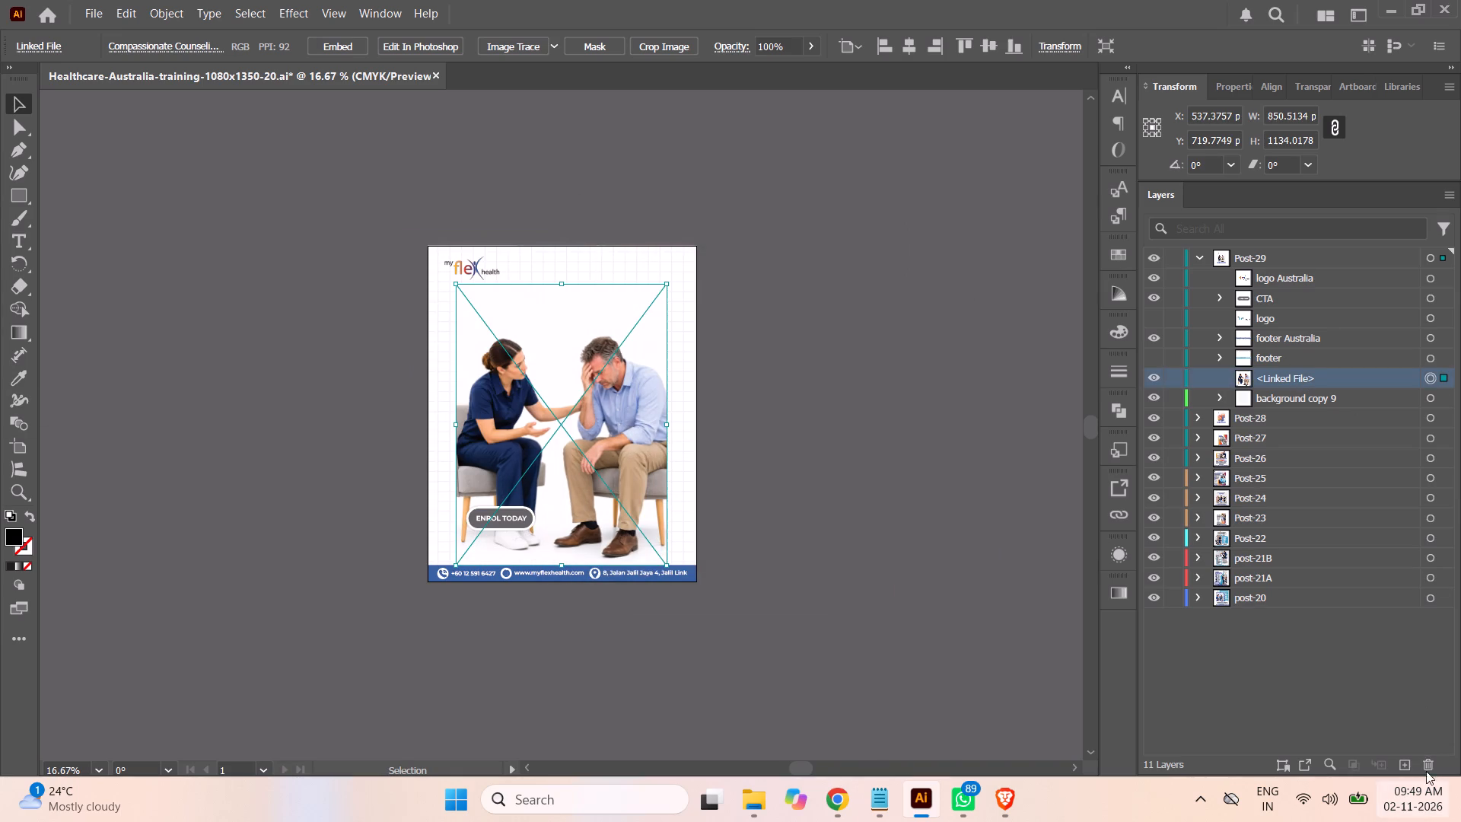
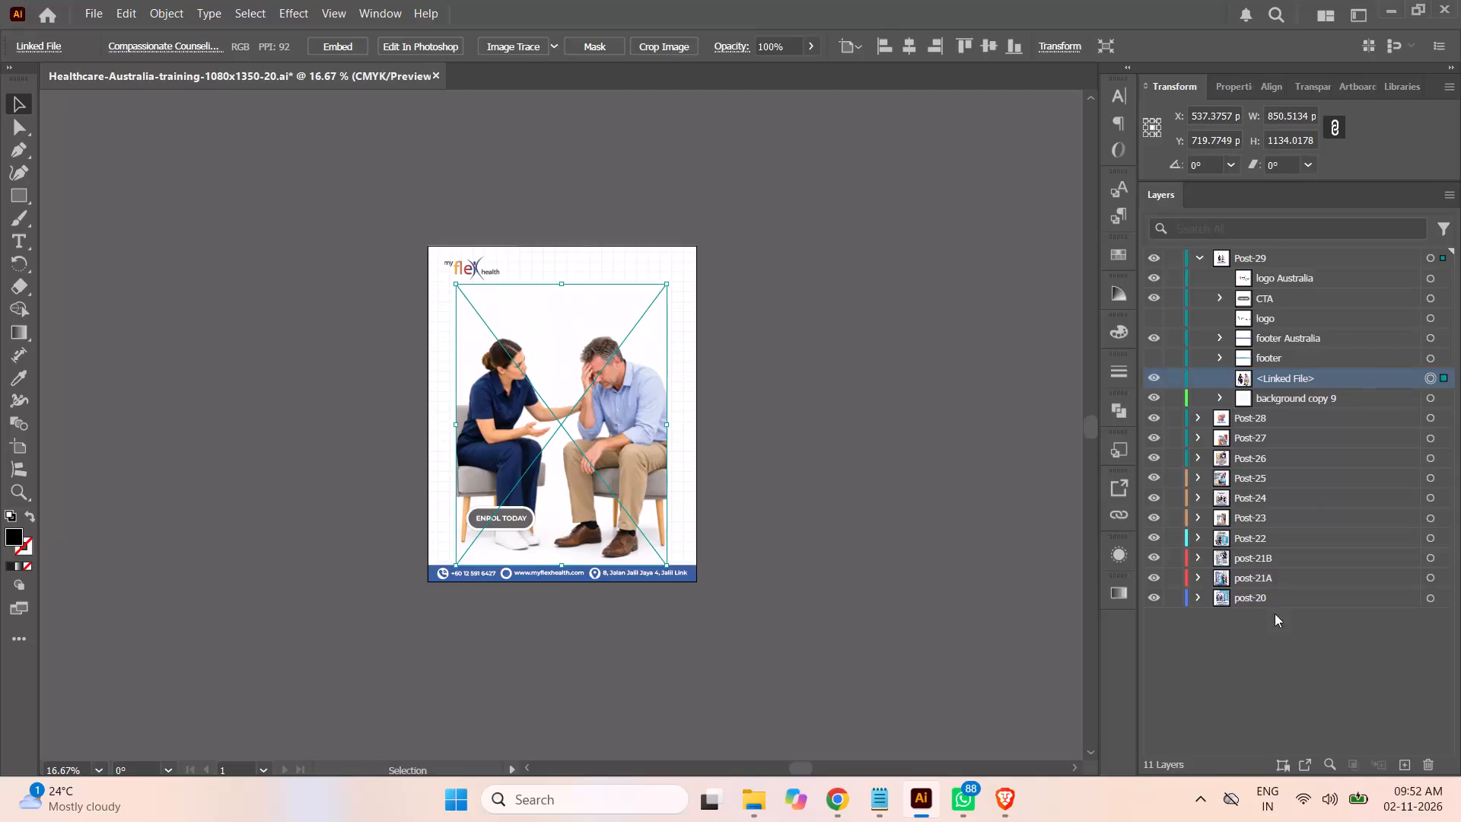
Delete the linked counseling image from the Post-29 layer.
left_click(1425, 765)
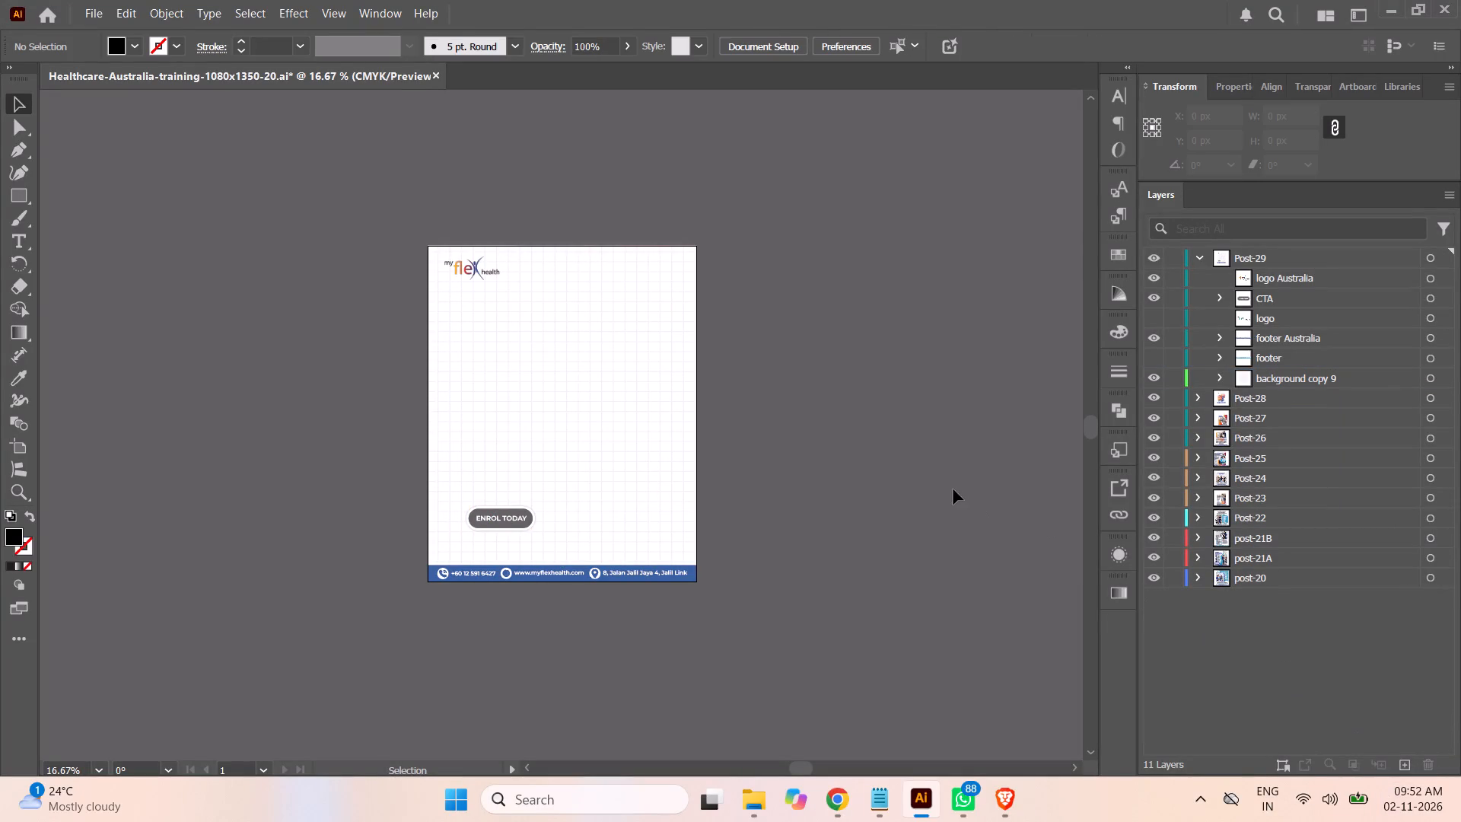
Select the grid clip group inside background copy 9 of the Post-29 layer.
left_click(1221, 376)
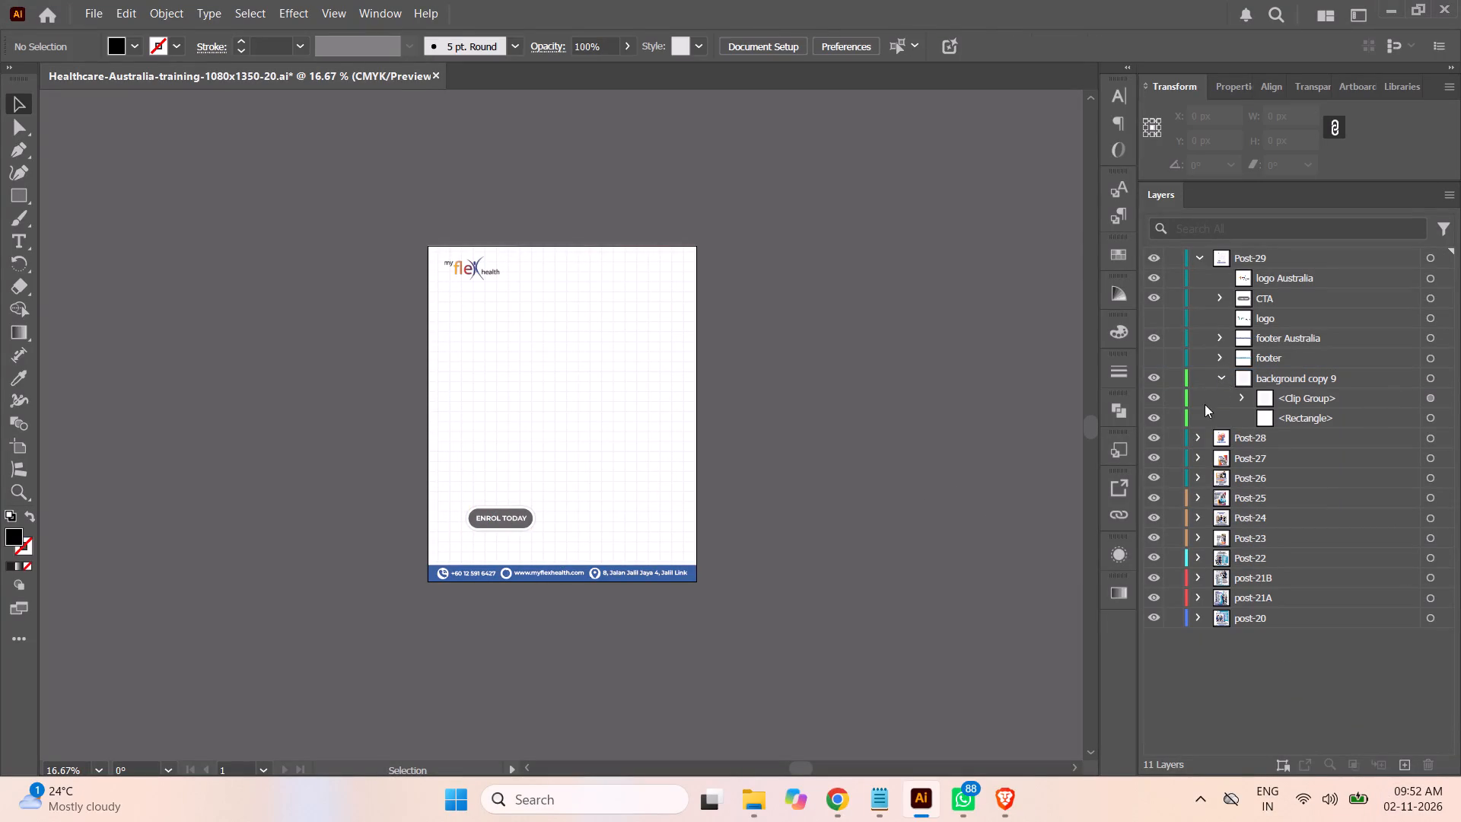
left_click(1434, 398)
left_click(1348, 398)
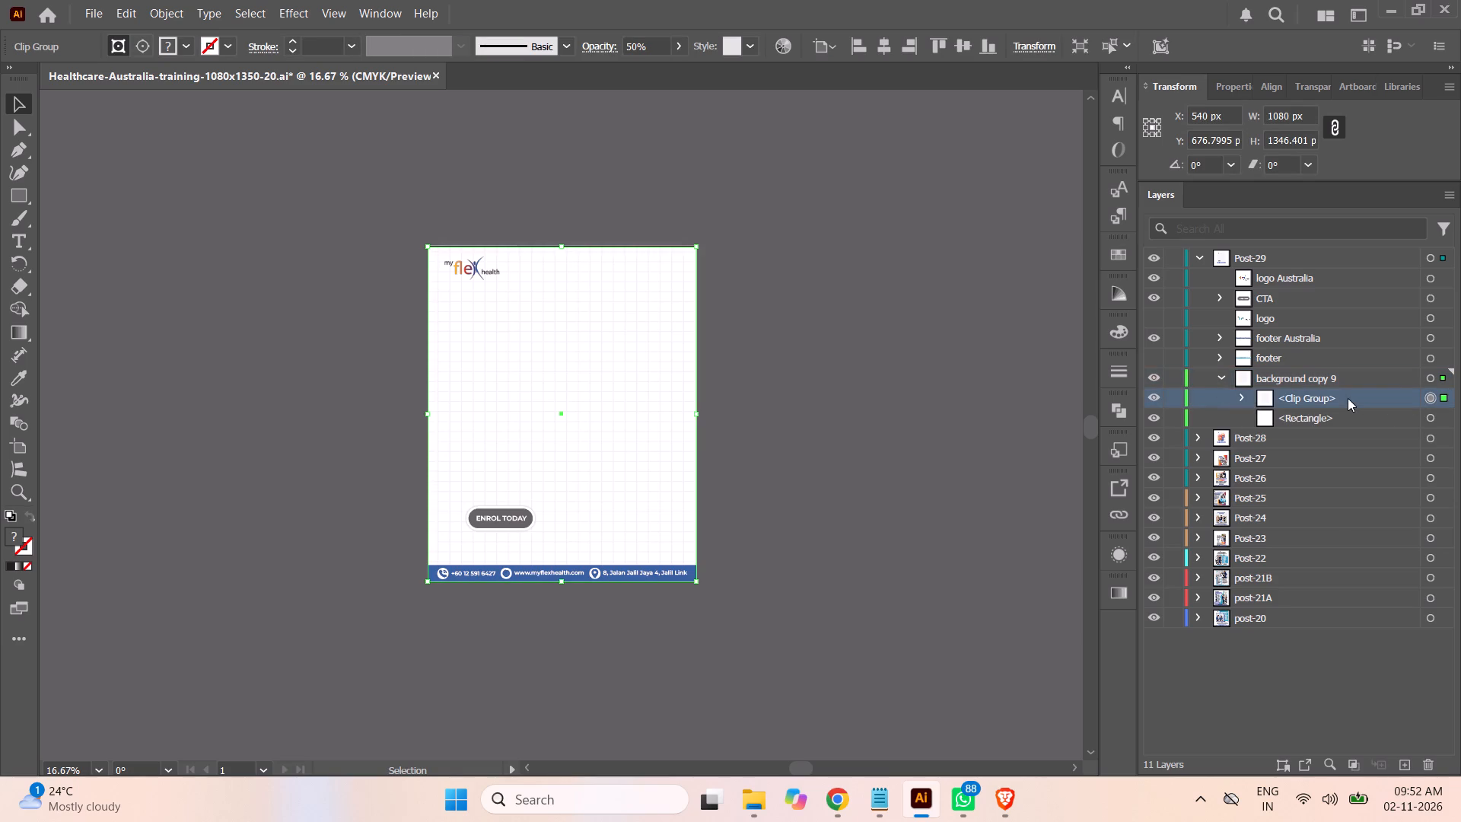
Delete the grid clip group from background copy 9 in the Post-29 layer and save the document.
left_click(1429, 760)
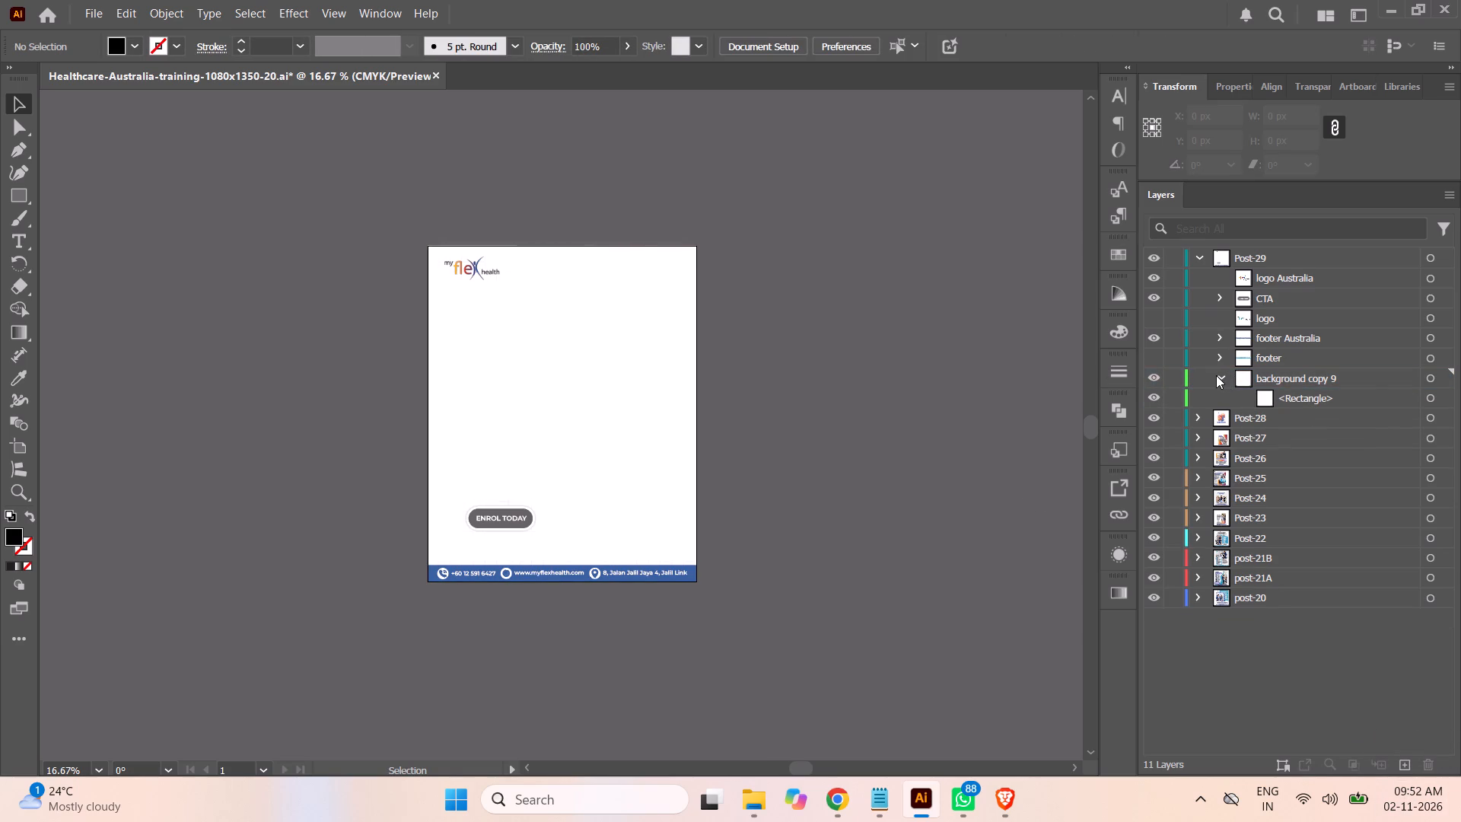
left_click(1218, 377)
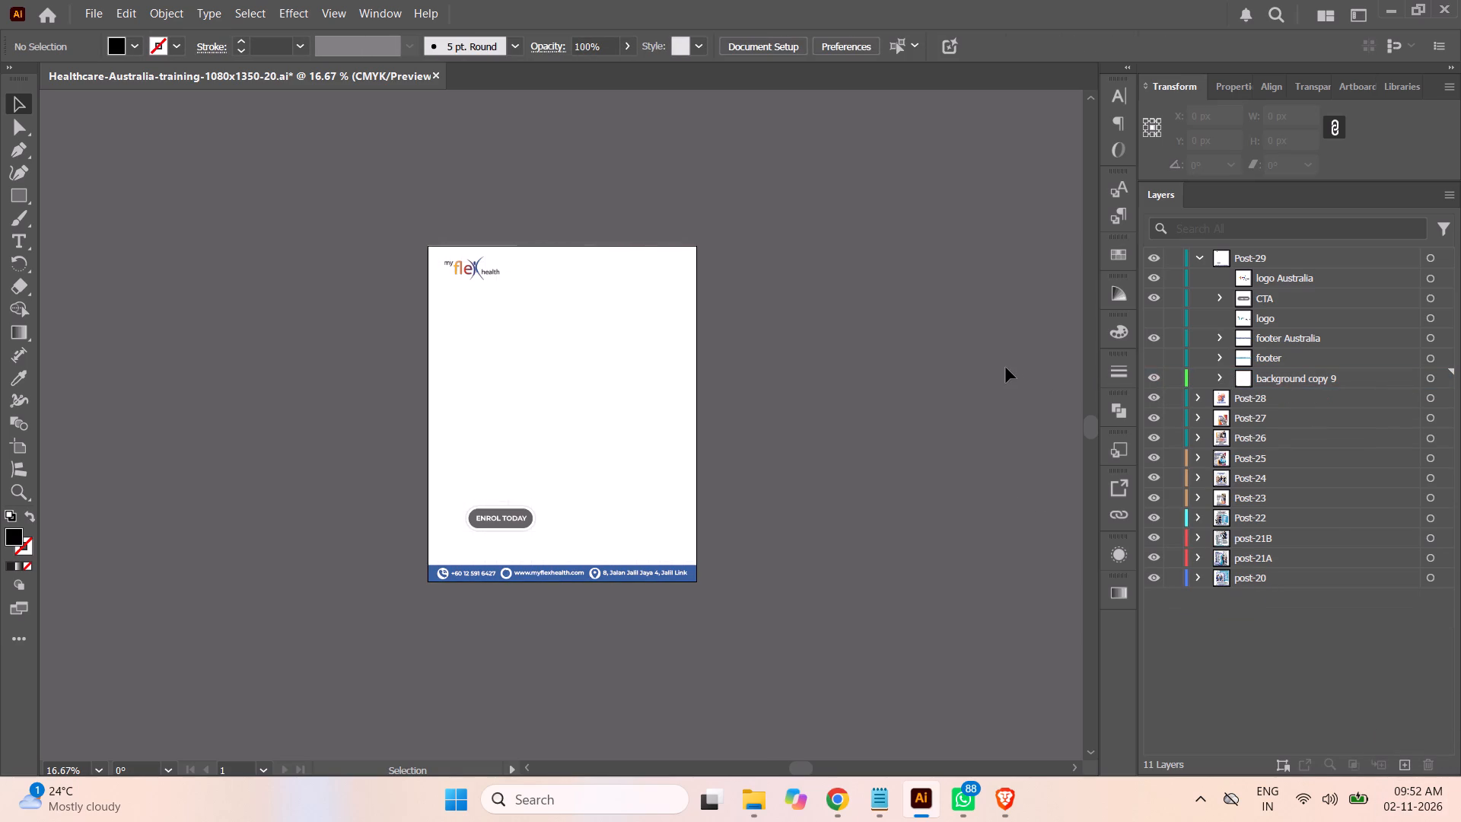
key("ctrl+s")
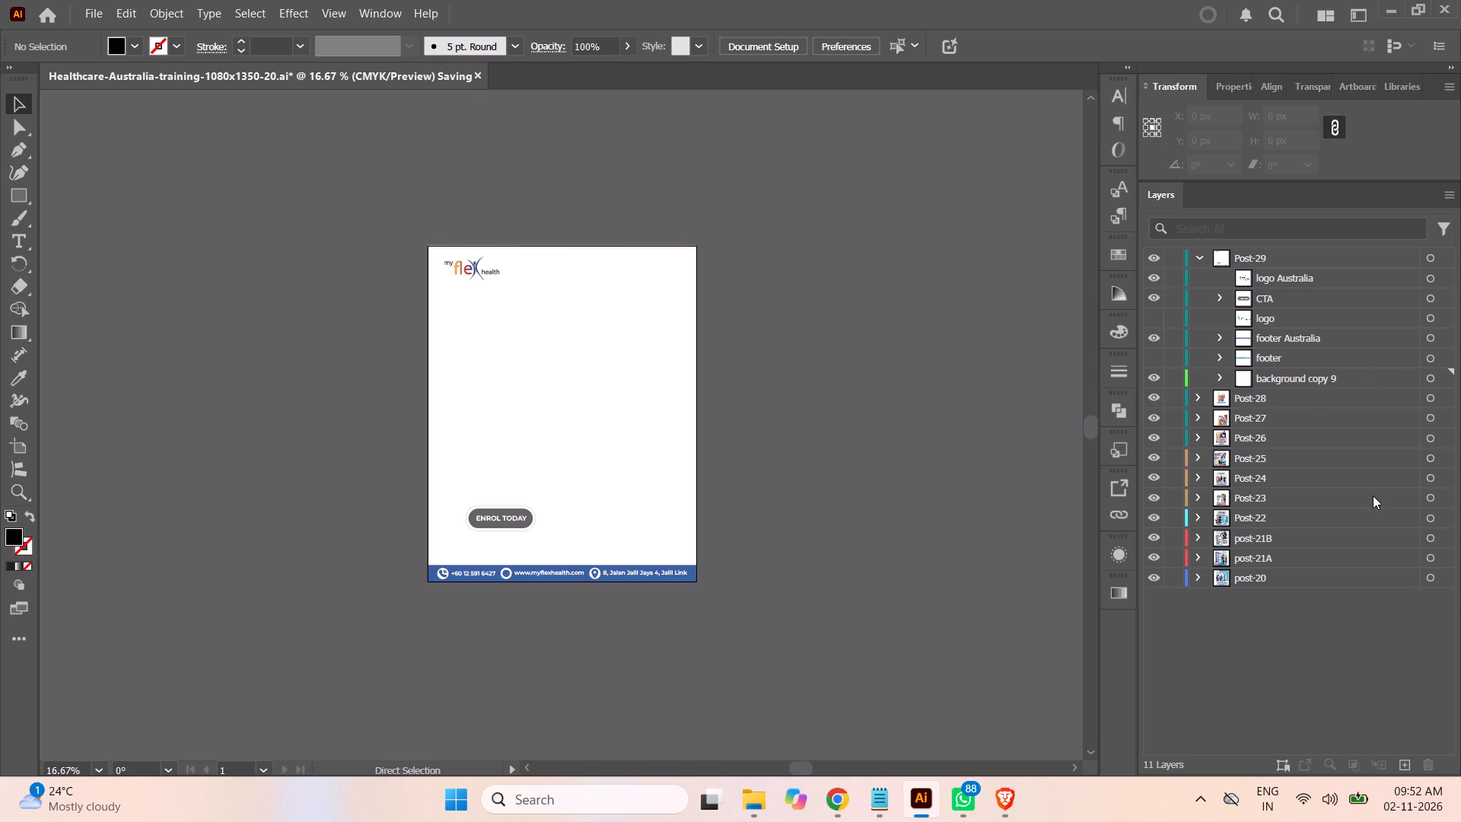
Collapse the Post-29 layer and hide layers Post-29 through Post-22 to reveal the post-21B design.
left_click(1196, 258)
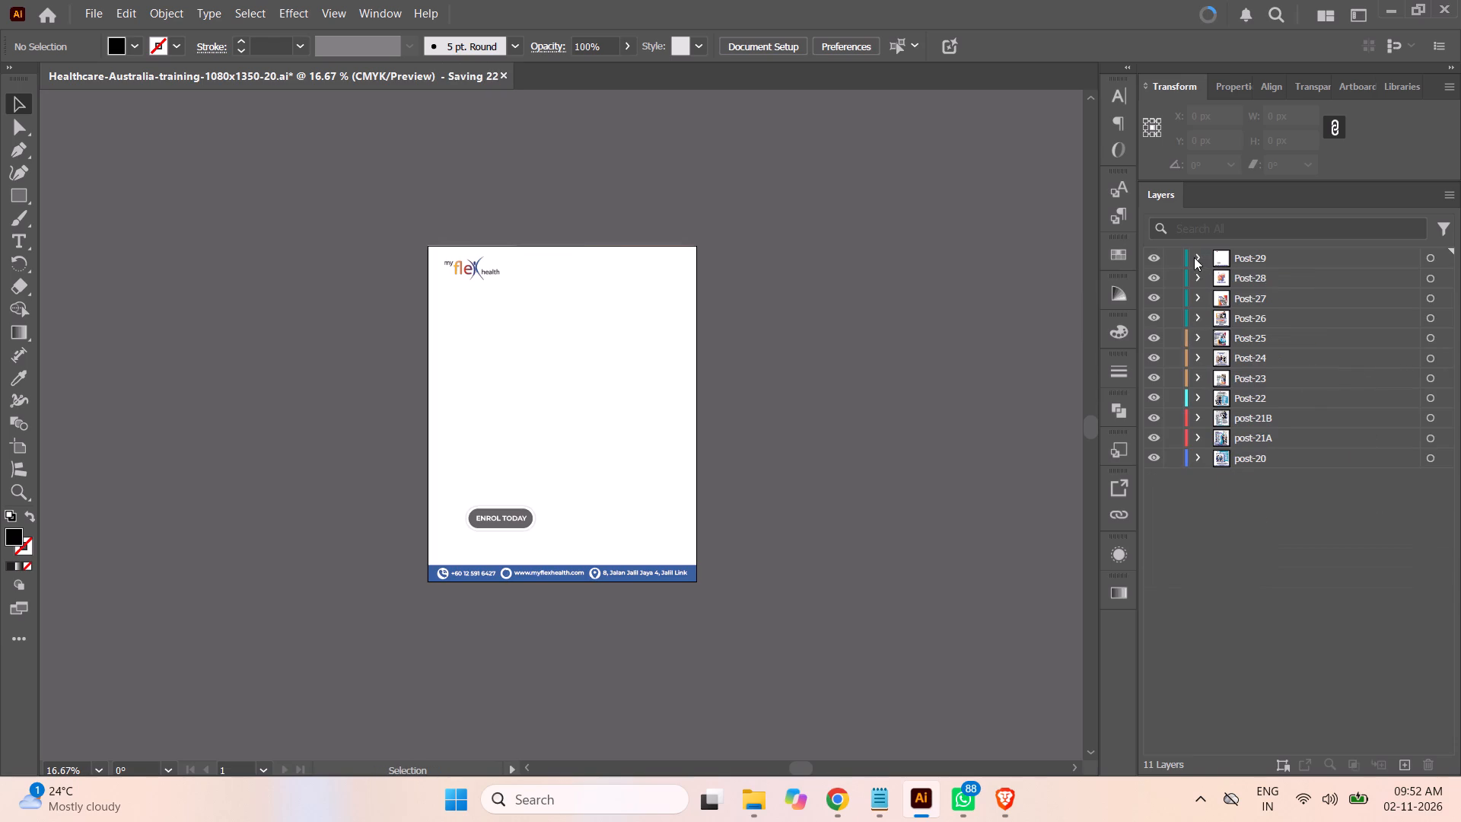
left_click_drag(1154, 258, 1157, 297)
left_click_drag(1157, 297, 1153, 379)
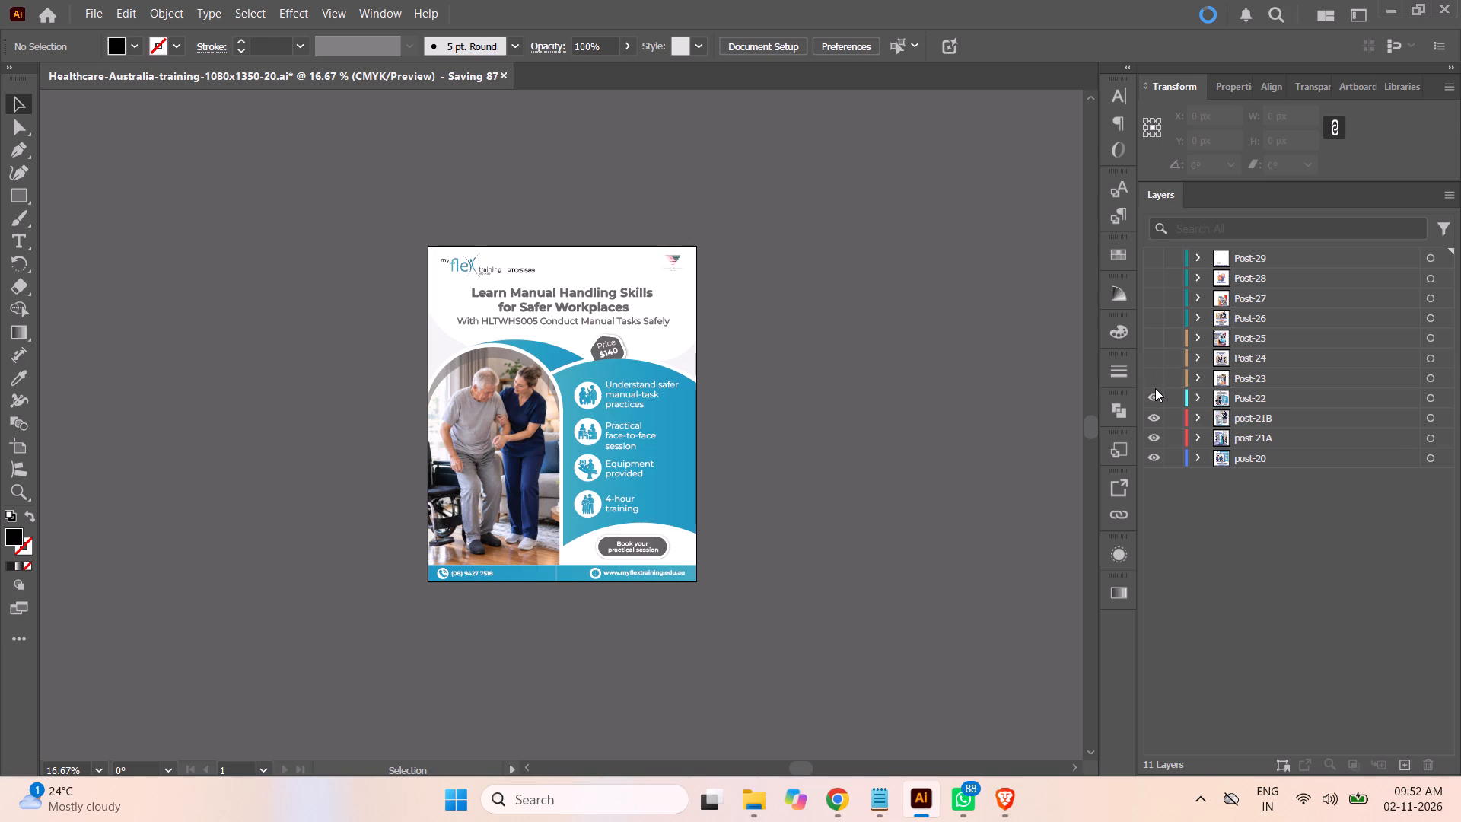
left_click(1152, 397)
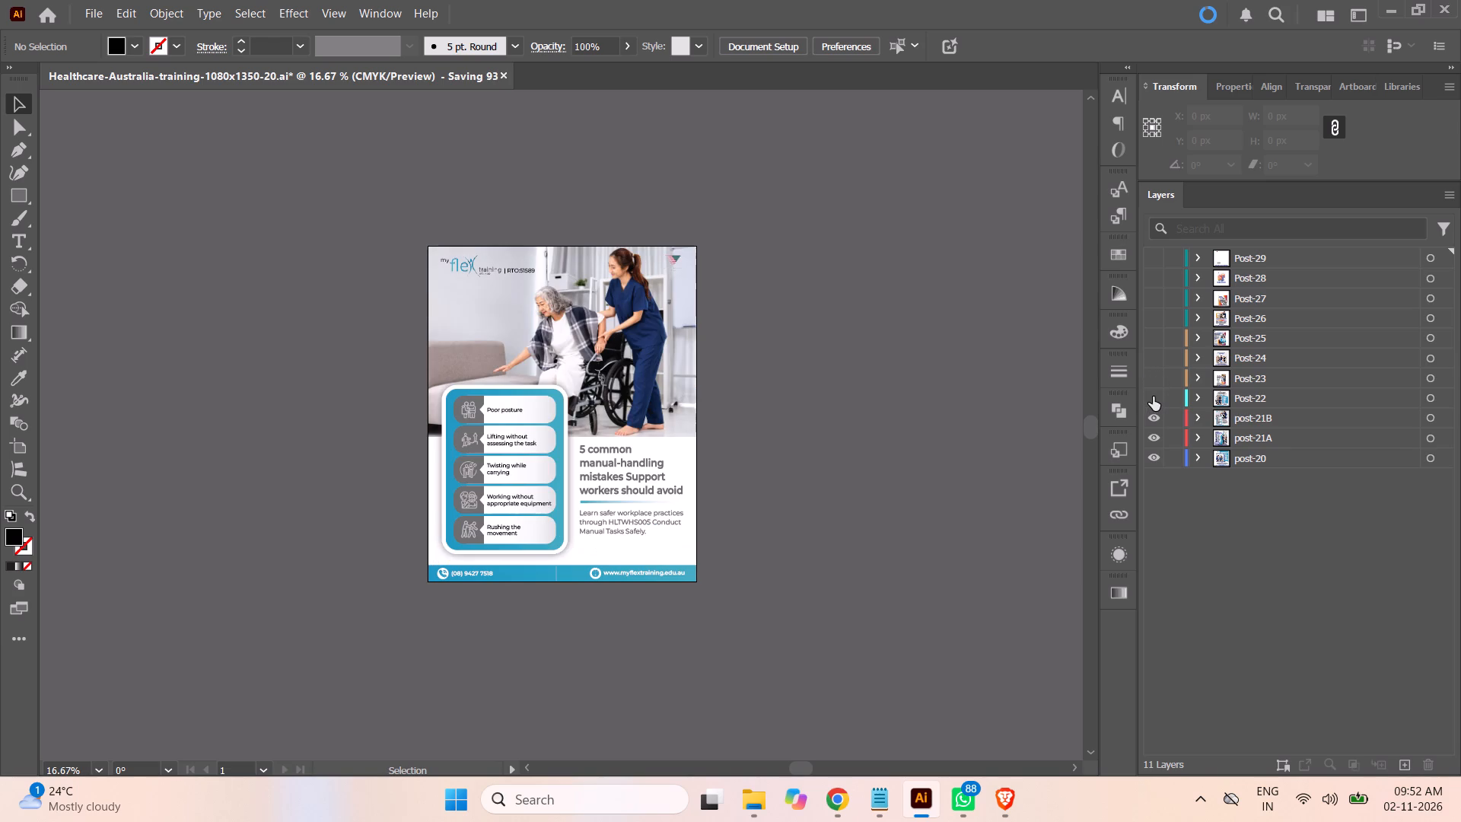
Capitalise the word "common" in the post-21B heading so it begins "5 Common manual-handling".
left_click(1198, 419)
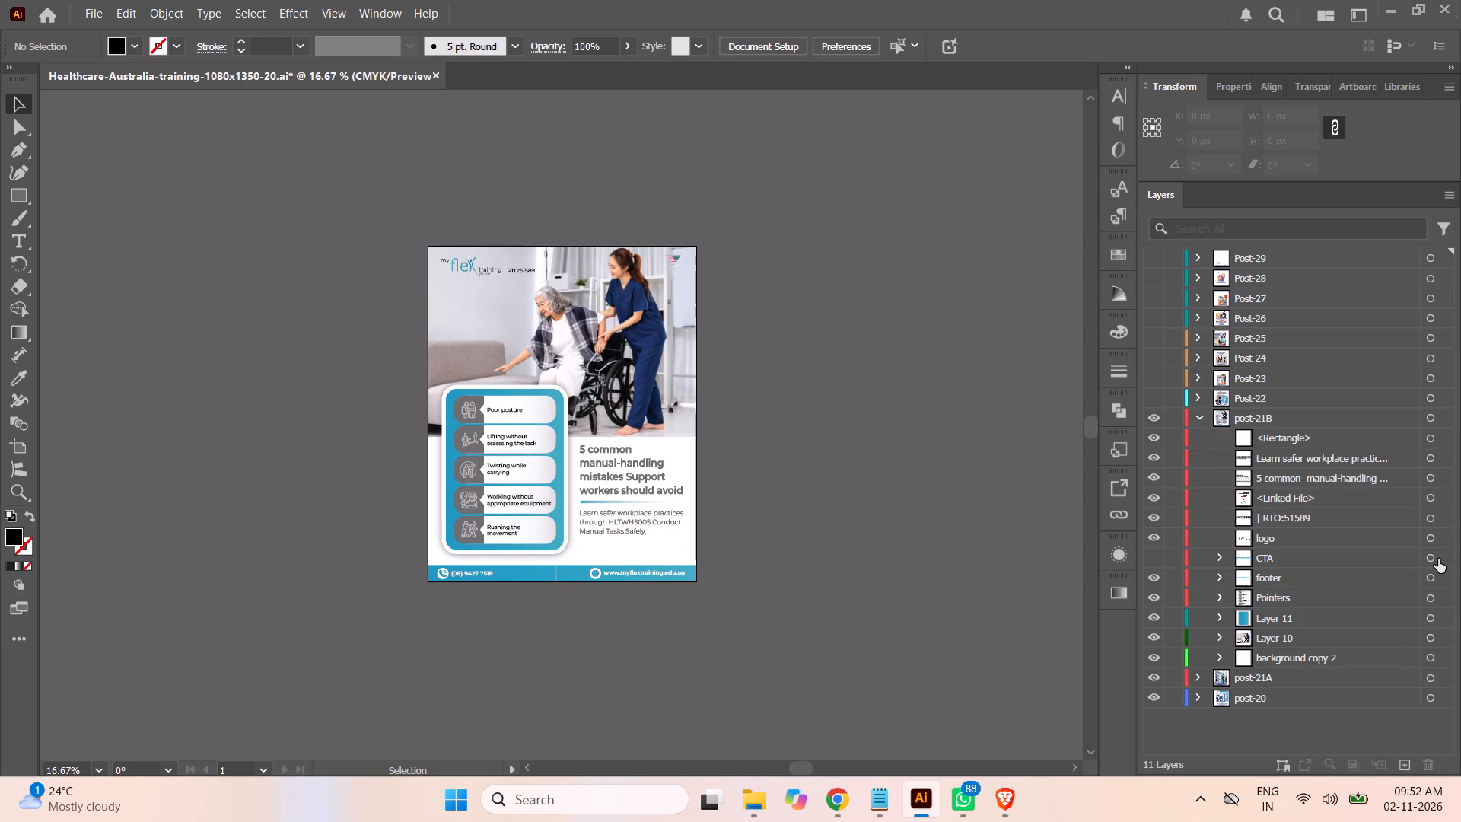
key("ctrl+equal")
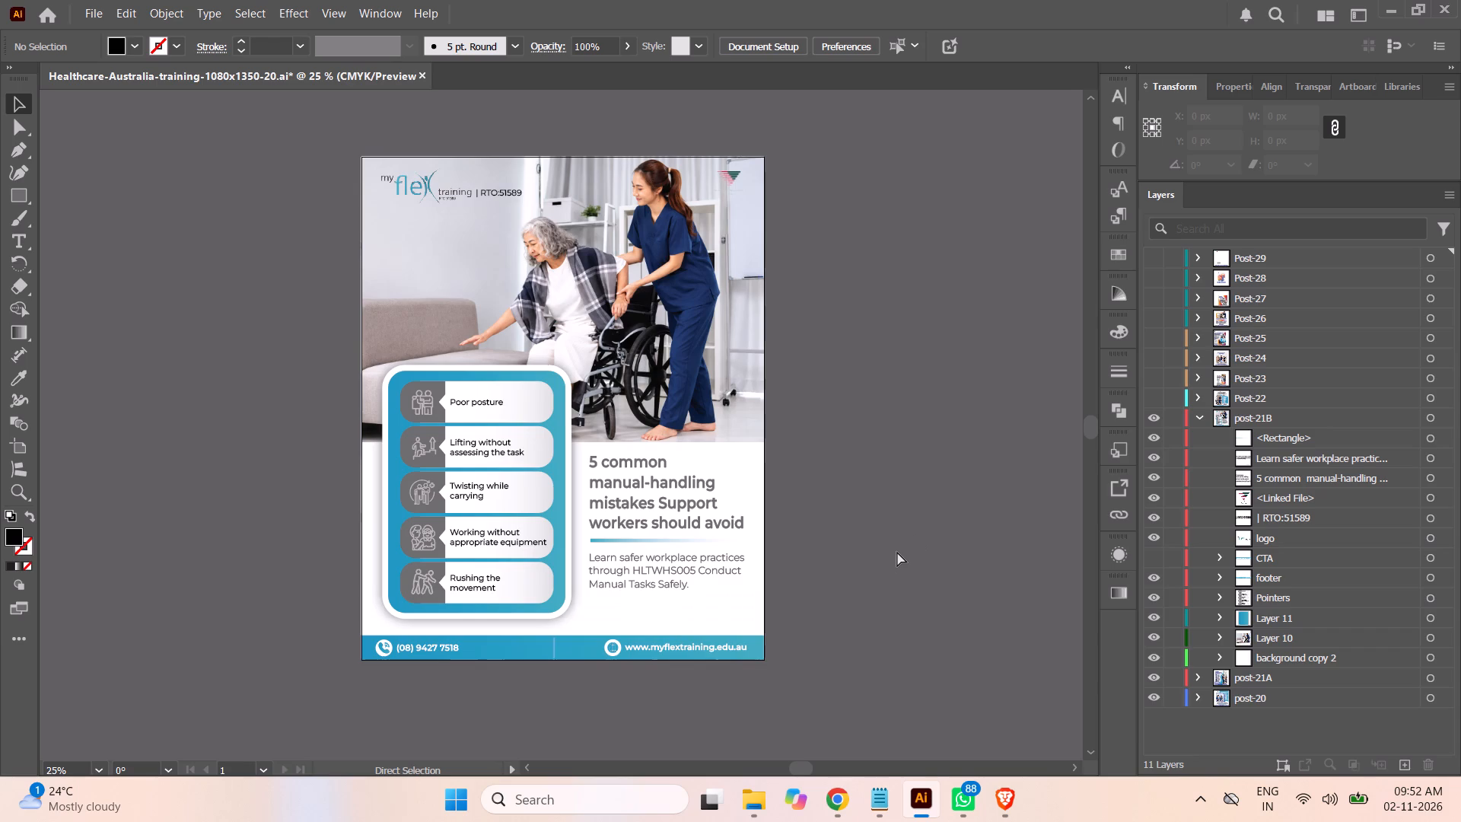
key("ctrl+equal")
scroll(893, 439, "down", 2)
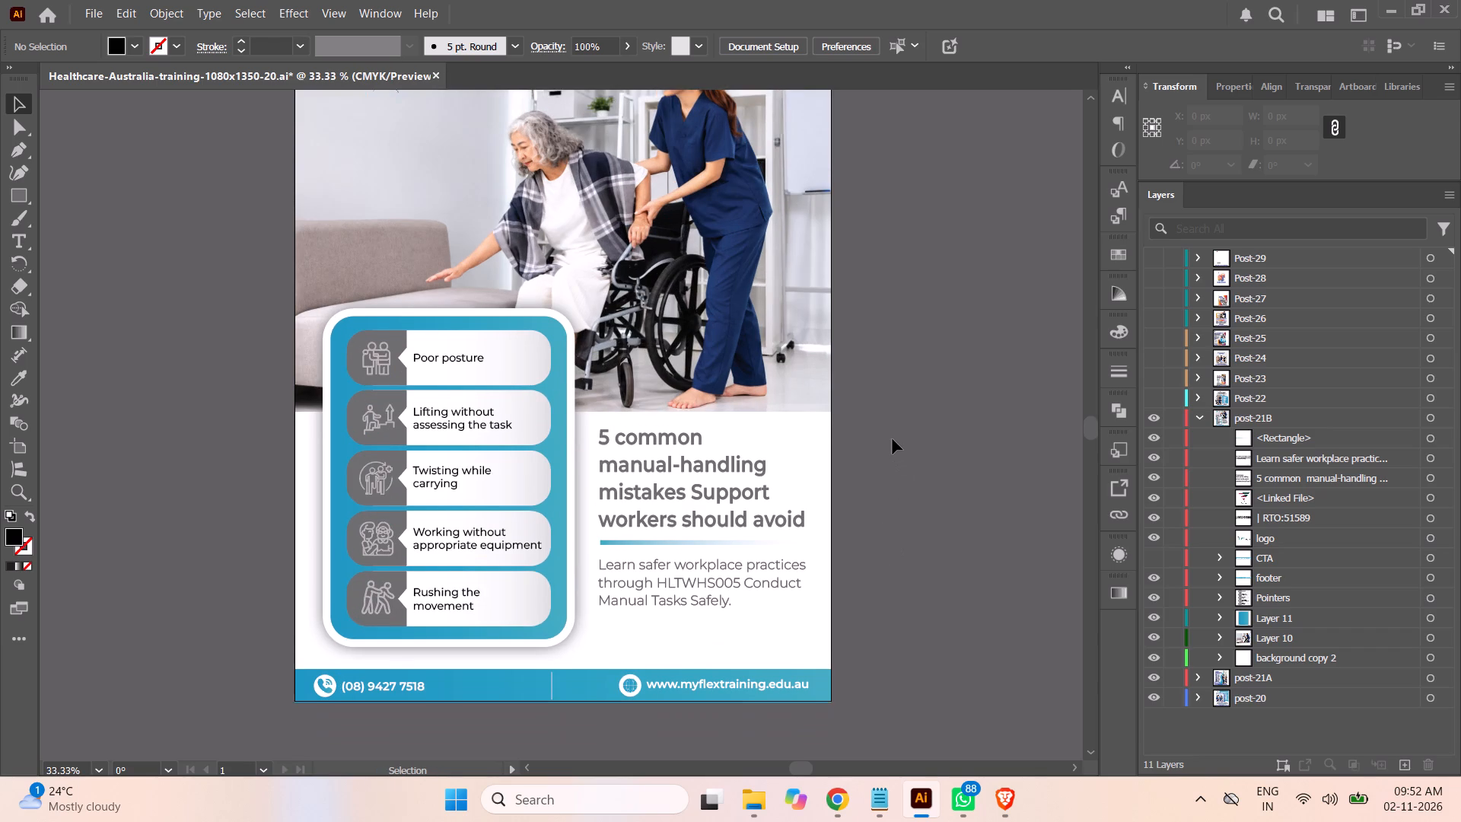
scroll(893, 439, "down", 4)
scroll(890, 422, "up", 1)
scroll(890, 422, "down", 2)
scroll(890, 422, "up", 2)
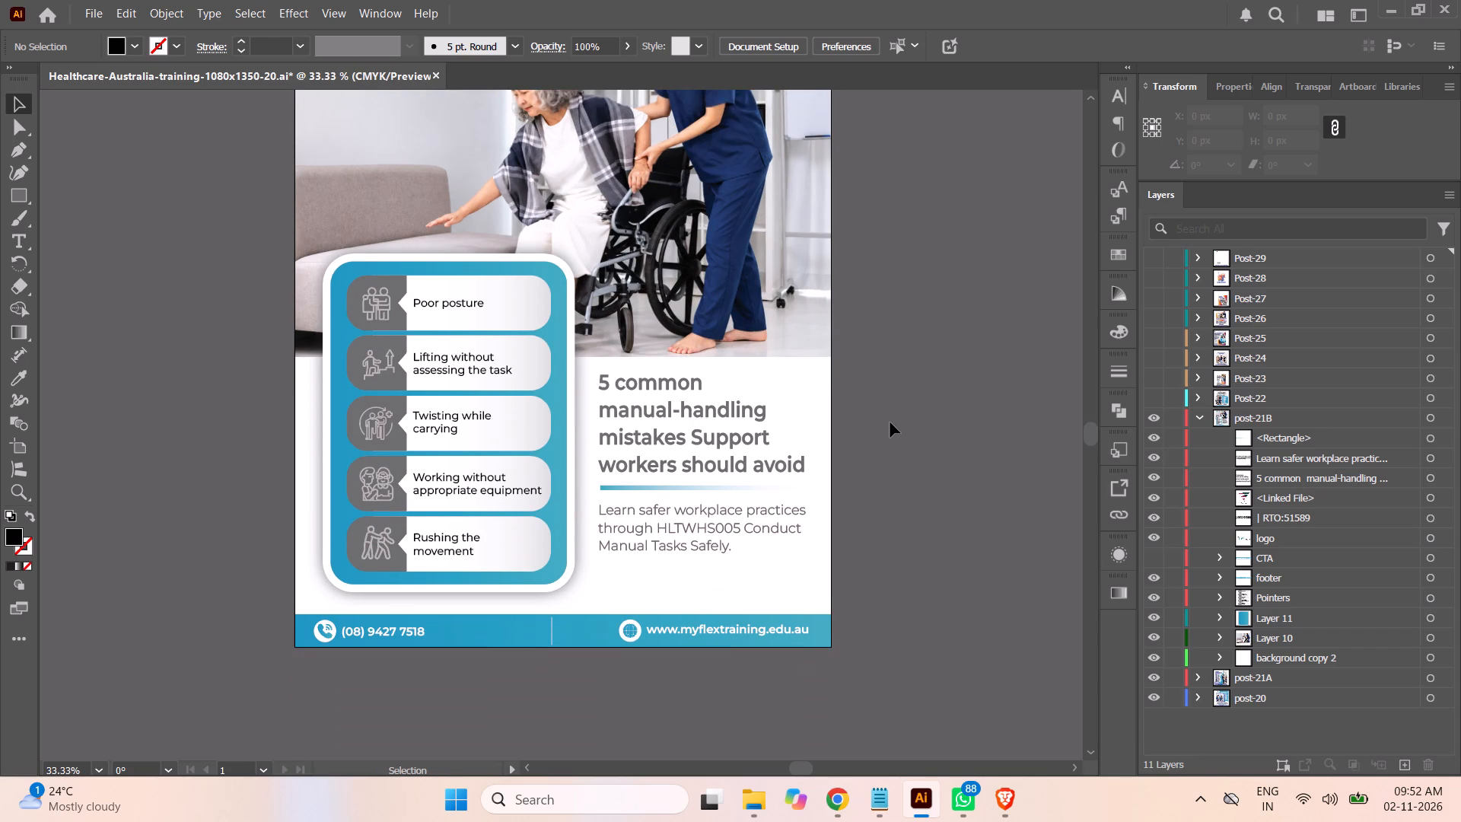
scroll(890, 421, "down", 4)
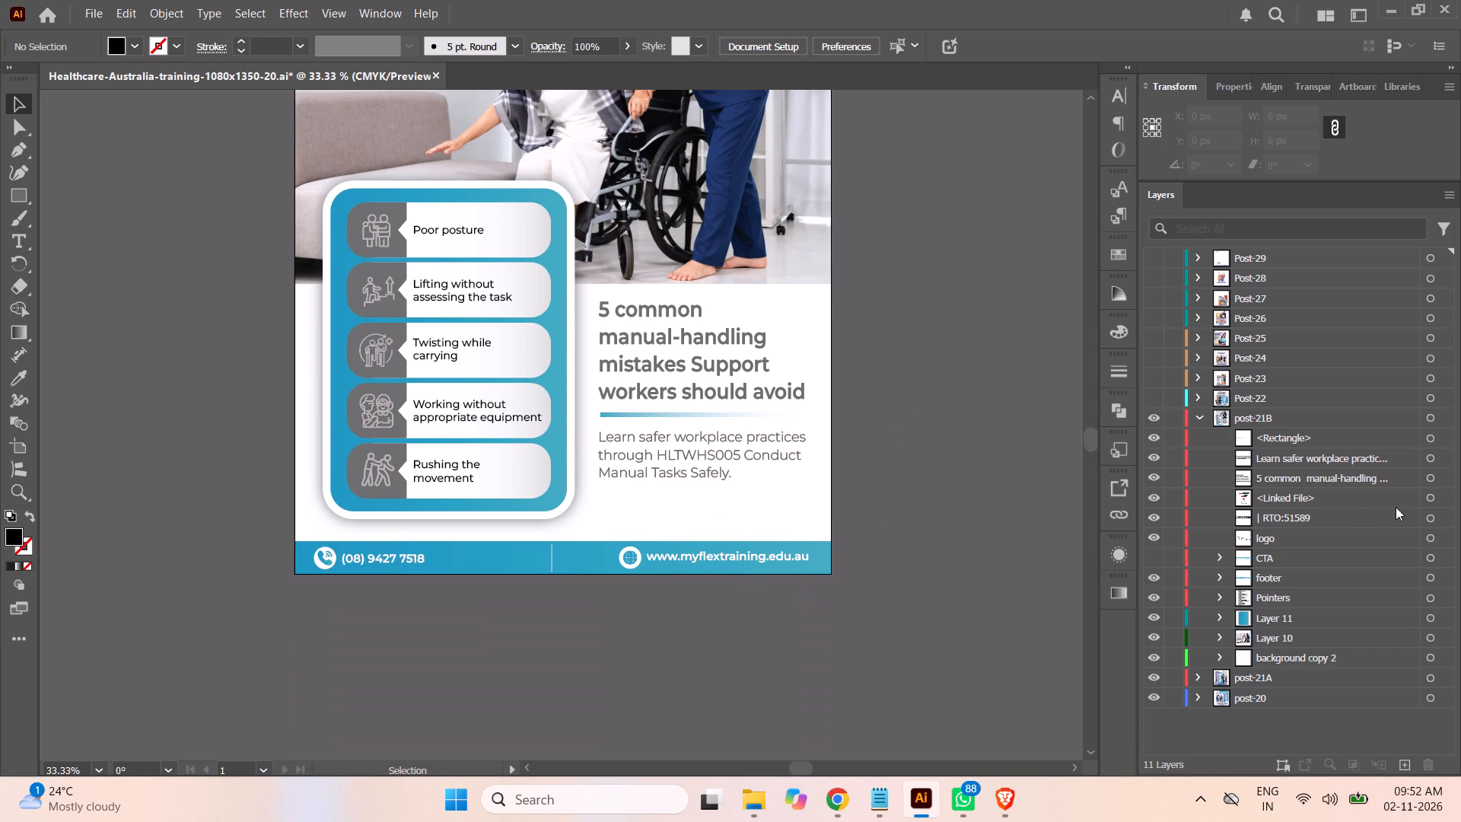
left_click(1429, 476)
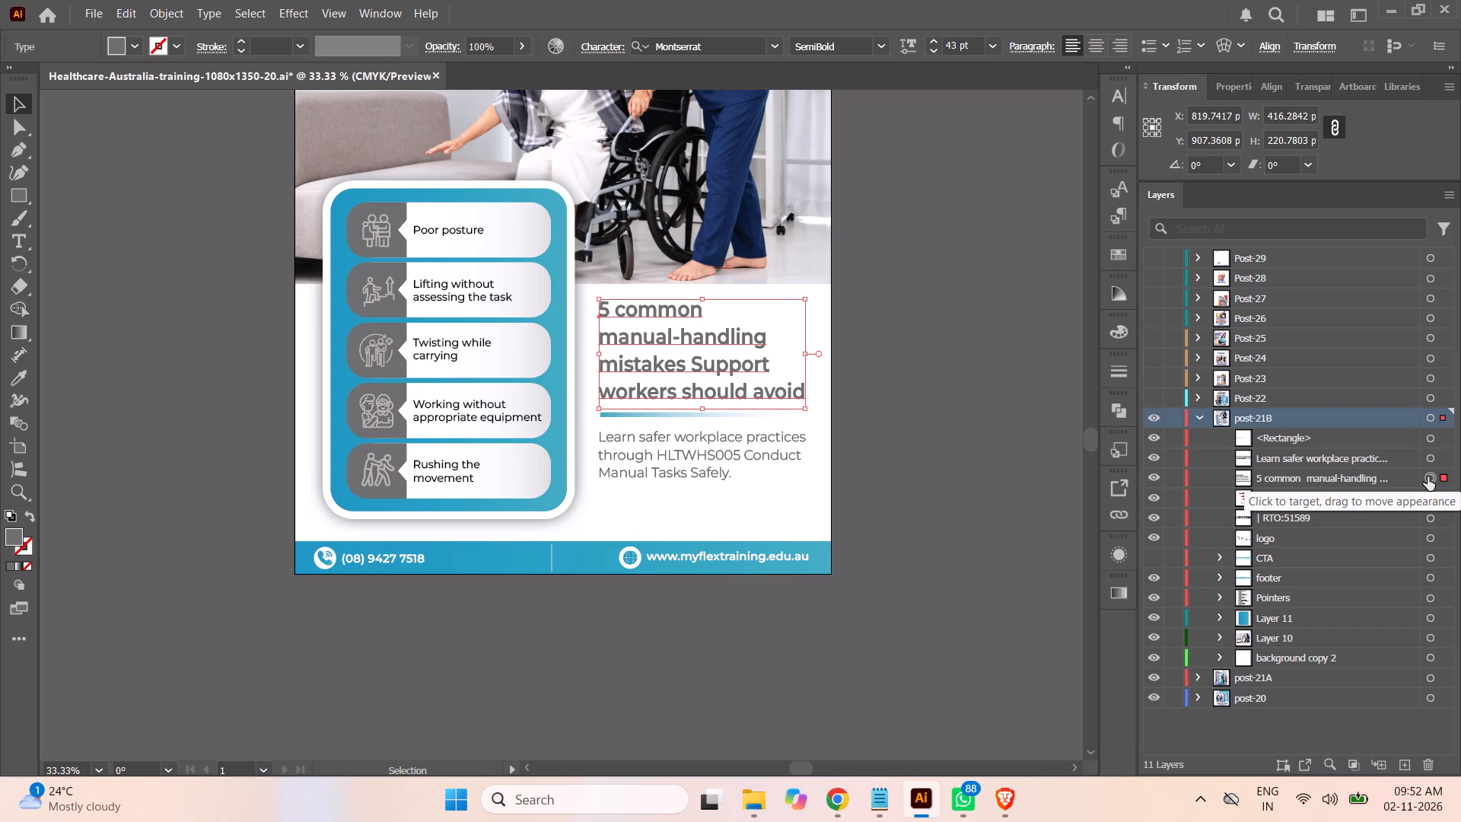
left_click(19, 241)
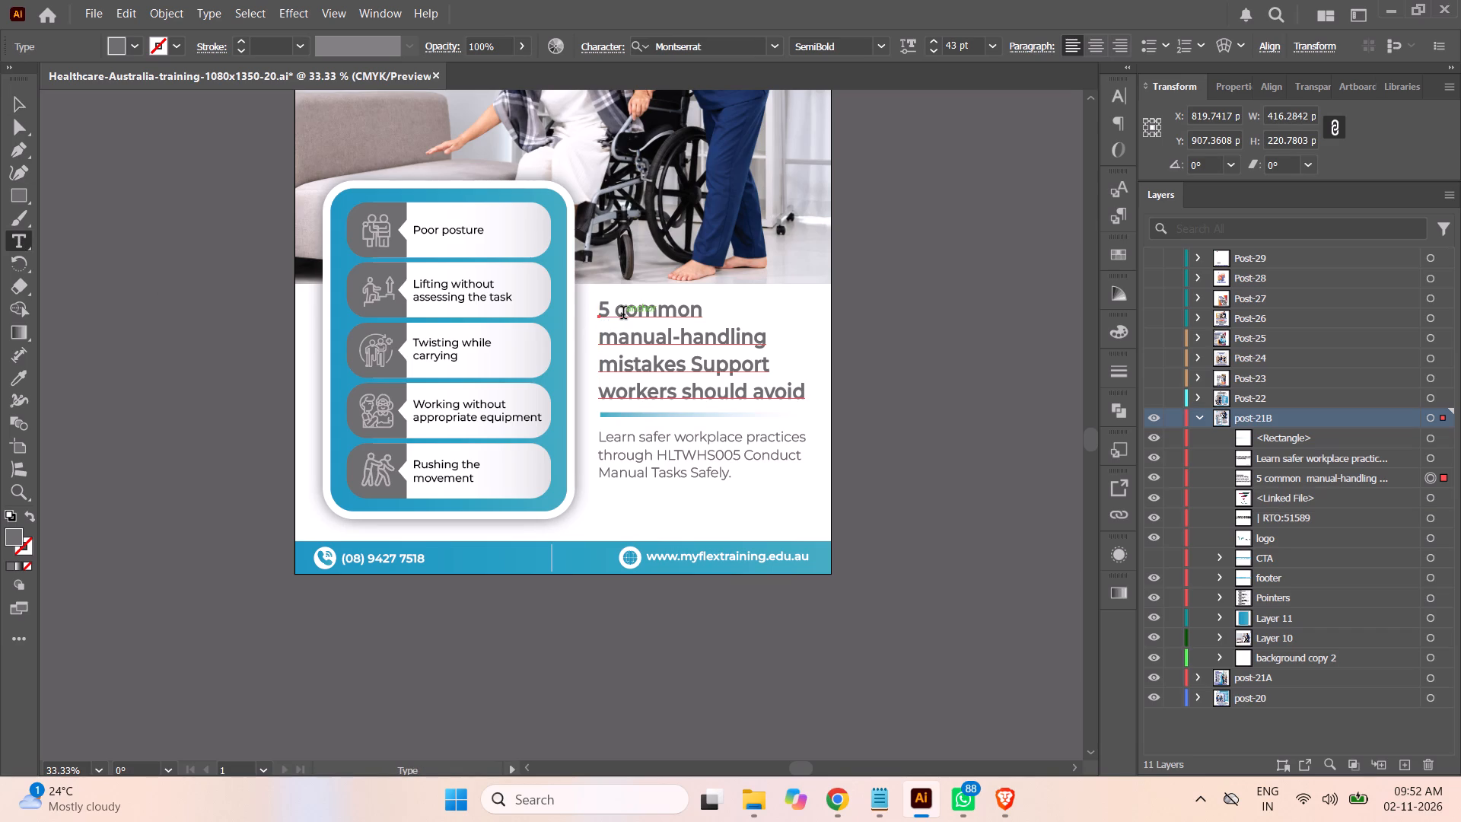
left_click_drag(623, 314, 615, 310)
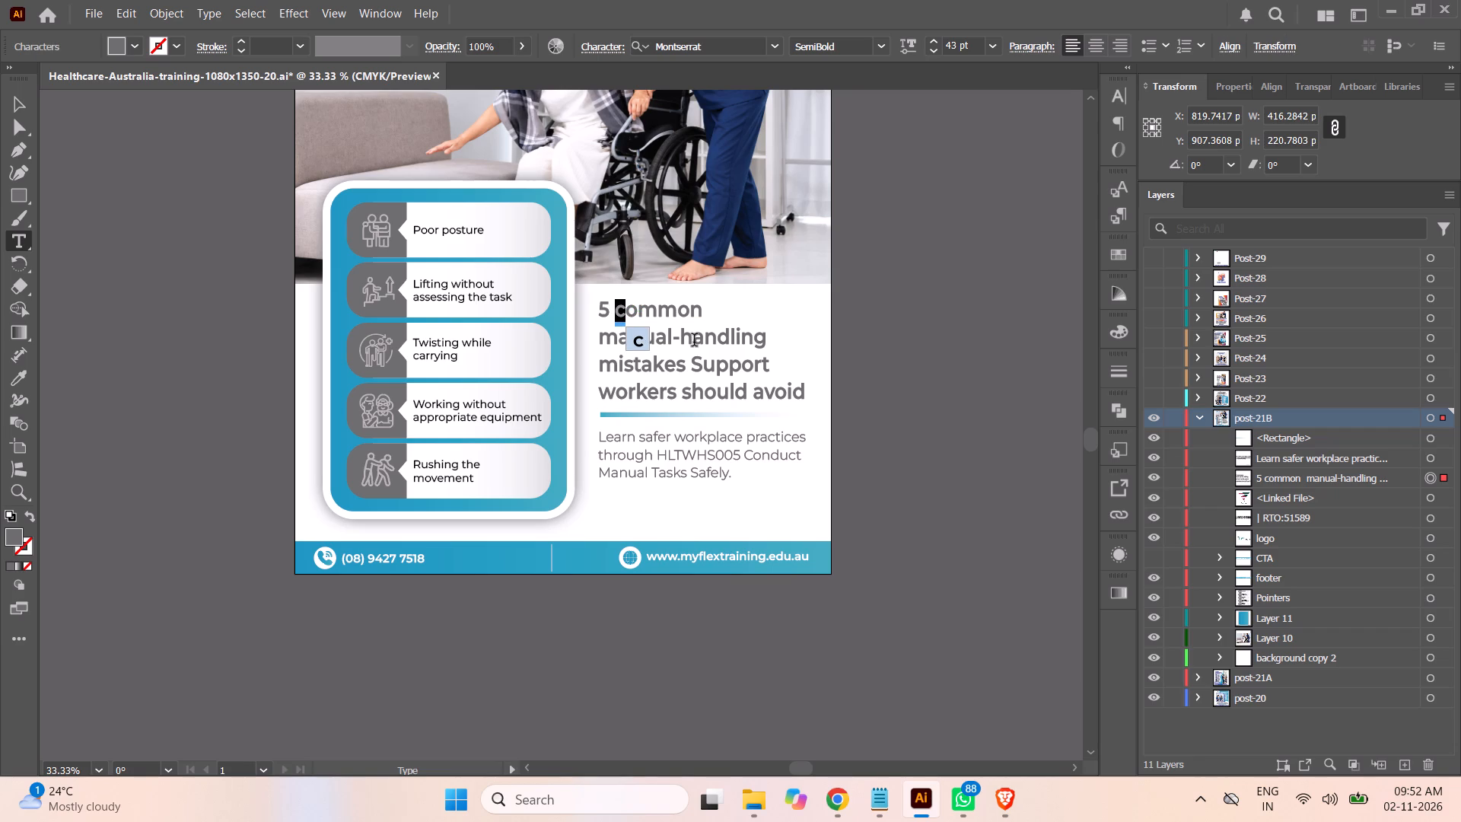
key("shift+c")
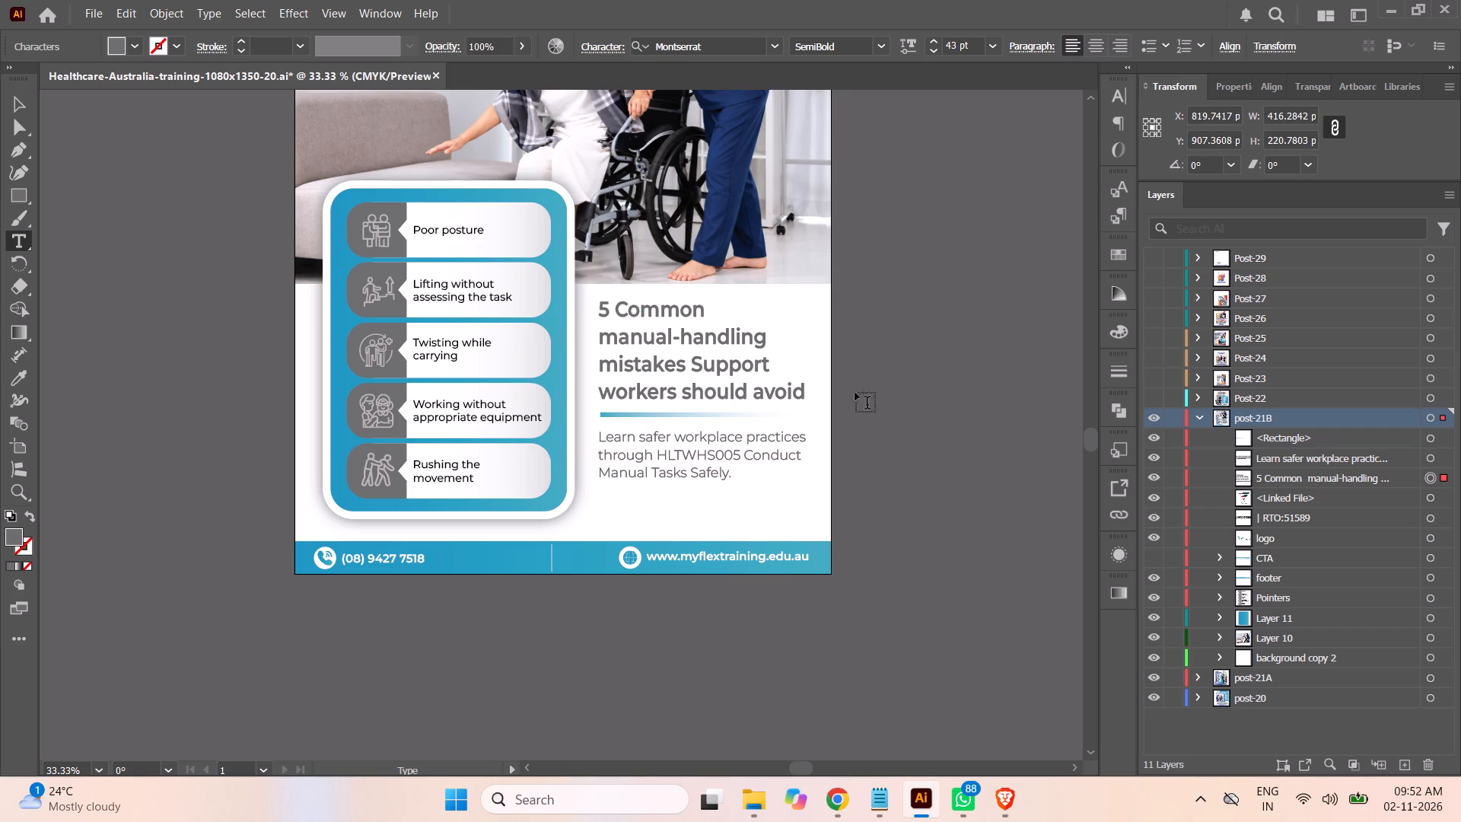
left_click(19, 103)
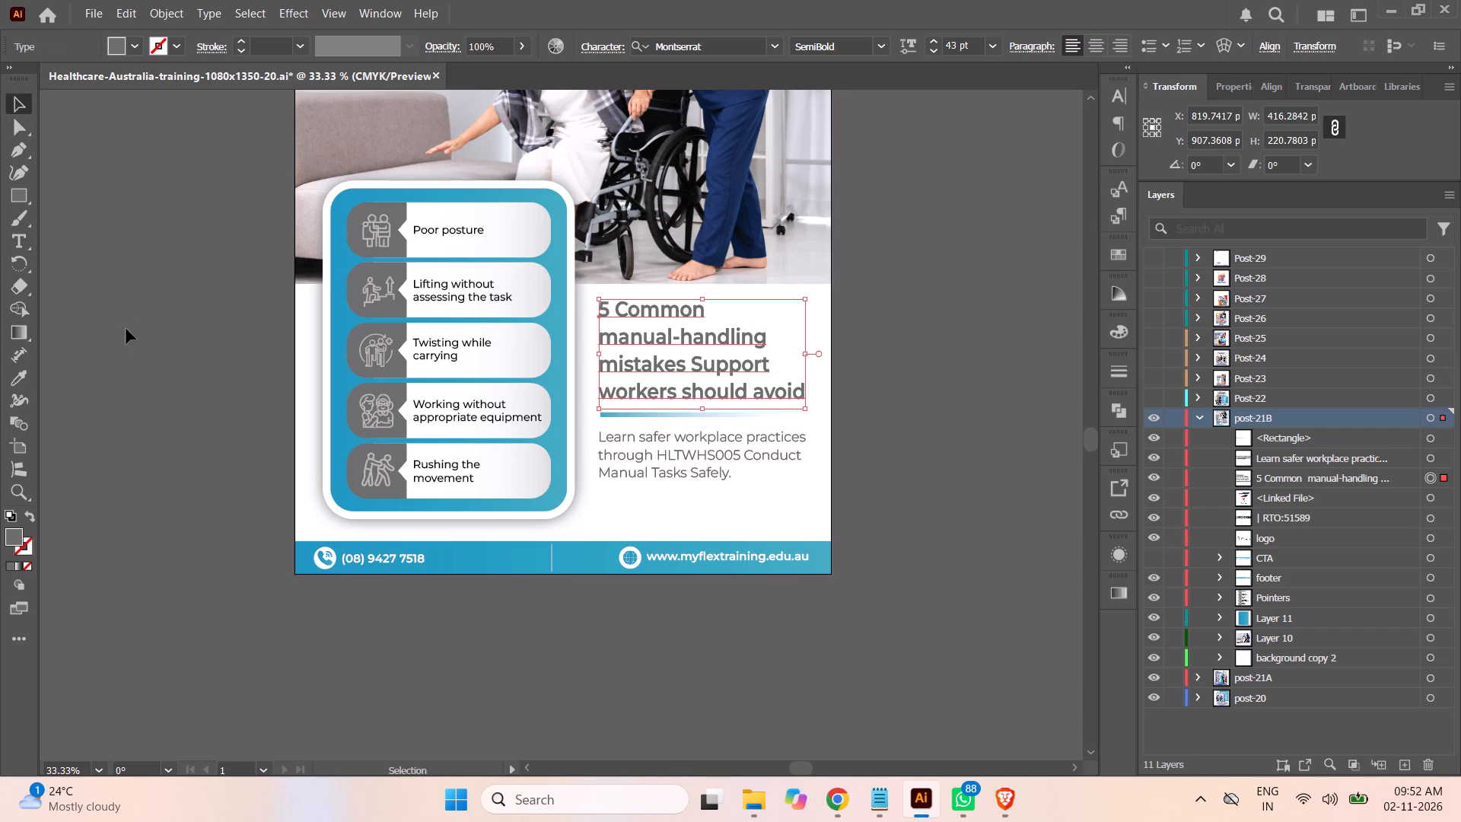
left_click(119, 320)
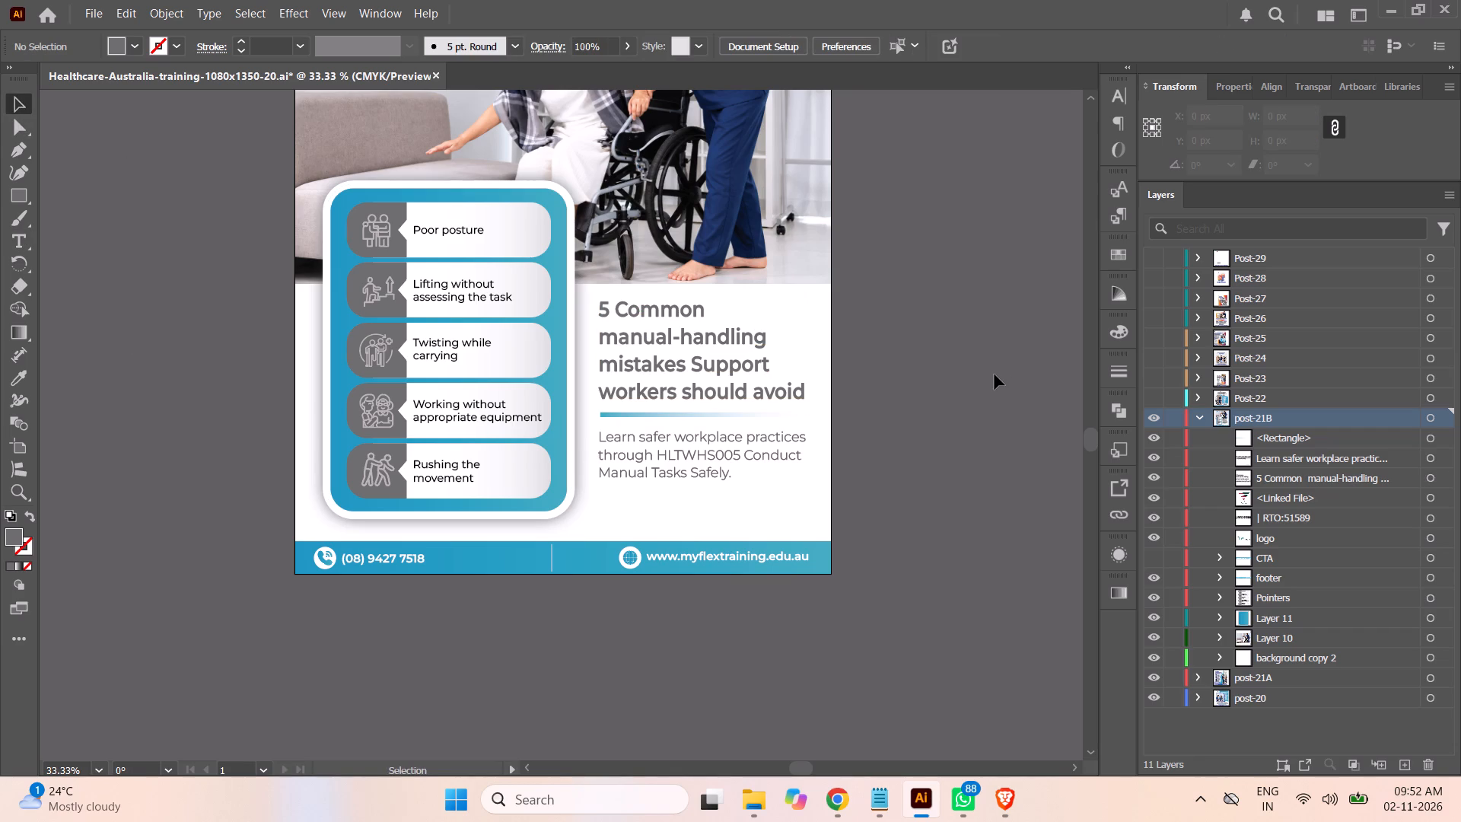
Check the whole post-21B design and save the document.
scroll(982, 378, "up", 7)
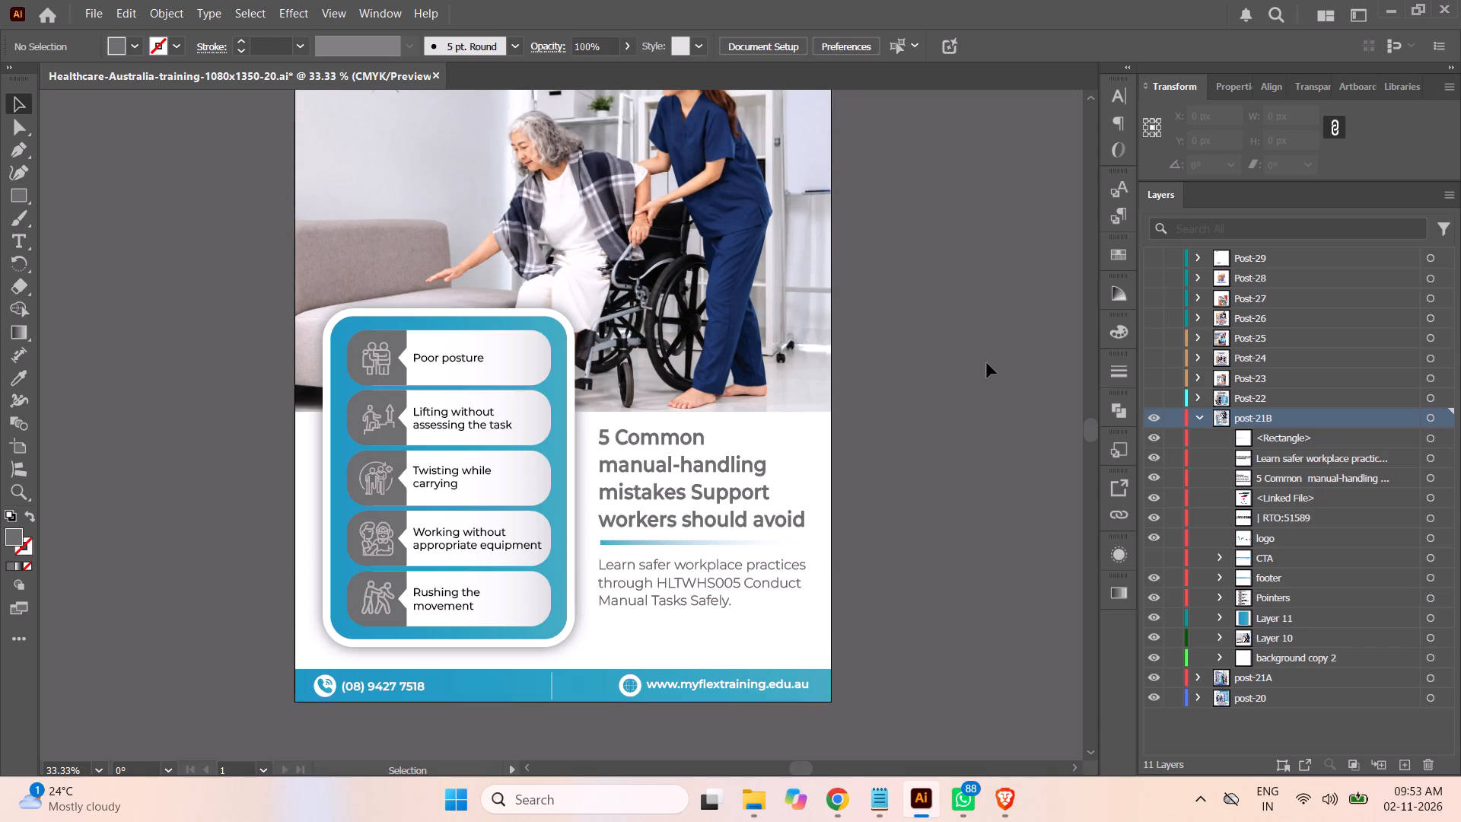
scroll(984, 362, "up", 6)
scroll(983, 362, "down", 1)
scroll(982, 362, "up", 1)
scroll(980, 362, "down", 1)
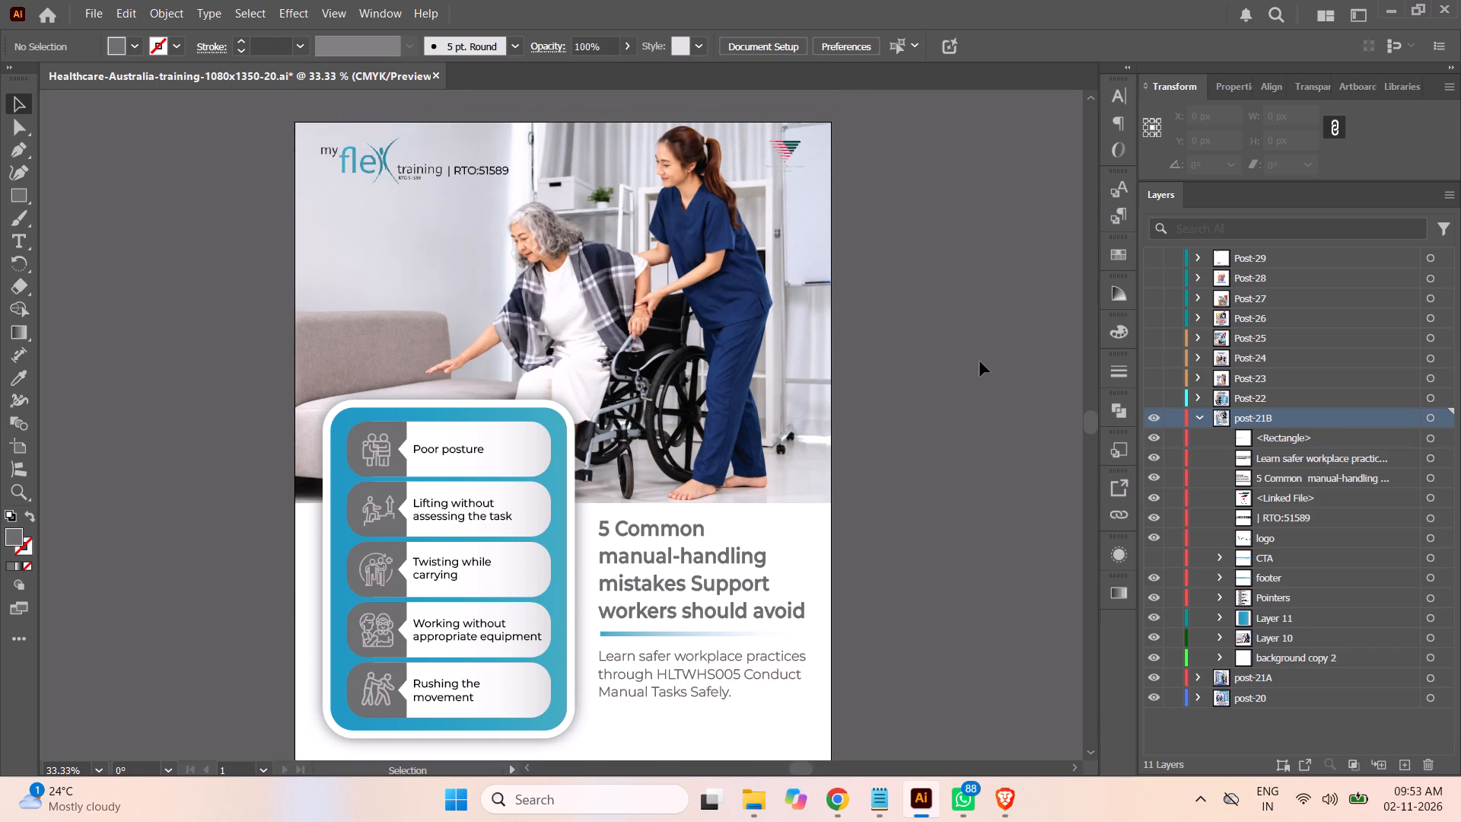
scroll(980, 362, "down", 5)
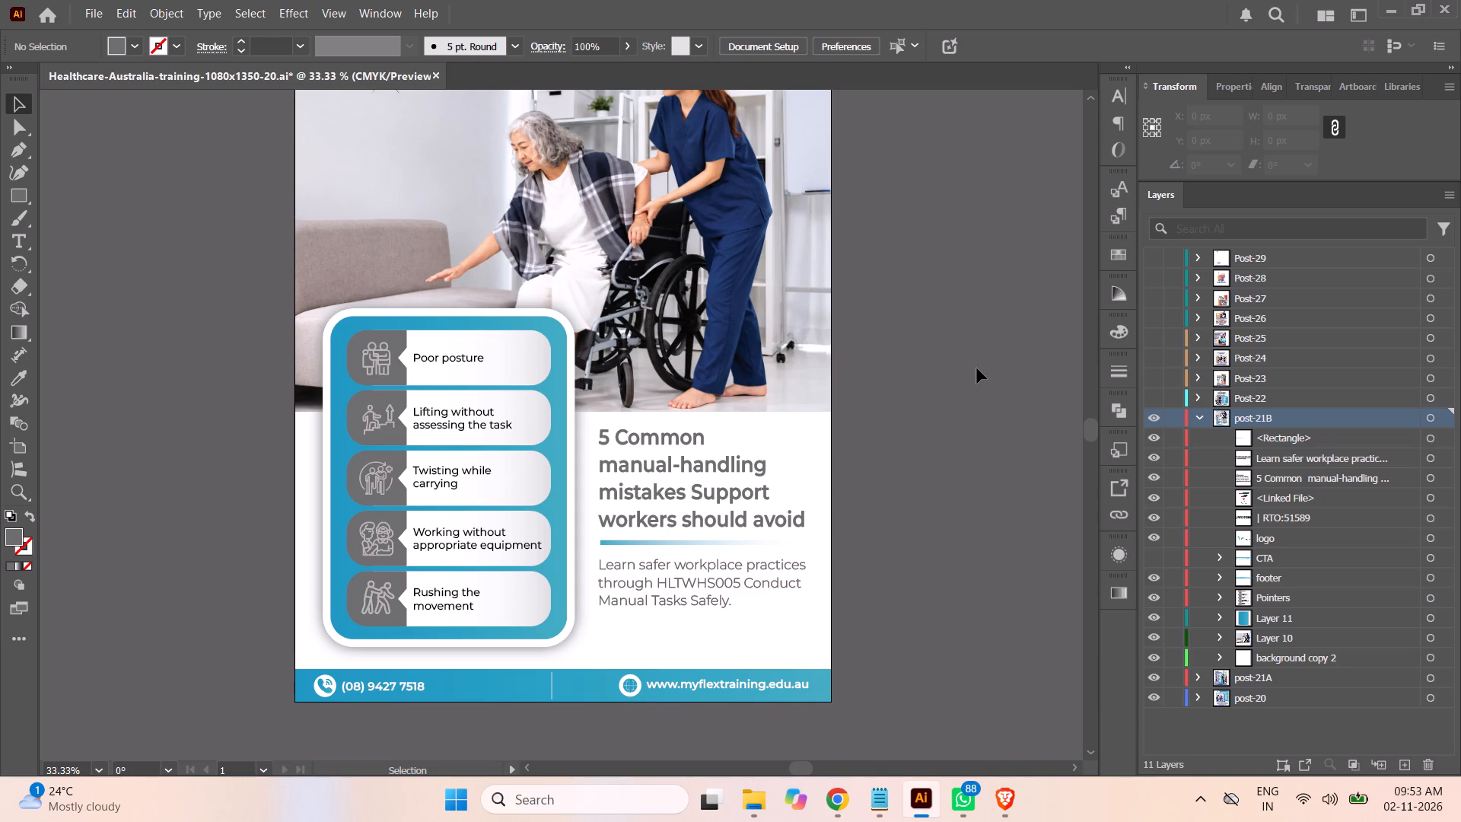
key("ctrl+s")
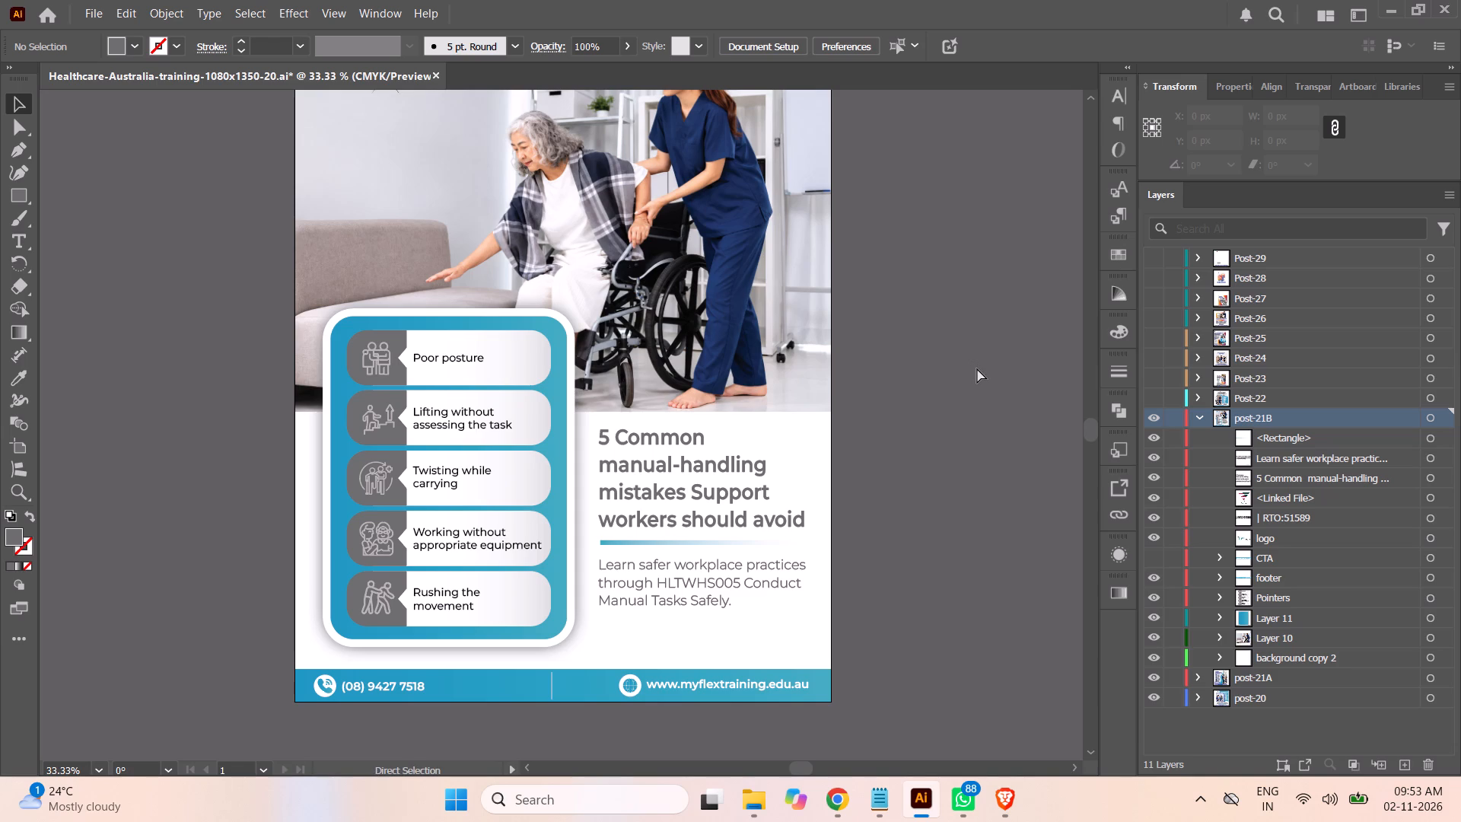
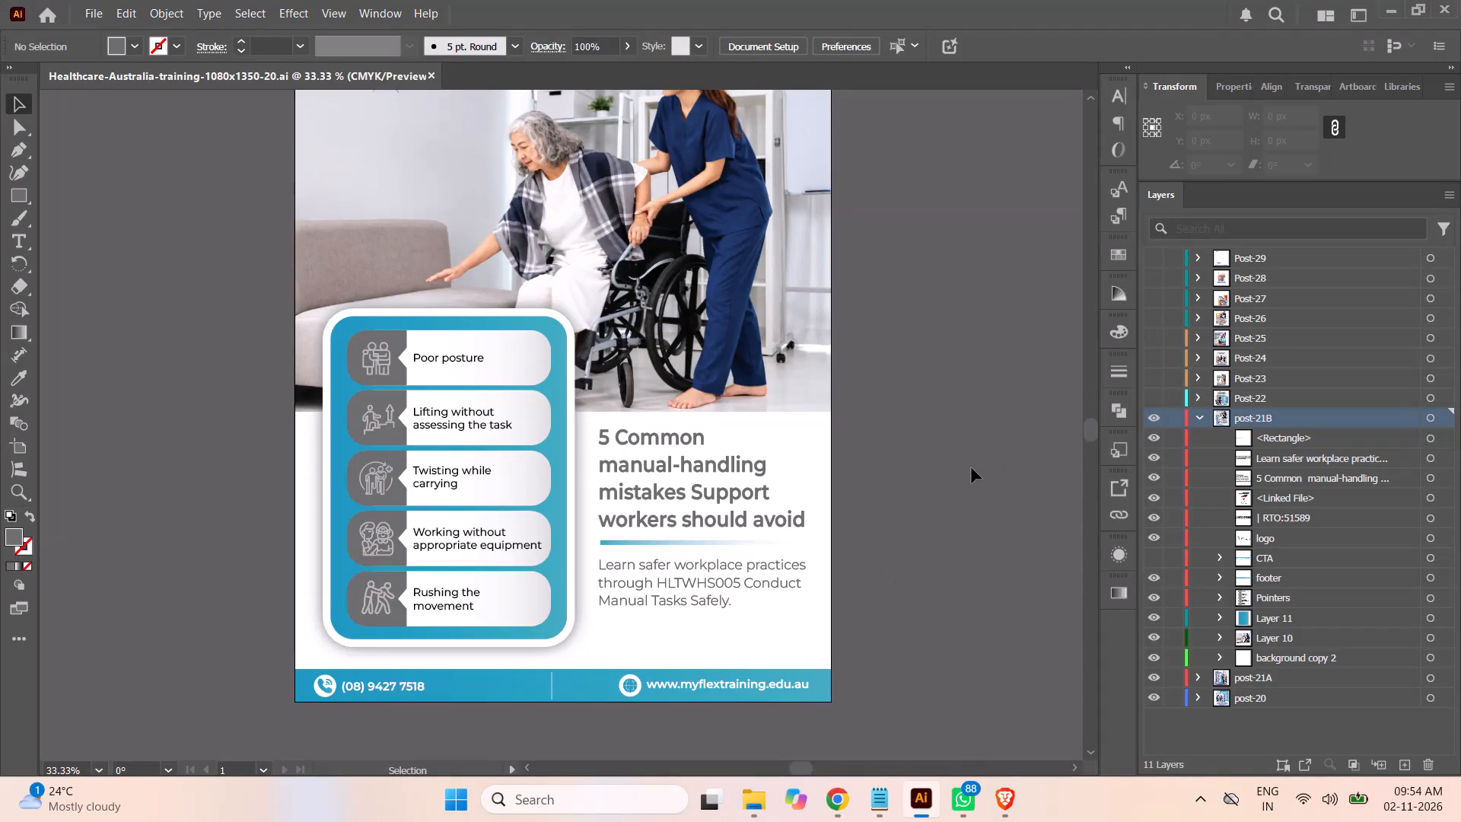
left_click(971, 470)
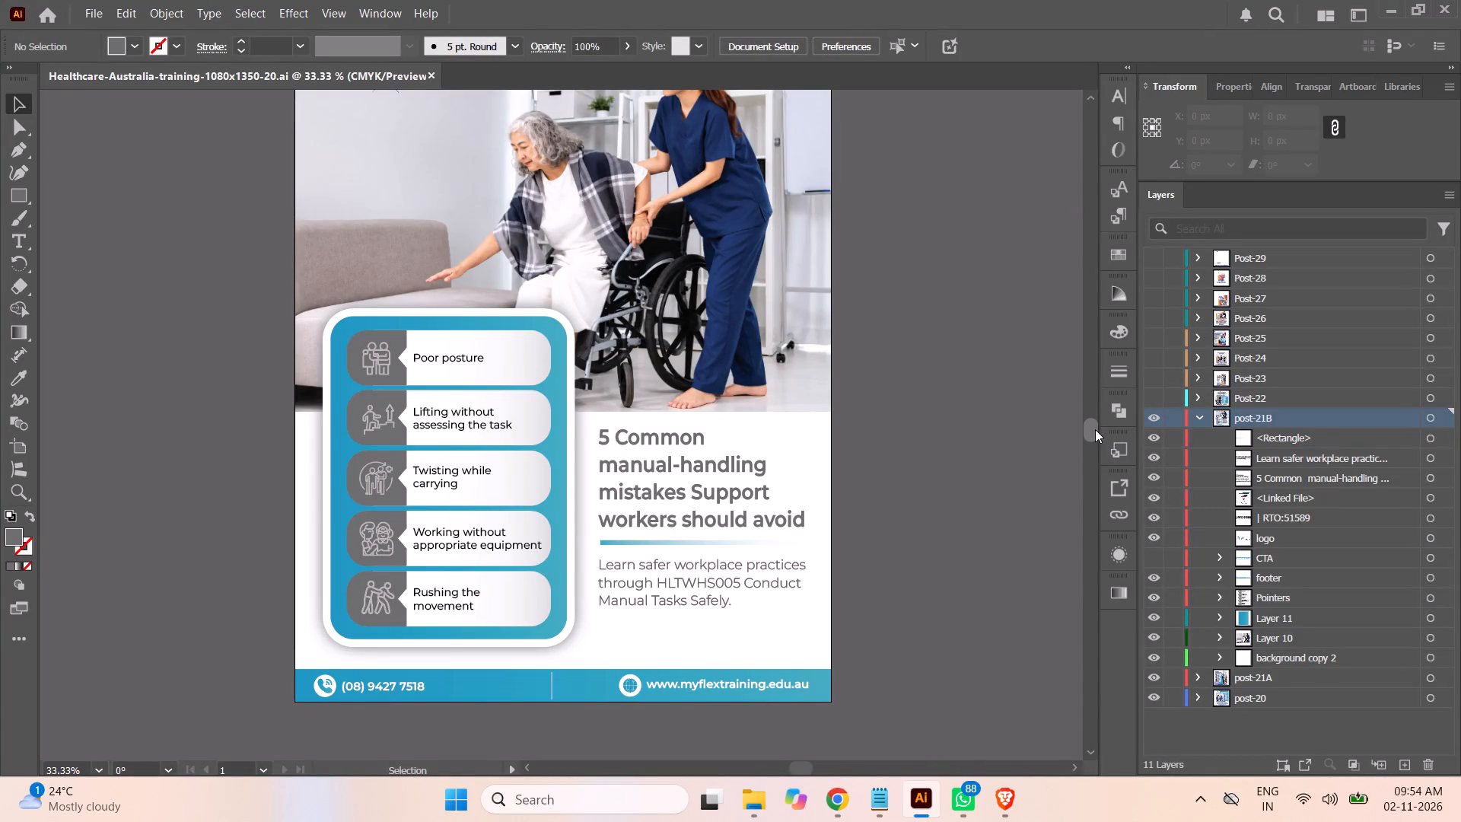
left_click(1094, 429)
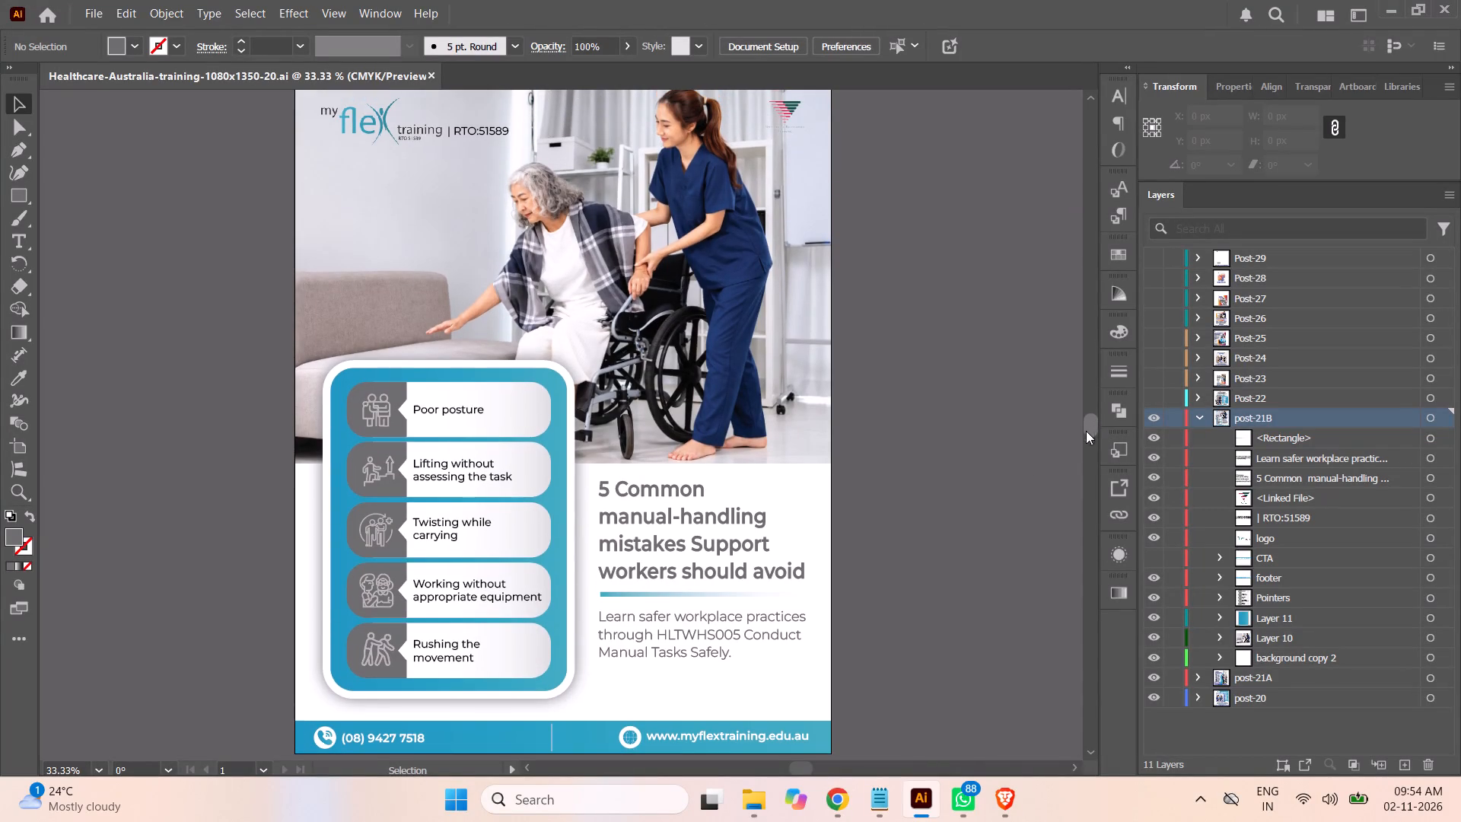
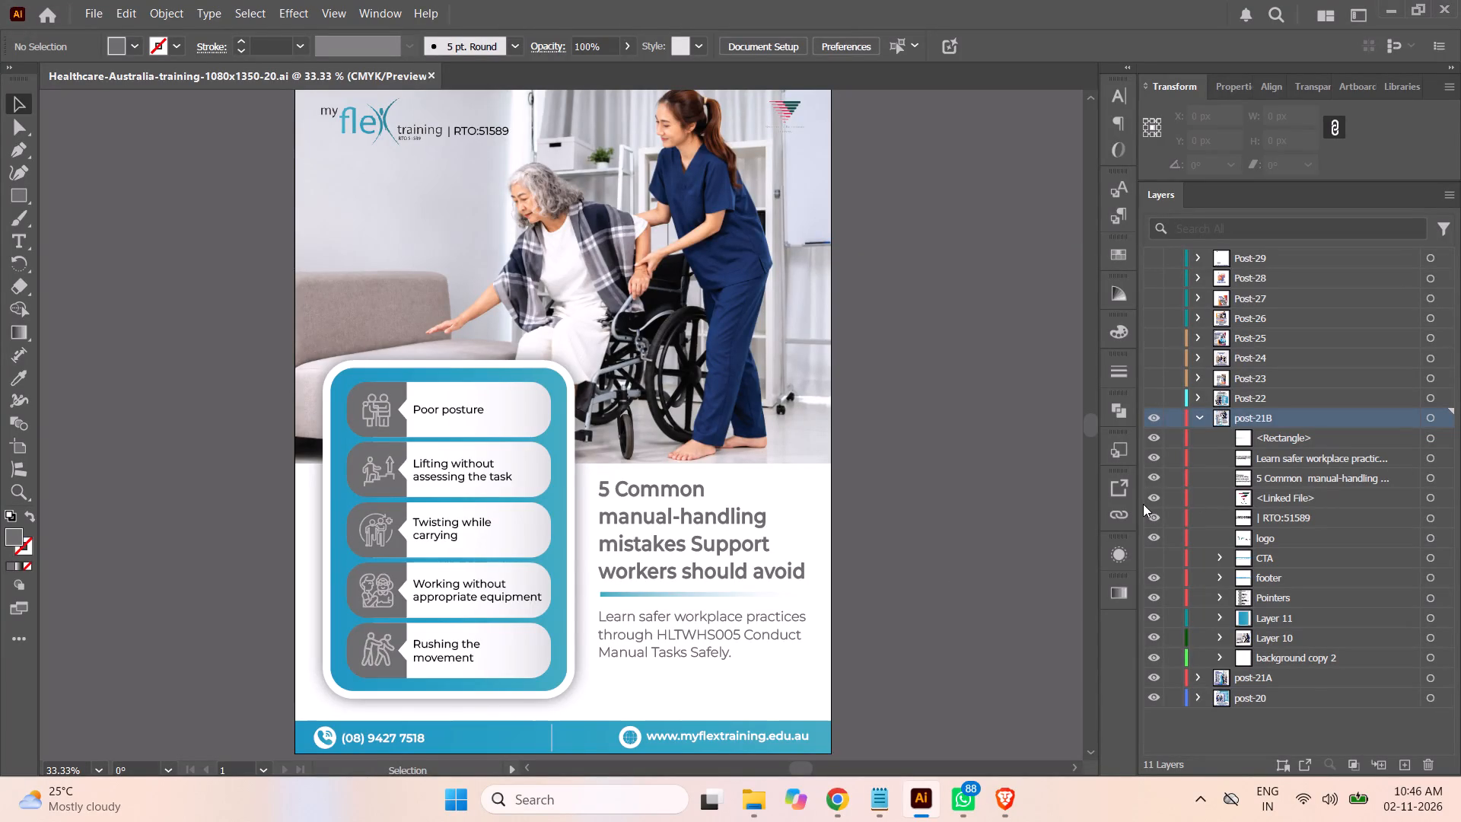
Switch to Asana in Chrome and look through the recently assigned tasks in My tasks.
left_click(840, 796)
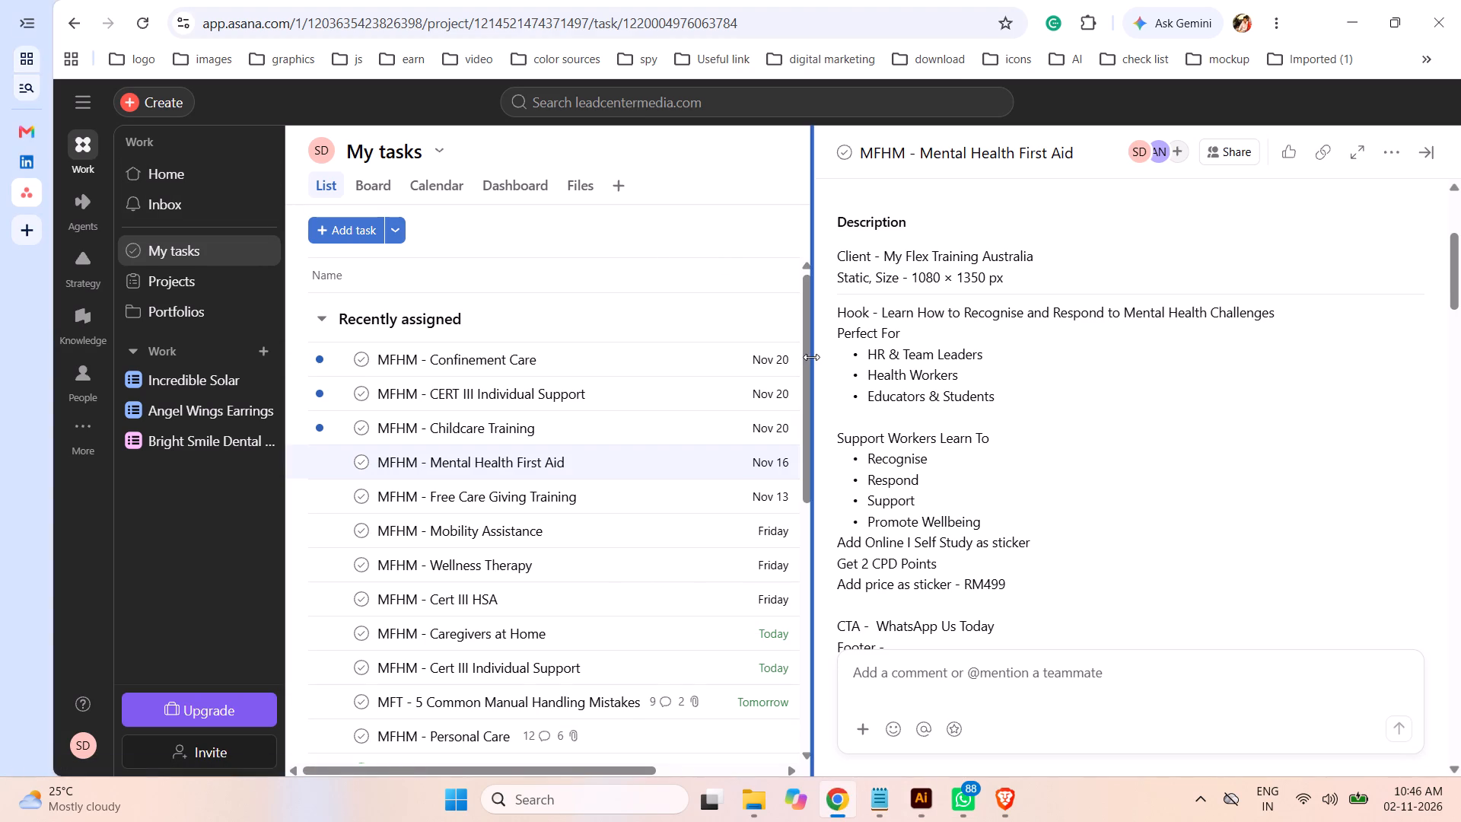
left_click_drag(807, 348, 802, 320)
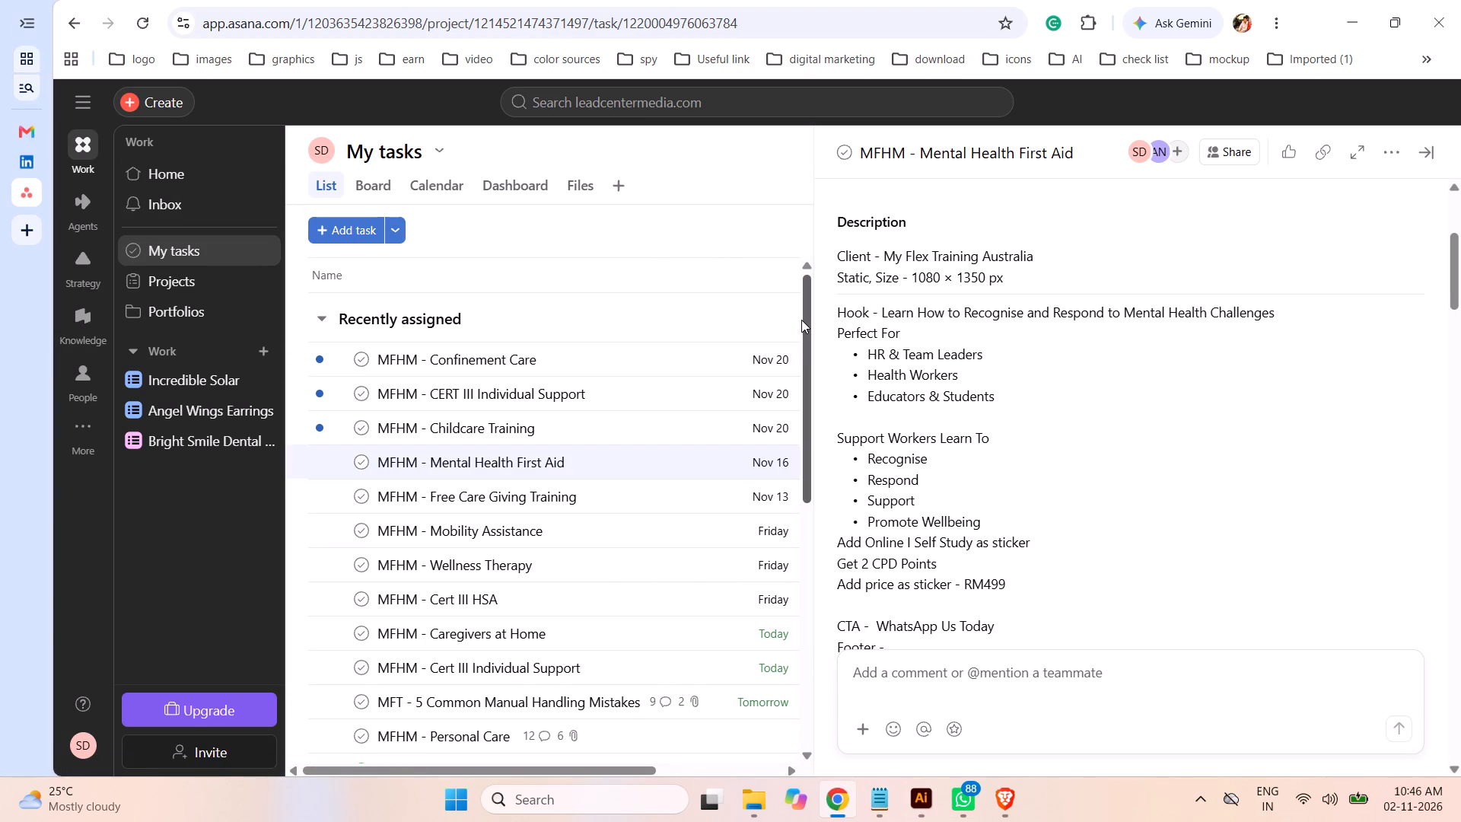
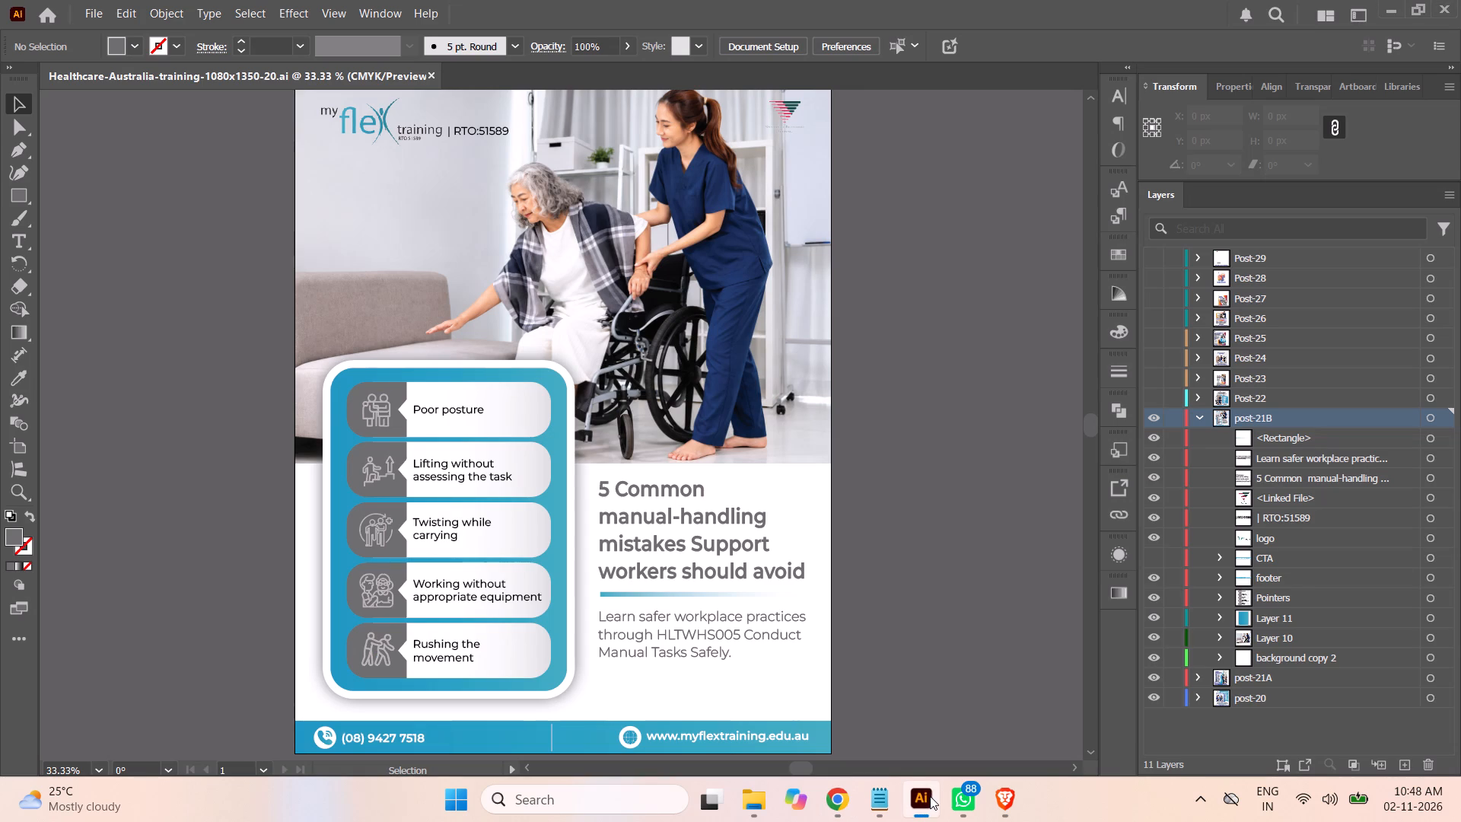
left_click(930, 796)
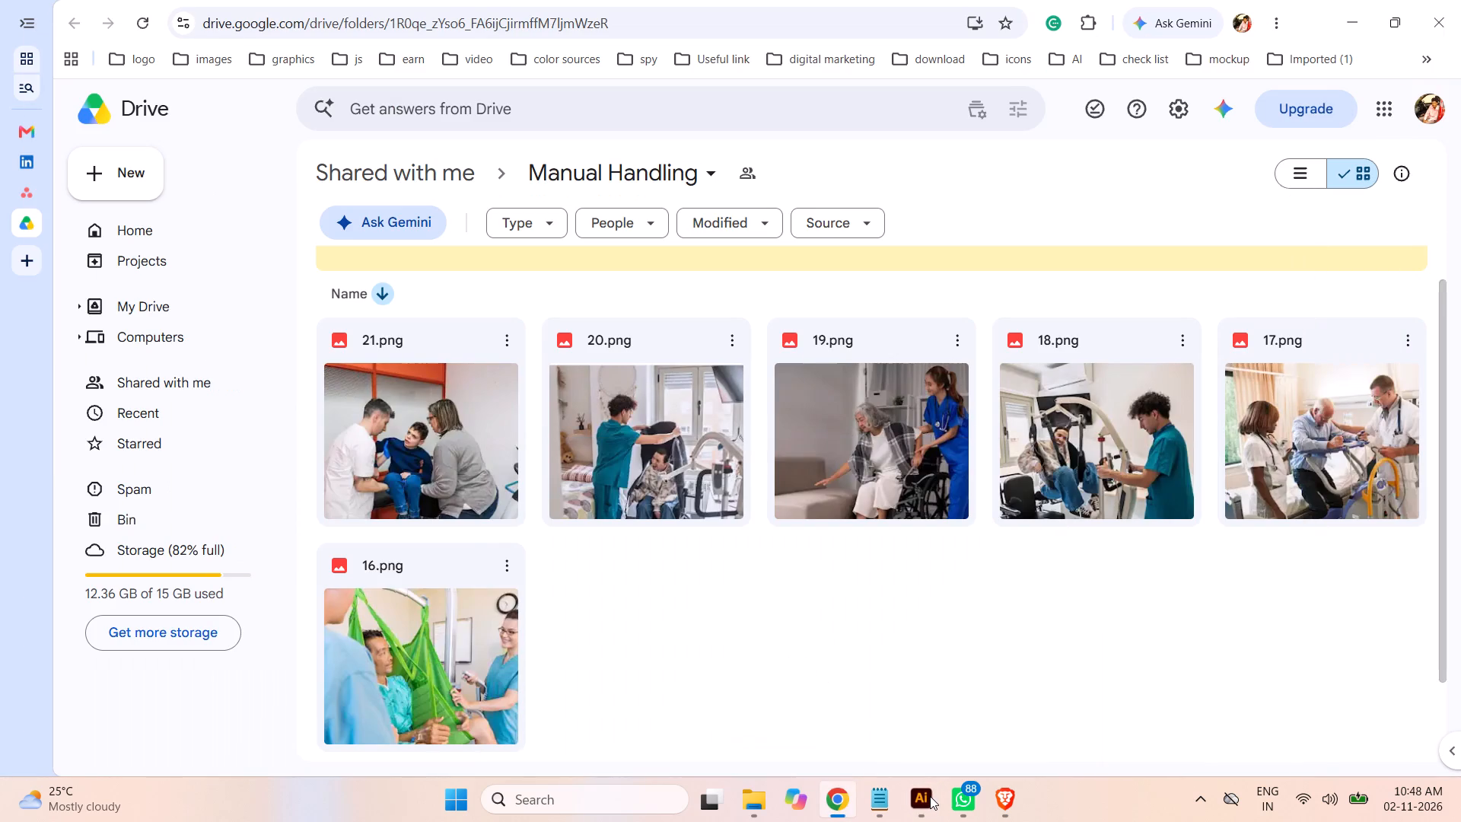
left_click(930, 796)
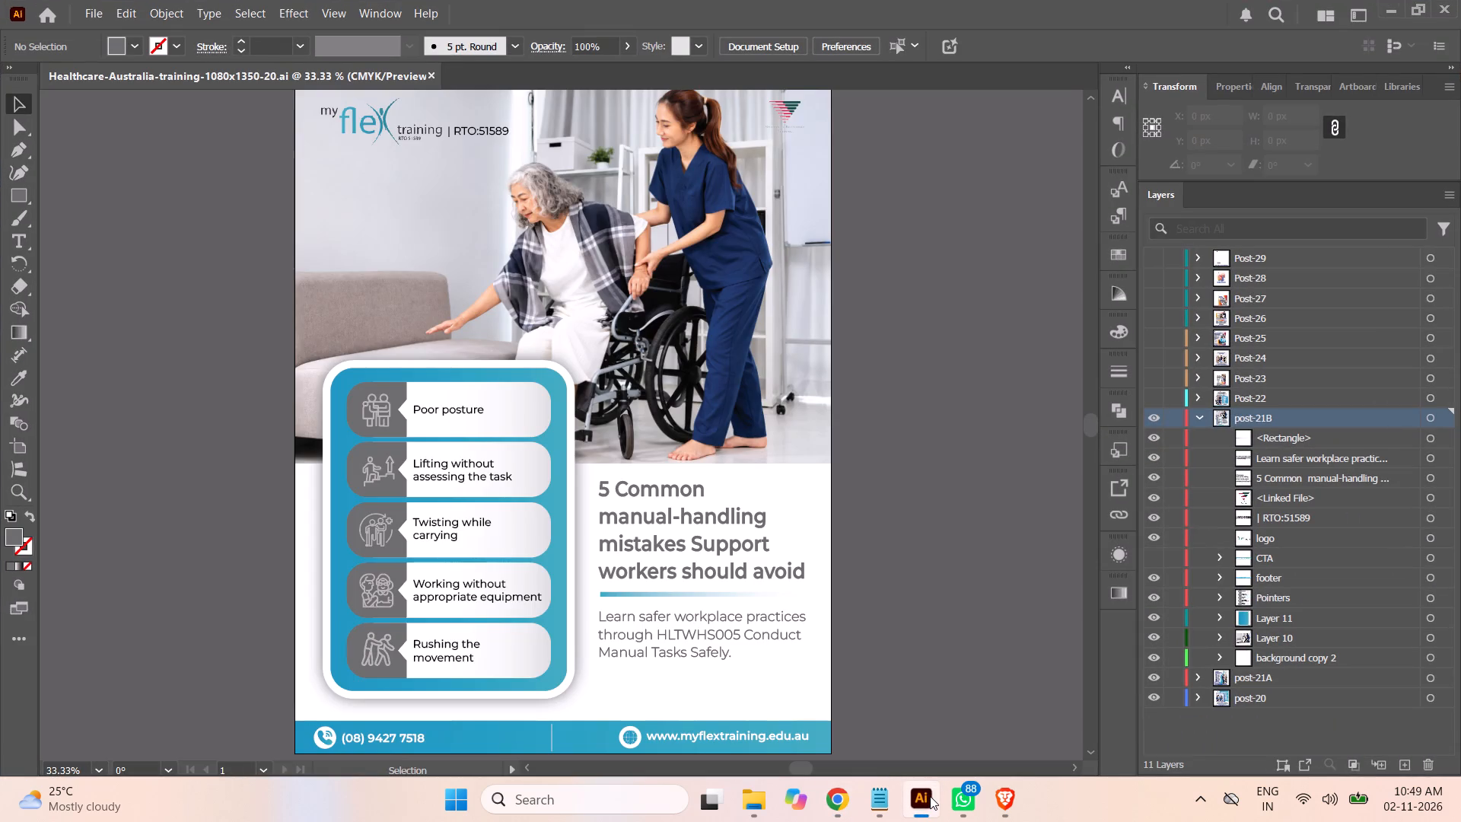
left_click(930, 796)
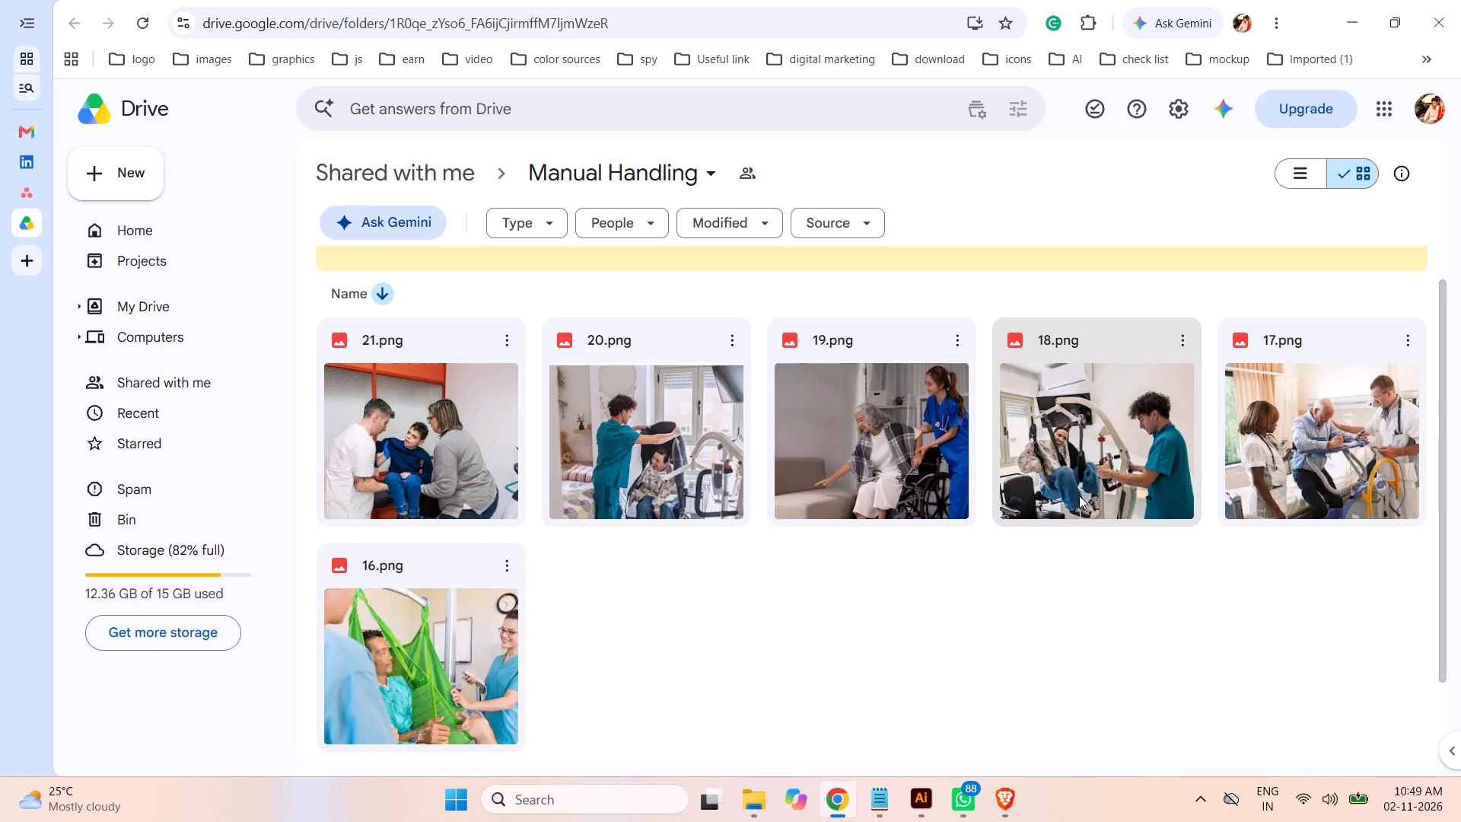
In Illustrator, recolour the post-21B heading by sampling the nurse's navy uniform and lightening the fill to #5076b2.
left_click(921, 798)
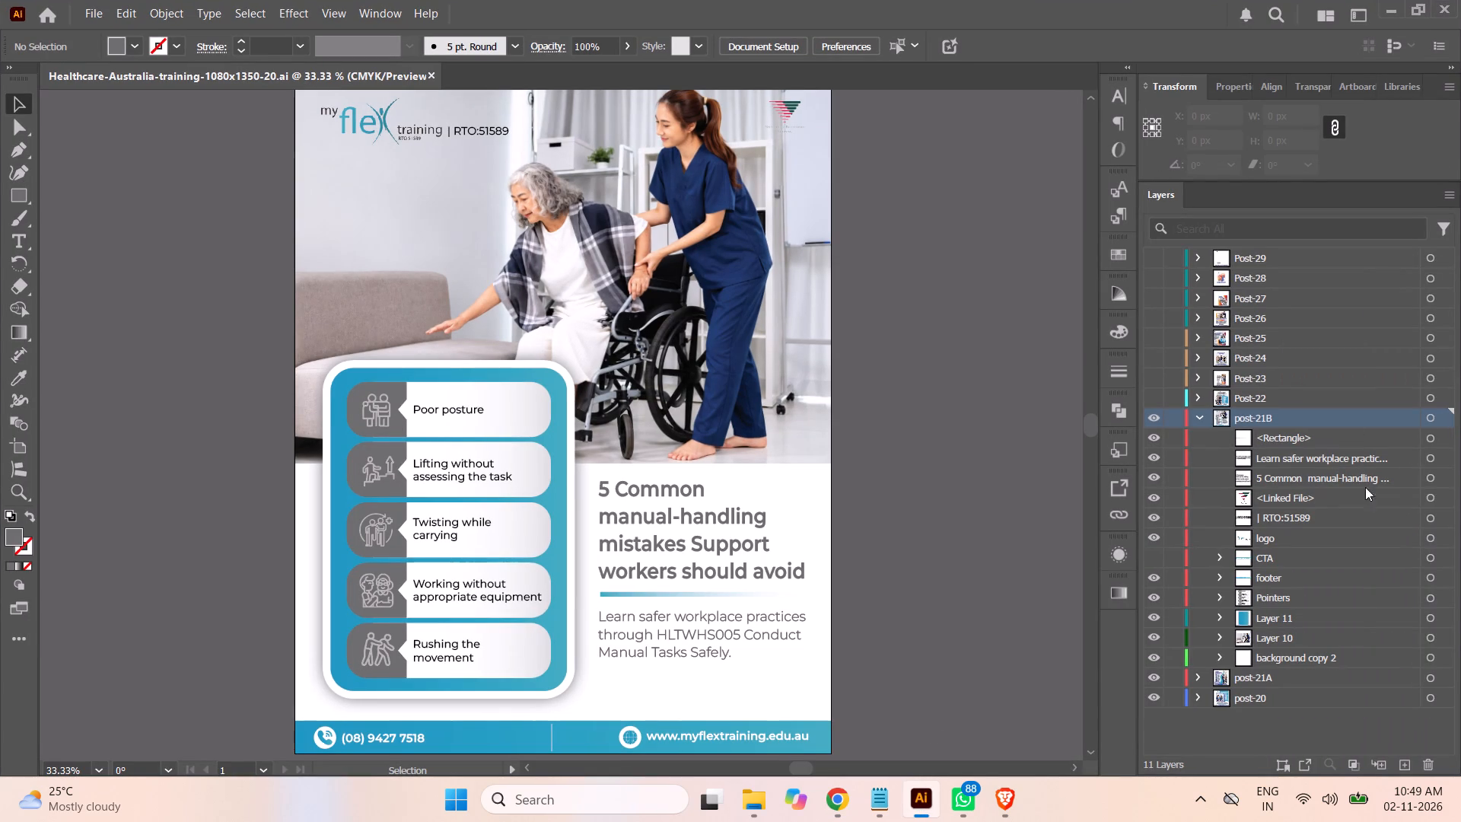
left_click(1431, 480)
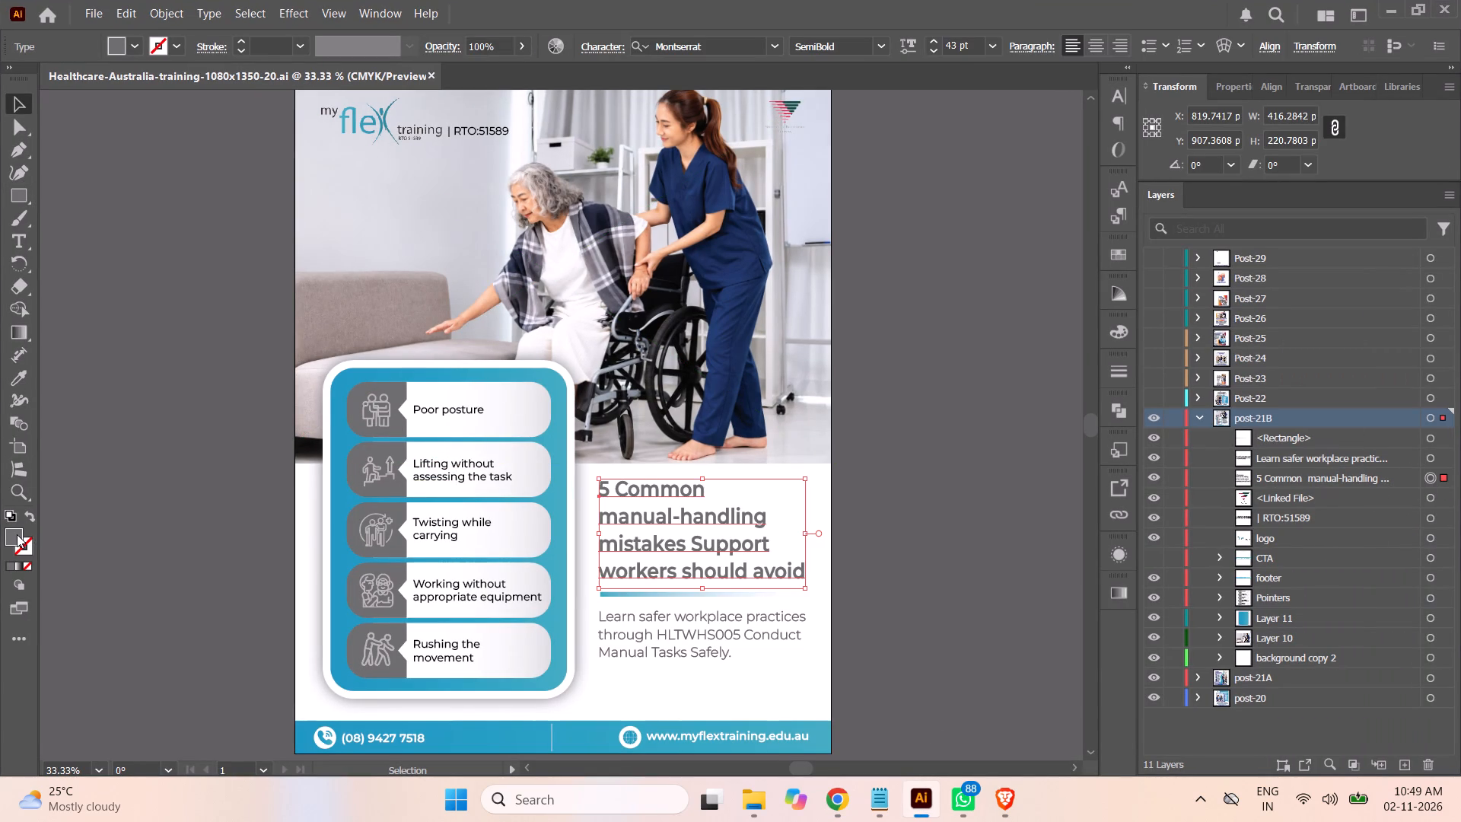
left_click(16, 377)
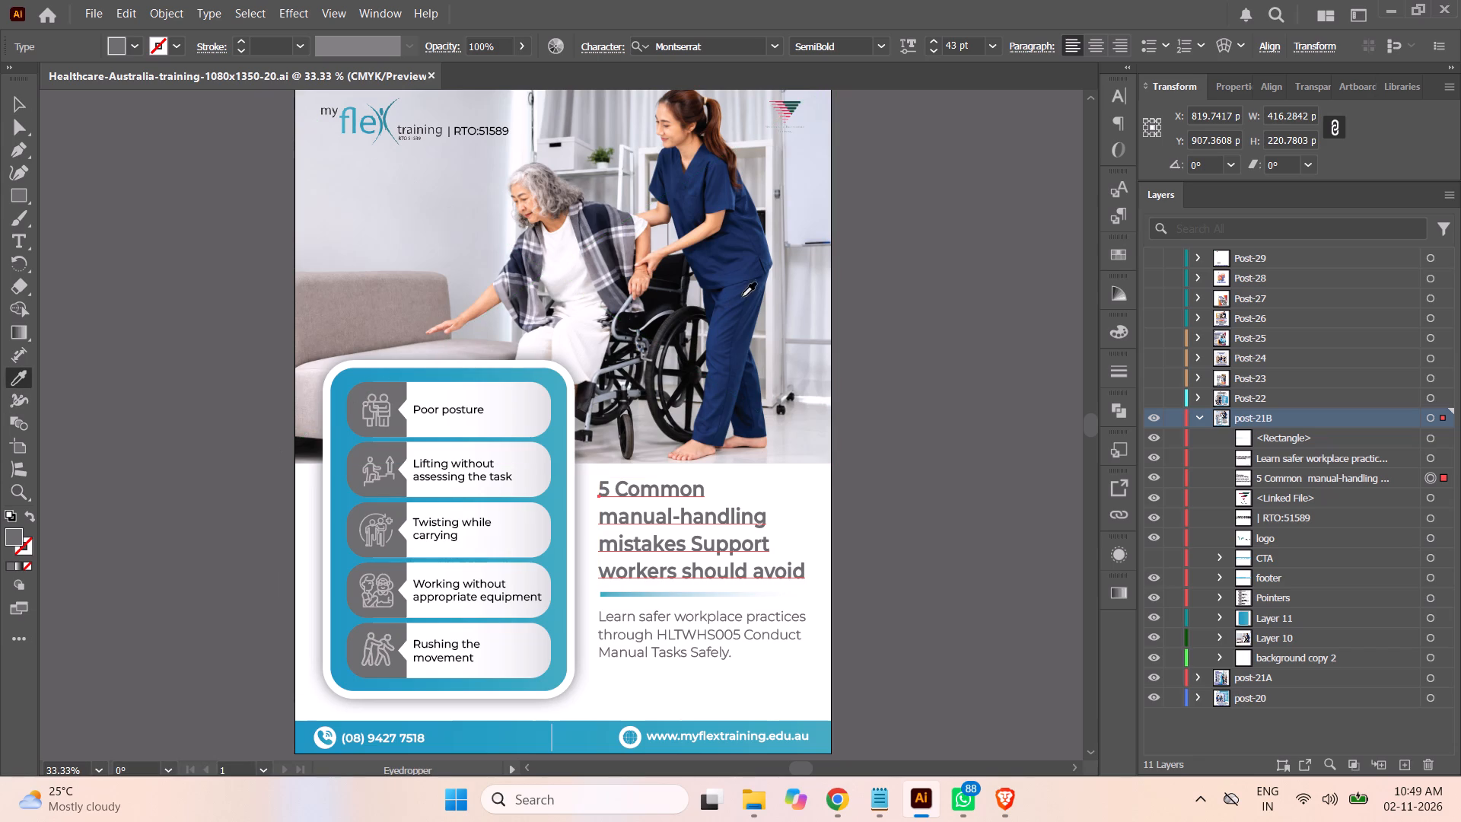
left_click(740, 294)
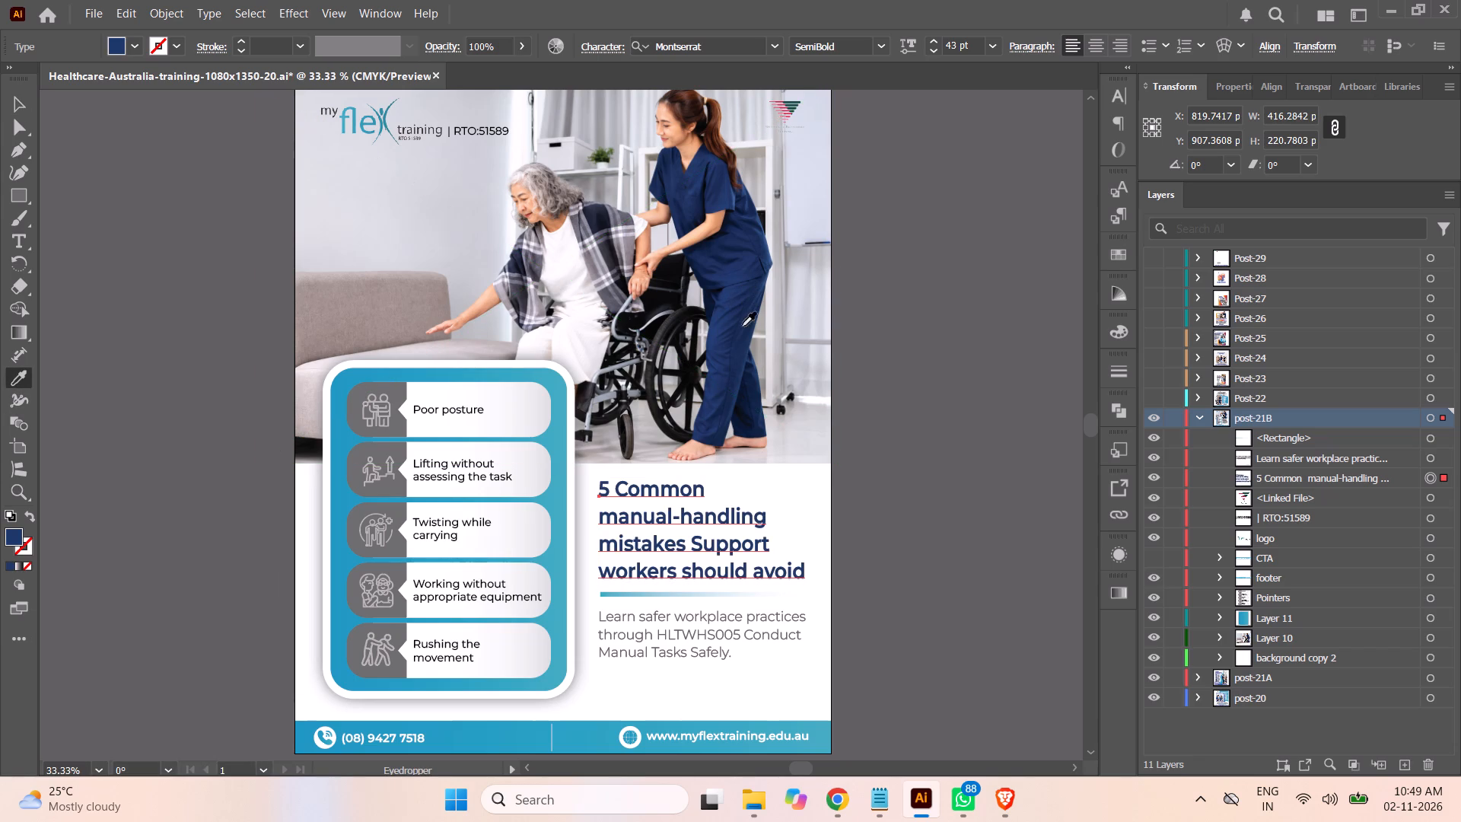
double_click(10, 534)
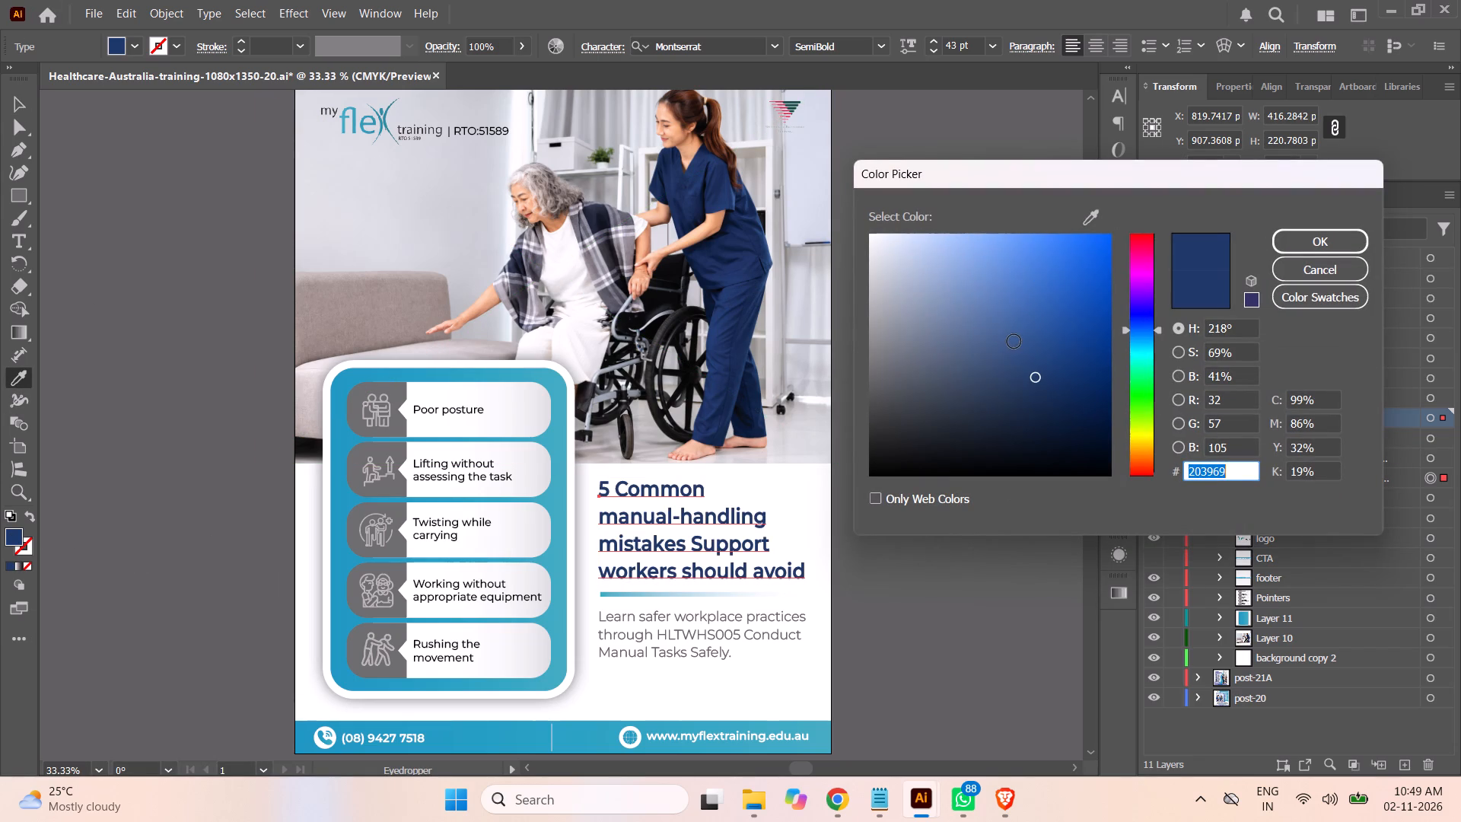
left_click(1014, 342)
left_click(1004, 307)
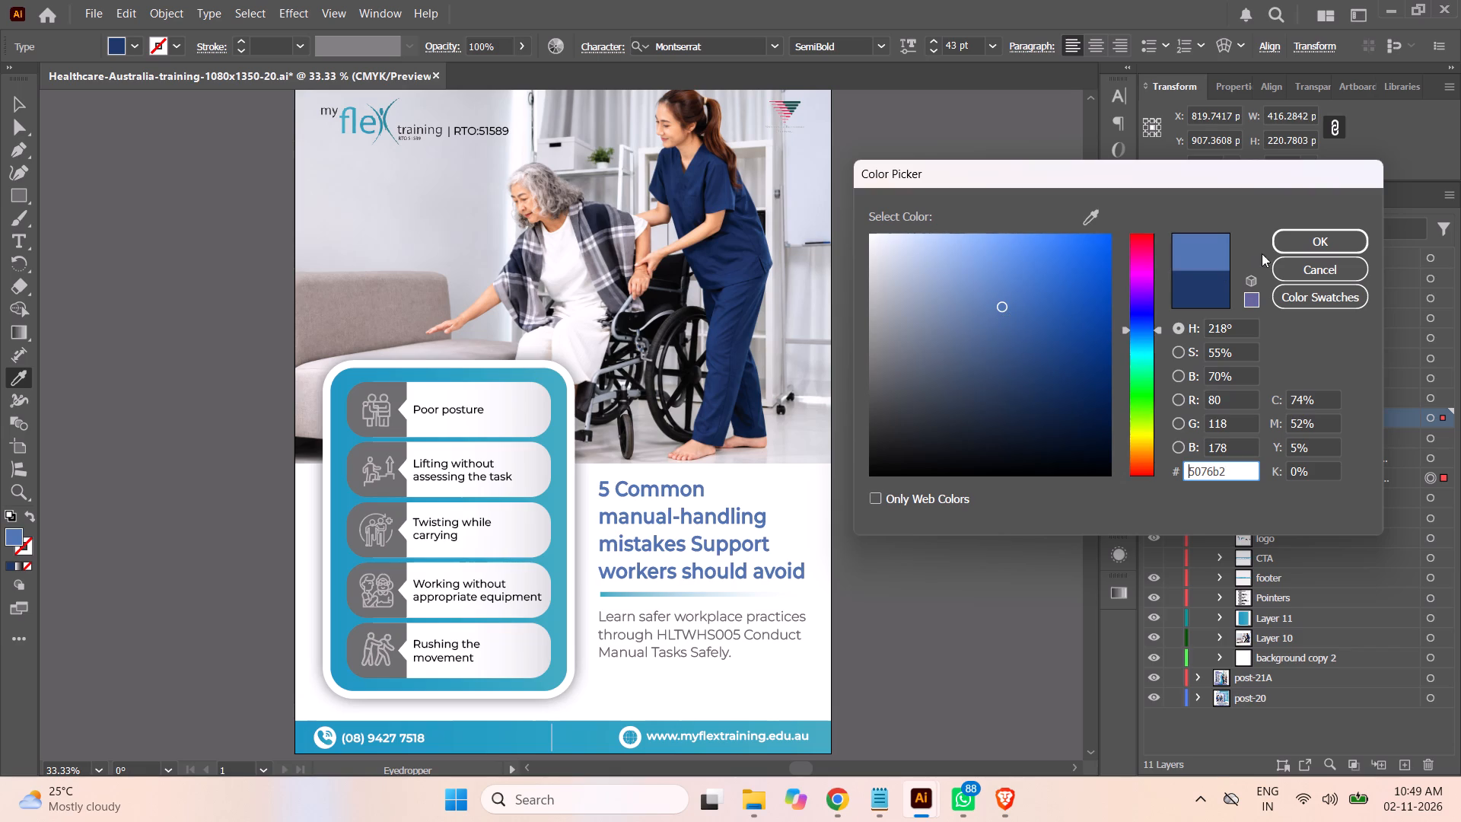
left_click(1311, 244)
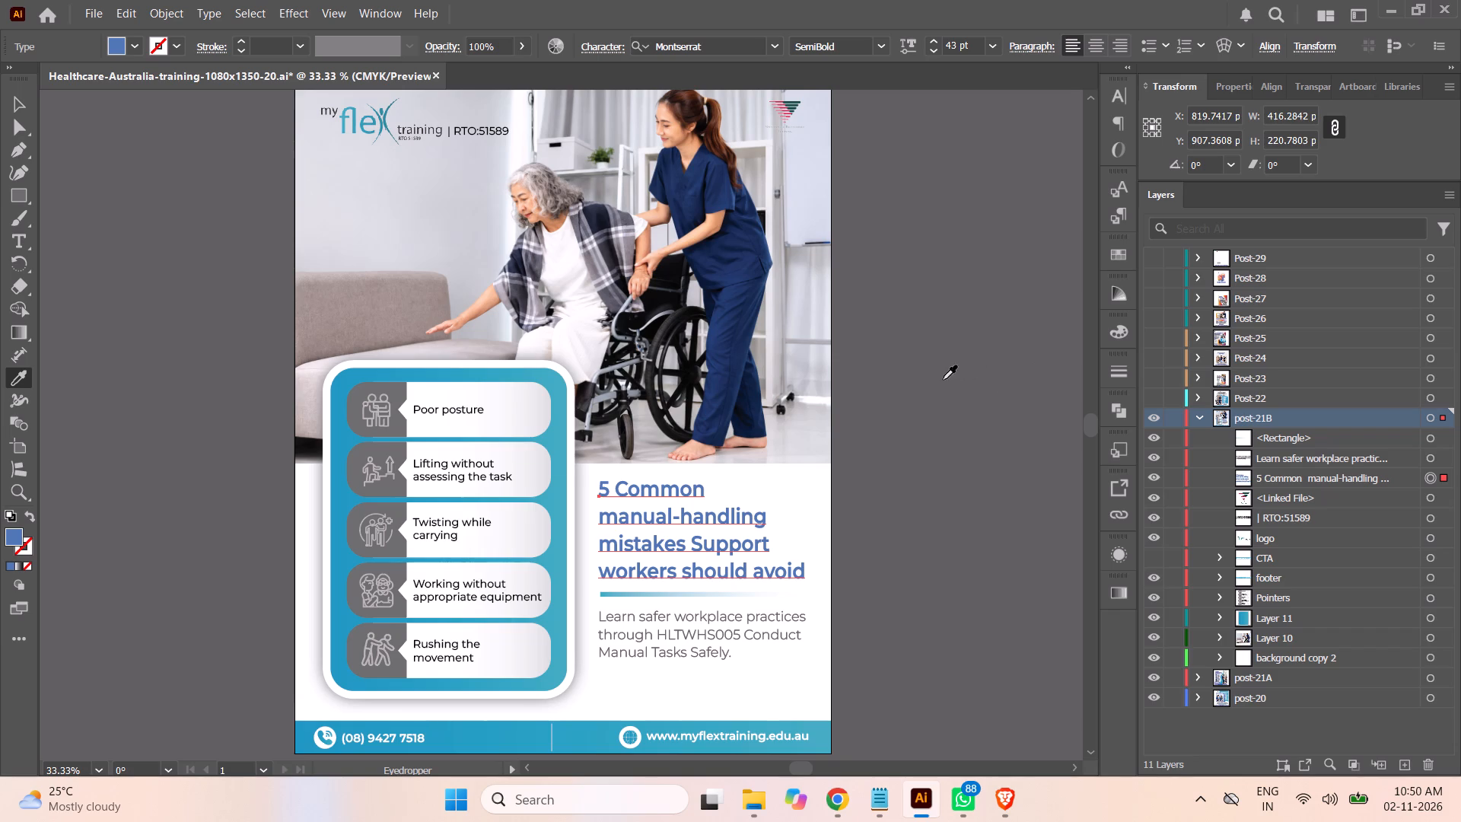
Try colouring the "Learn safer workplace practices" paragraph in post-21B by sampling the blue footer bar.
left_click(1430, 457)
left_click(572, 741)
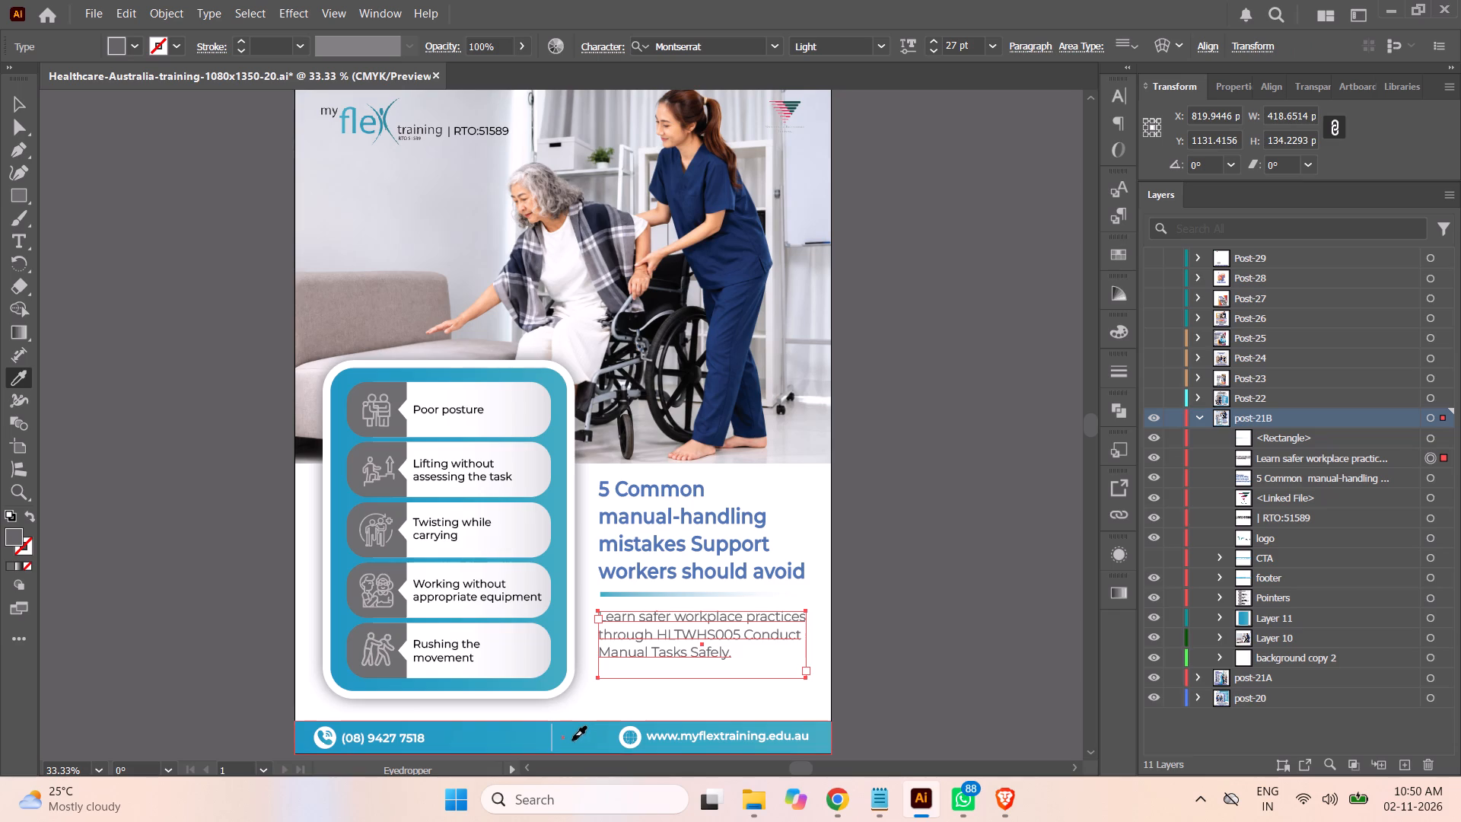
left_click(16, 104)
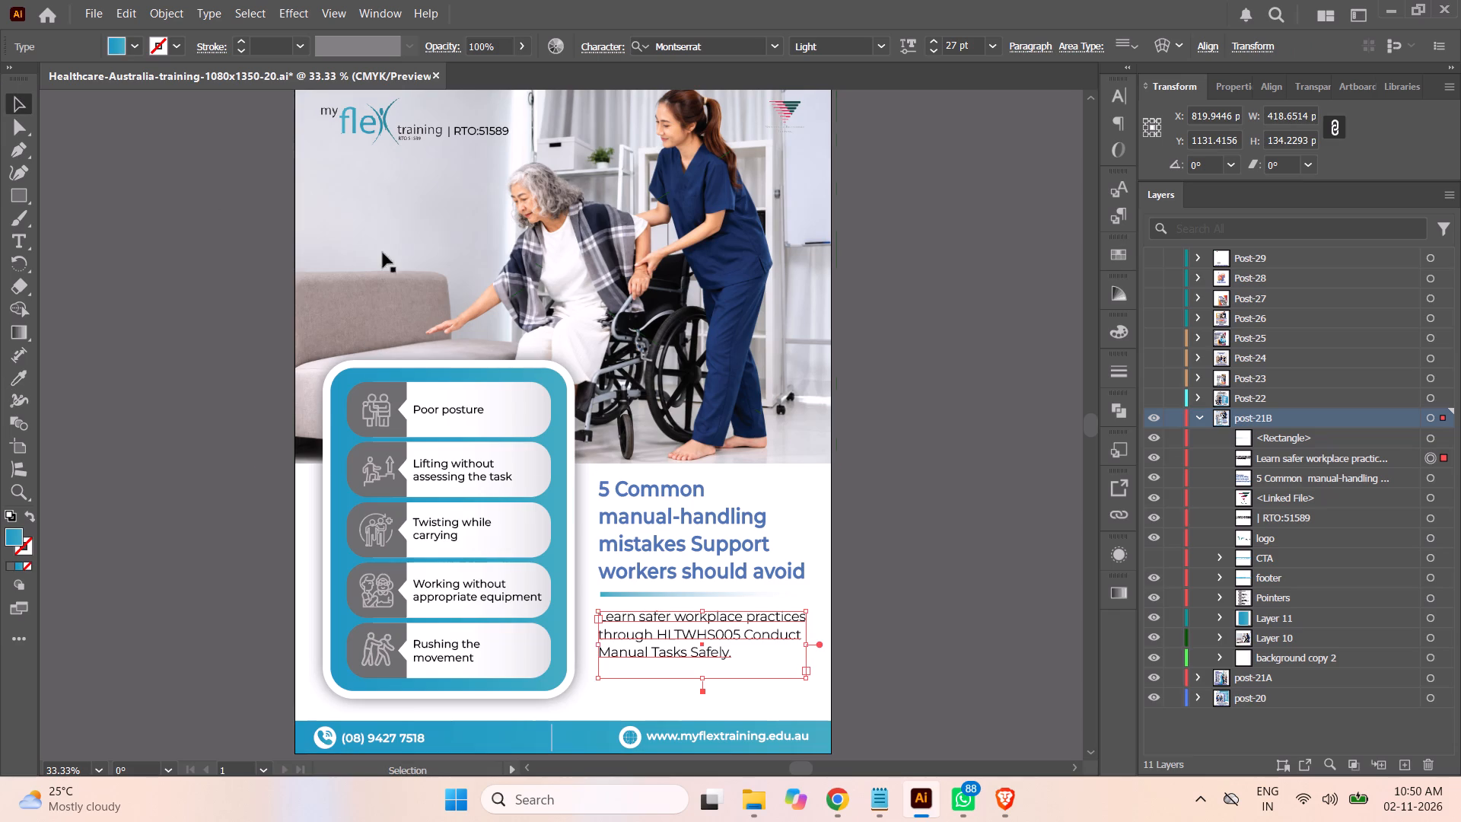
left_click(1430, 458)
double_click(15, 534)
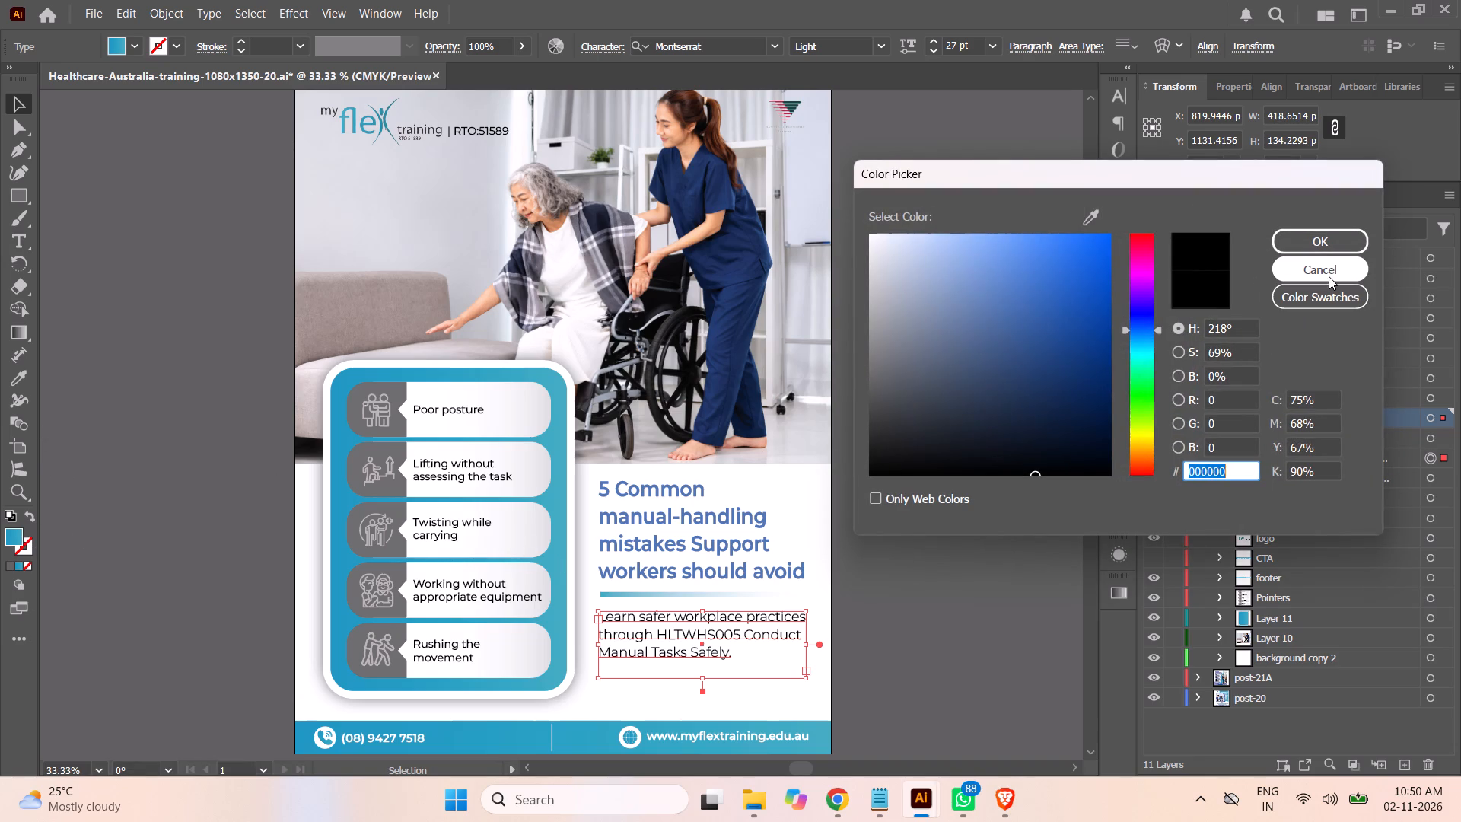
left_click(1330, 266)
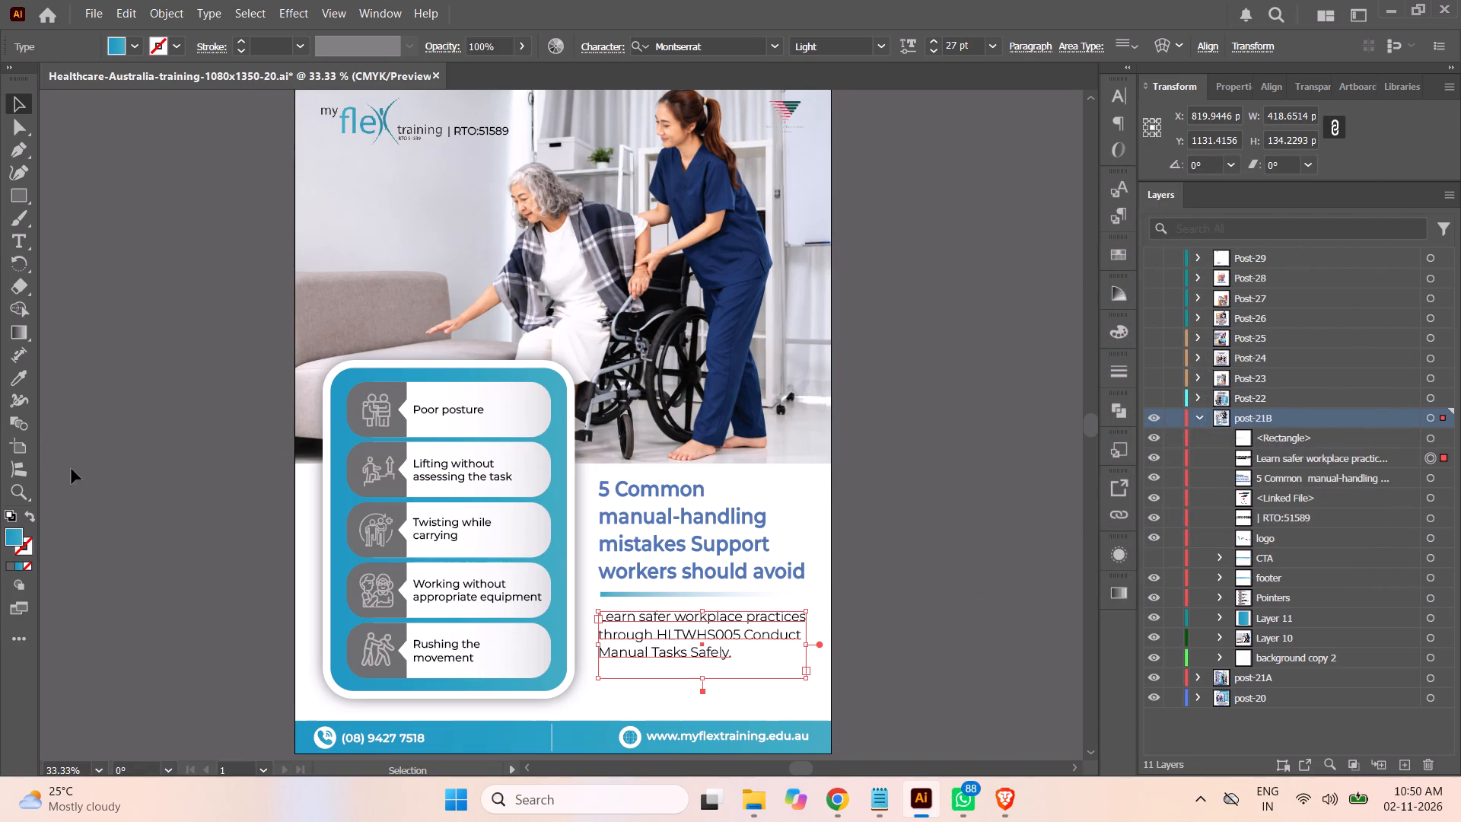
Recolour the "Learn safer workplace practices" paragraph with the blue sampled from the "flex" lettering of the logo, and save the document.
left_click(20, 376)
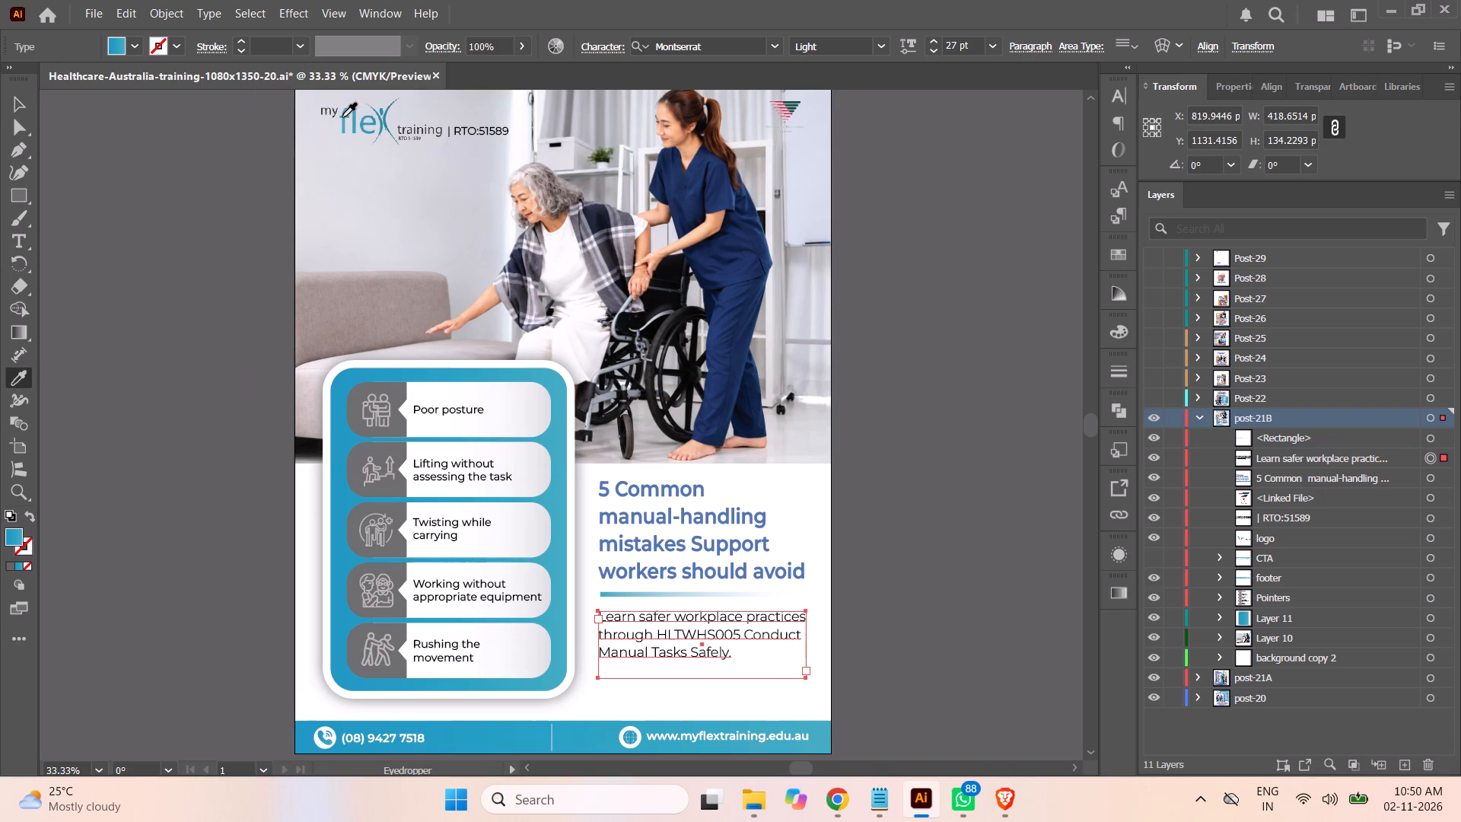
left_click(342, 117)
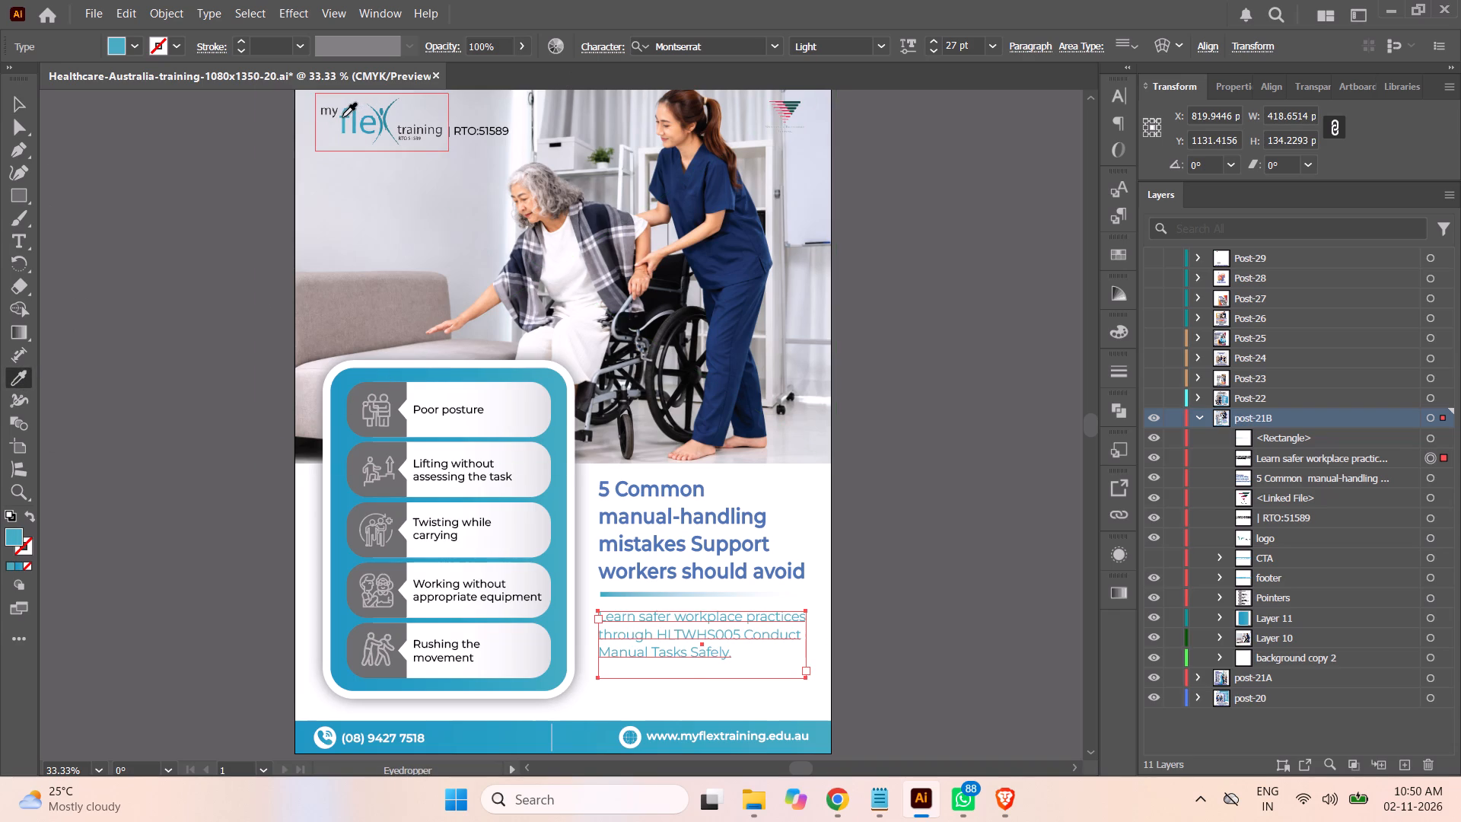
left_click(384, 120)
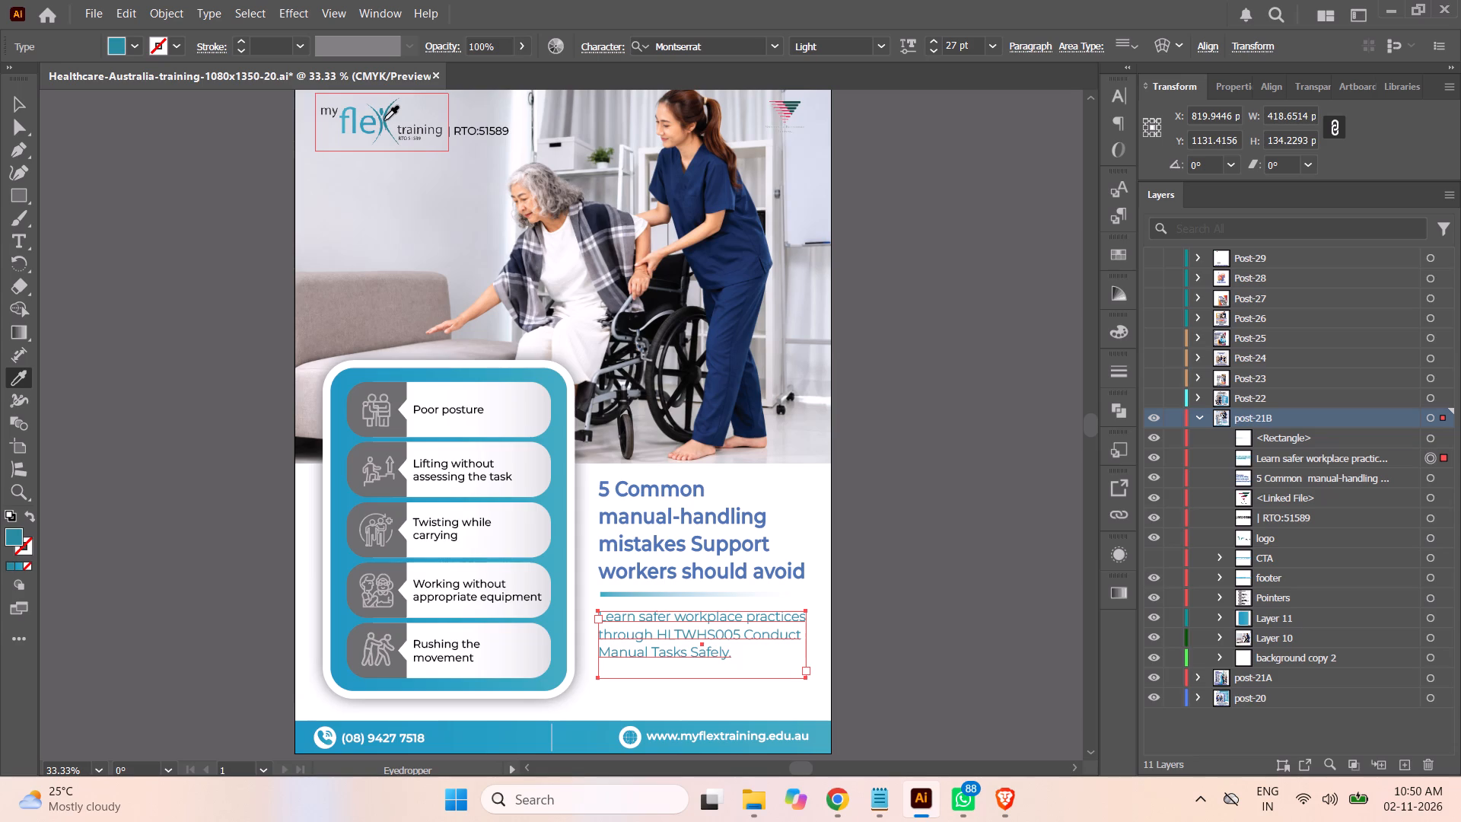
left_click(353, 120)
left_click(17, 105)
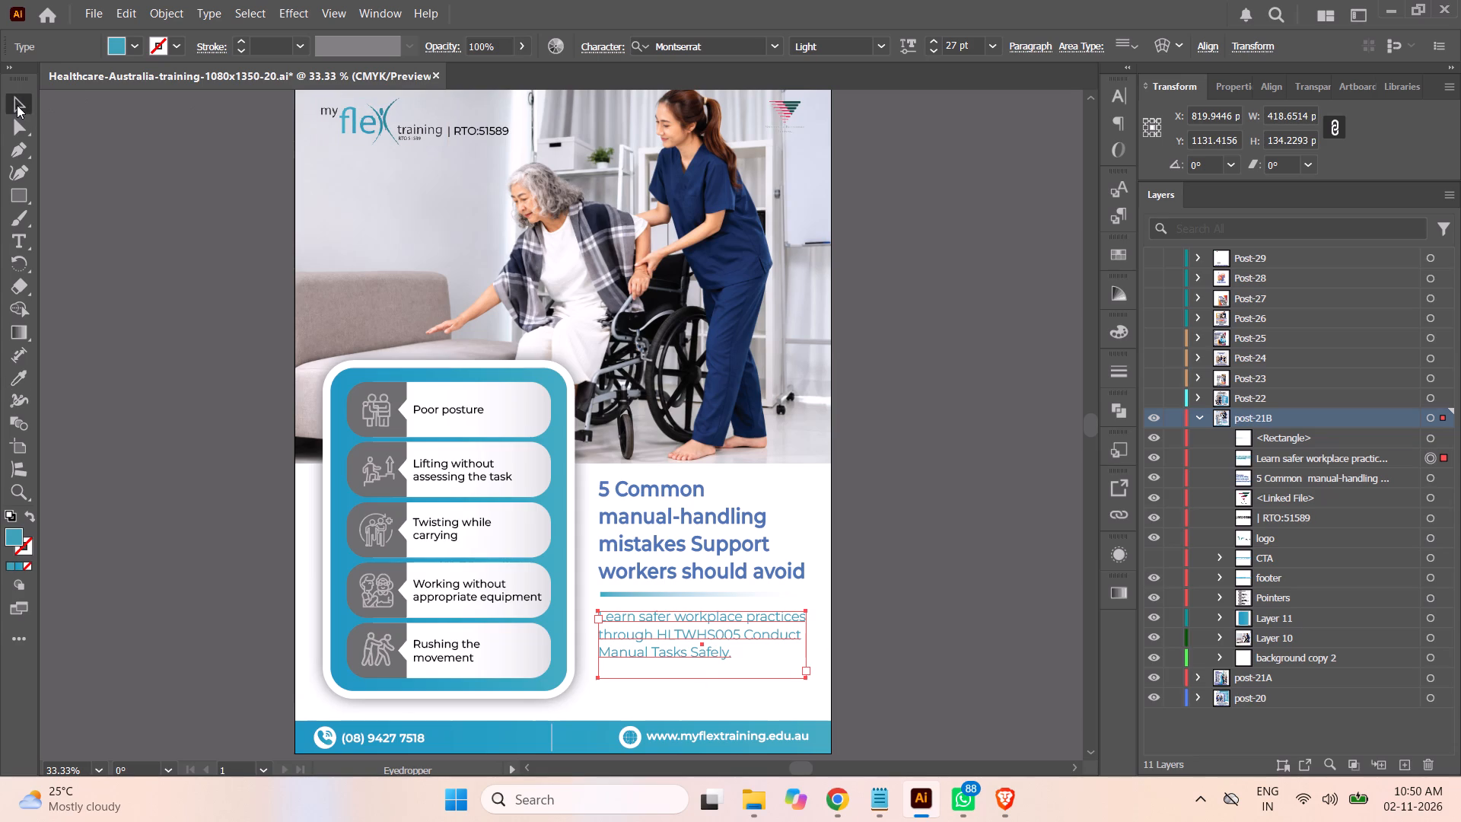
left_click(142, 221)
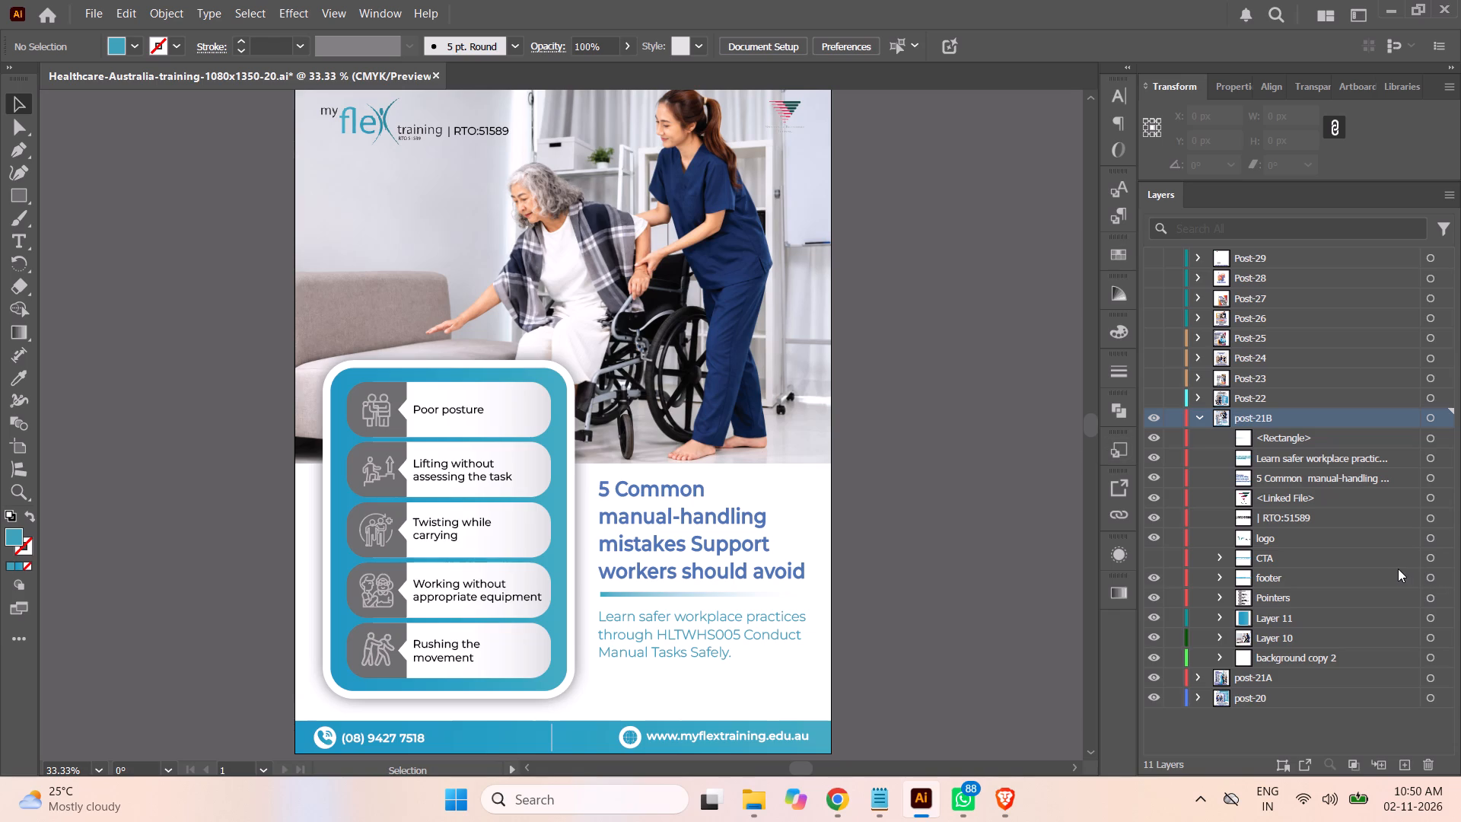
key("ctrl+s")
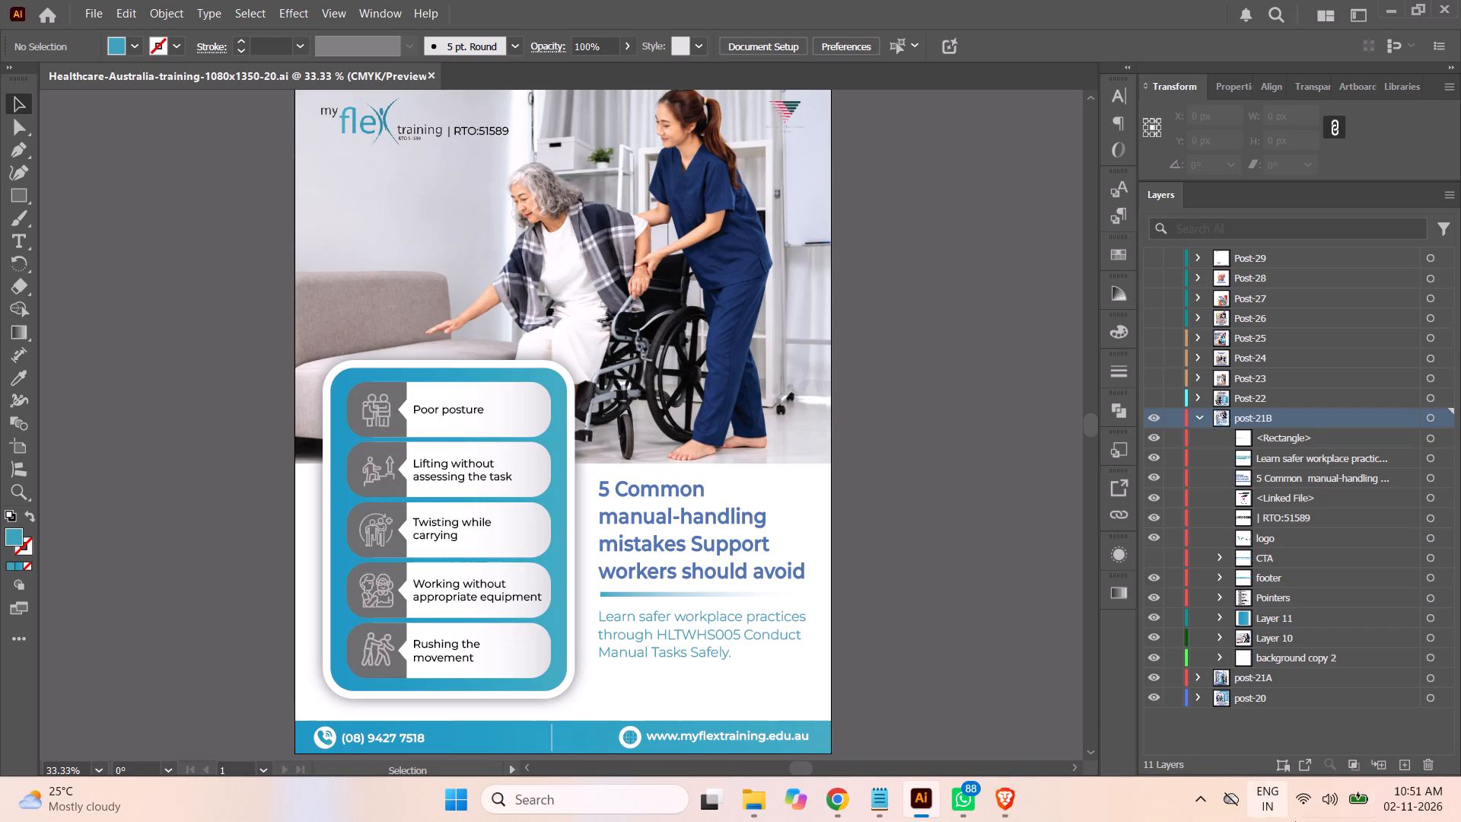
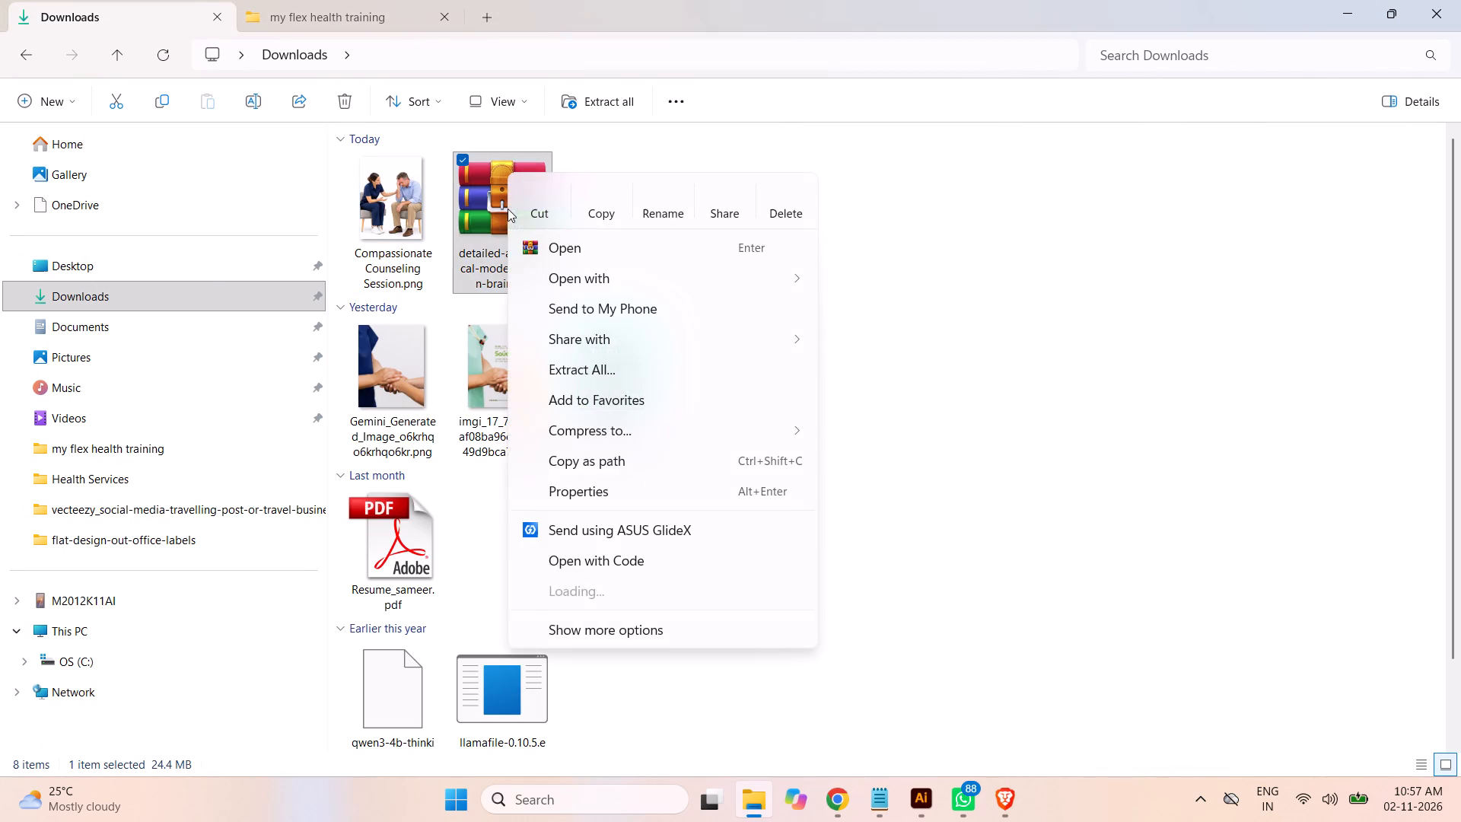
left_click(596, 369)
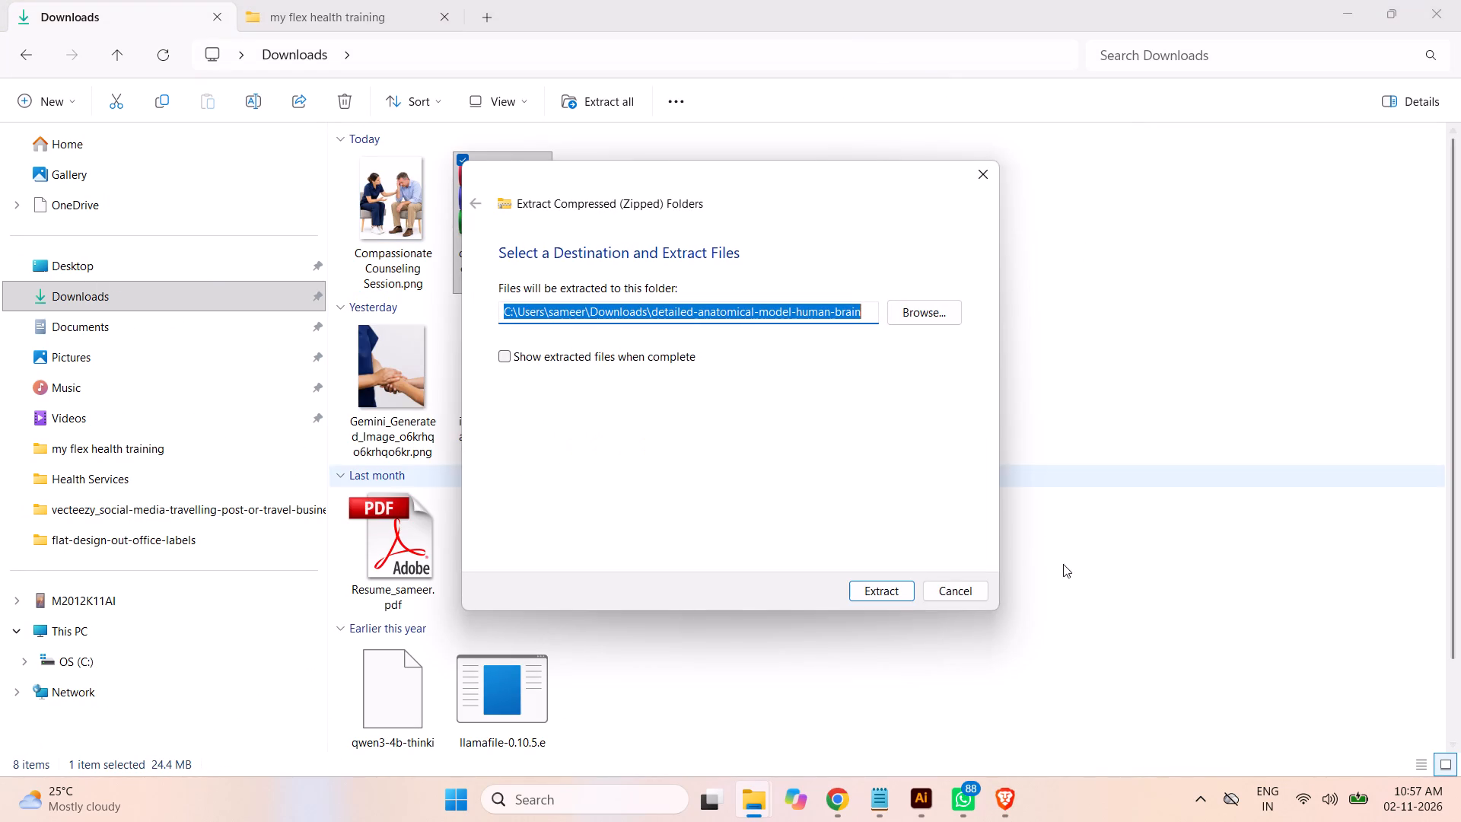
left_click(875, 585)
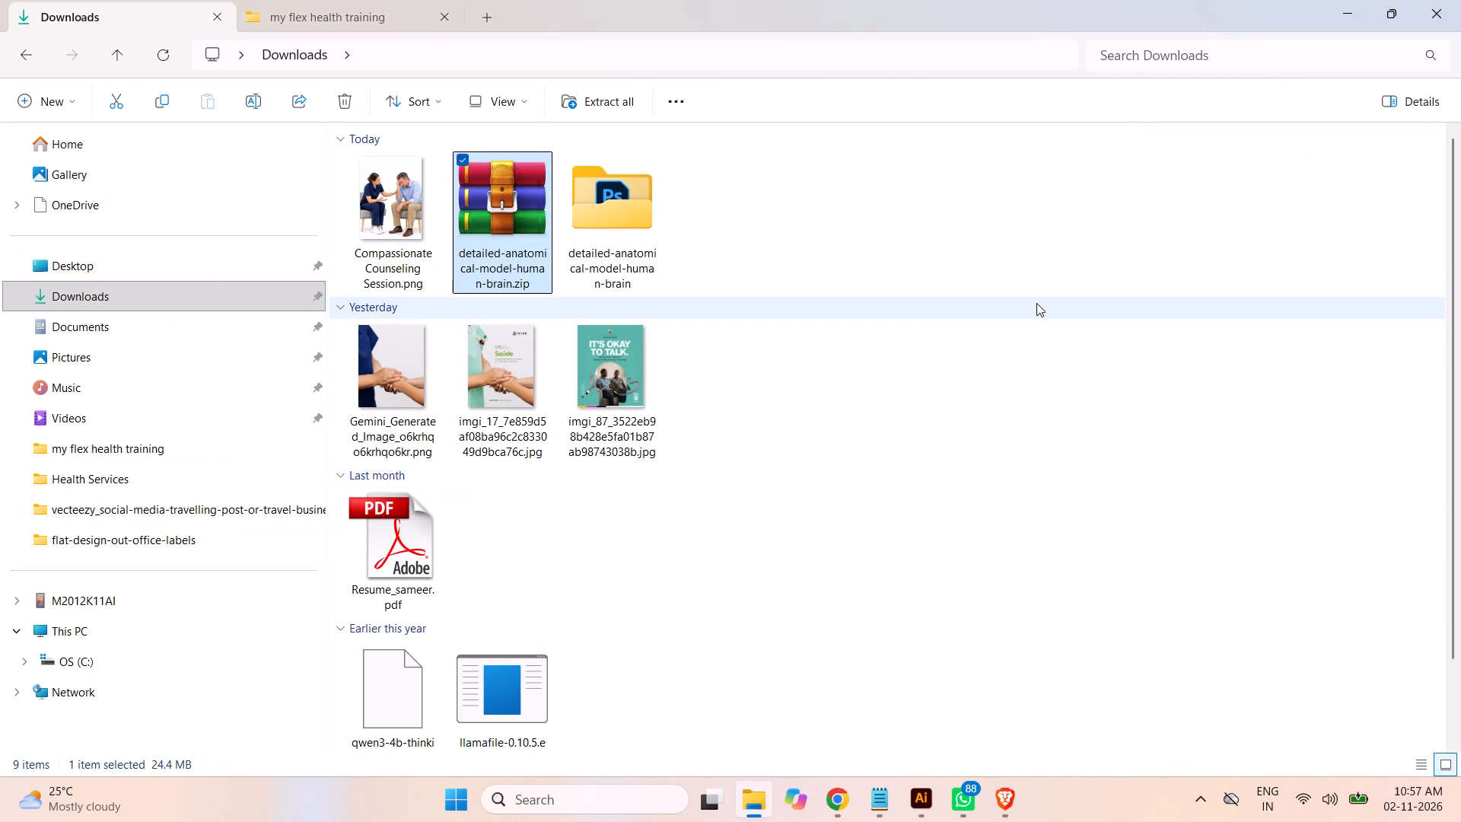
Permanently delete the detailed-anatomical-model-human-brain.zip archive from Downloads.
key("shift+Delete")
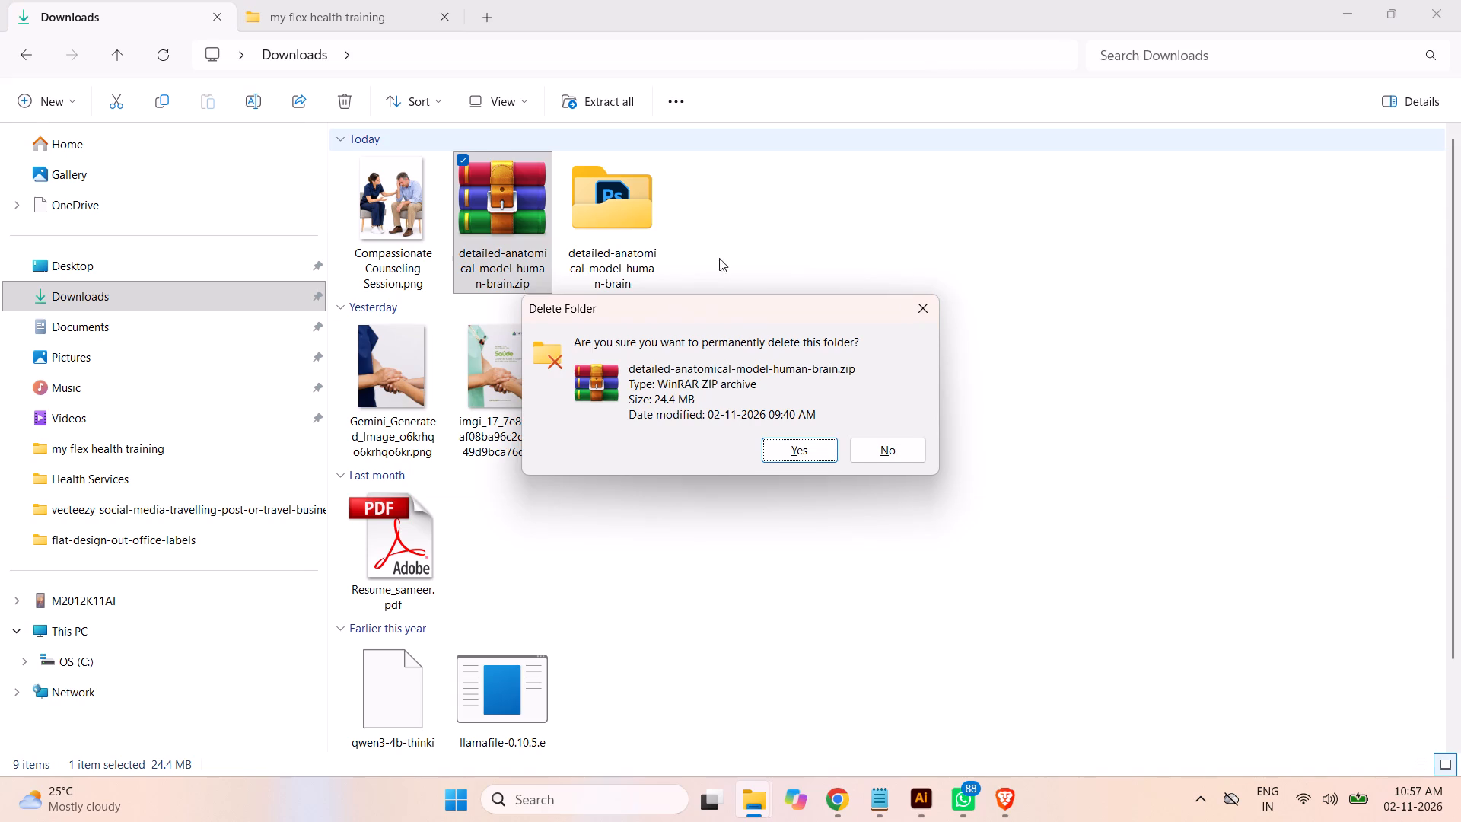
left_click(797, 459)
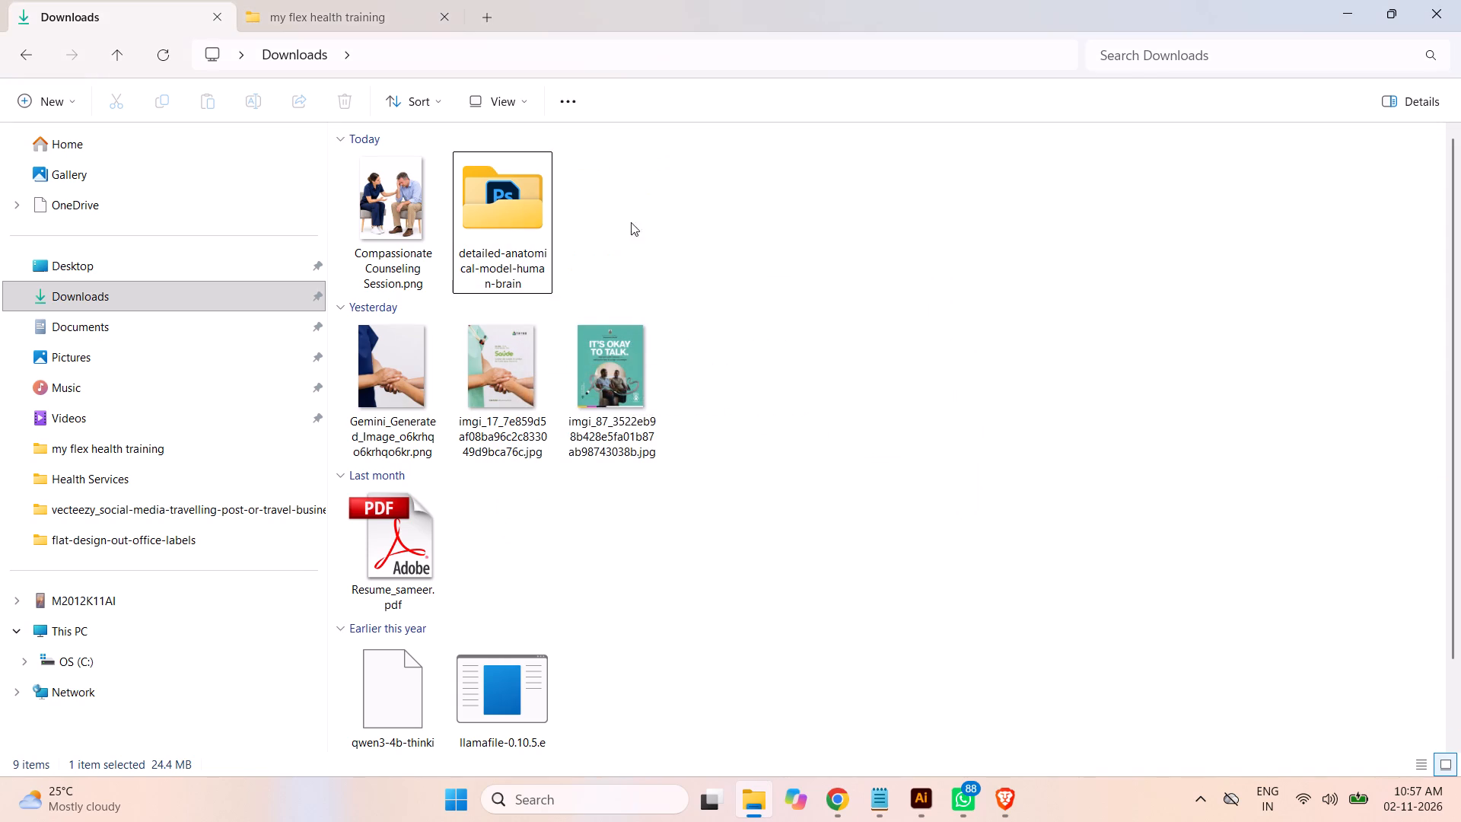
Move the extracted detailed-anatomical-model-human-brain folder from Downloads into Documents > Data > Graphics, using a new File Explorer tab.
left_click(623, 226)
left_click(524, 228)
key("ctrl+x")
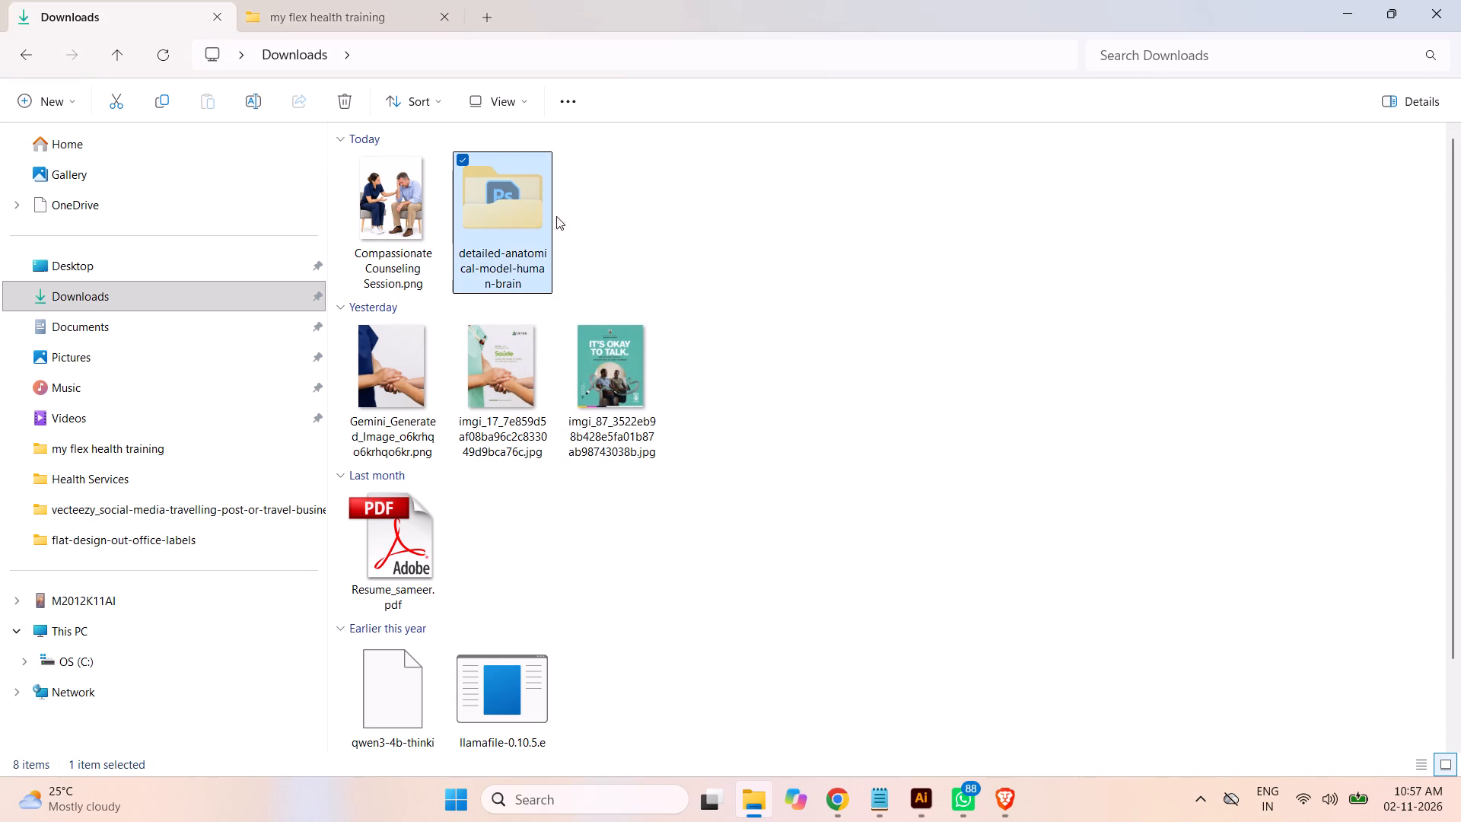
left_click(489, 18)
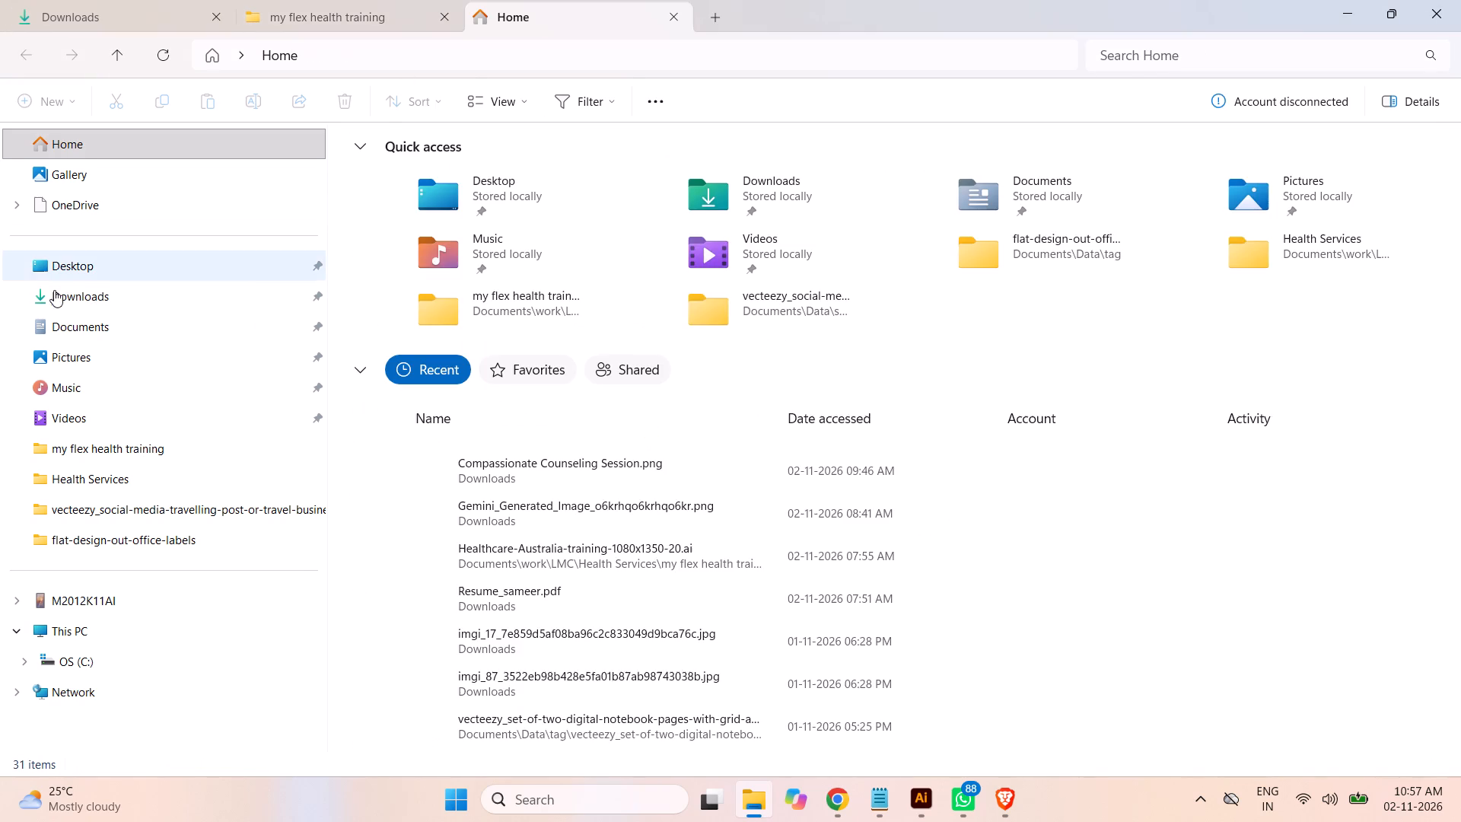
left_click(76, 318)
double_click(646, 212)
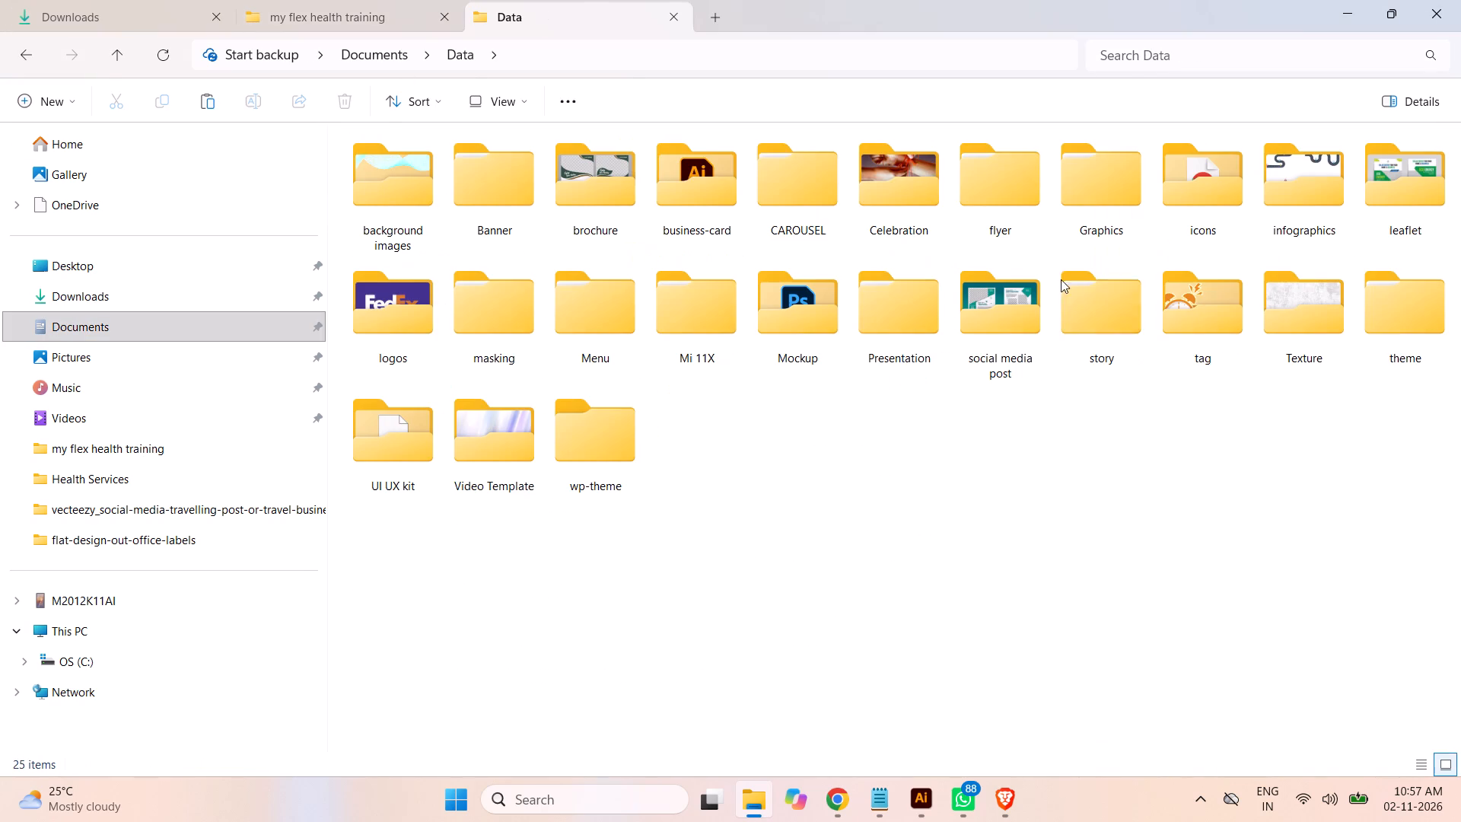
double_click(1126, 210)
scroll(1230, 536, "up", 1)
scroll(1230, 536, "down", 2)
scroll(1232, 537, "up", 3)
scroll(1232, 537, "down", 1)
scroll(1231, 542, "up", 2)
scroll(1228, 541, "down", 3)
scroll(1211, 531, "up", 1)
scroll(1211, 531, "down", 1)
scroll(1211, 530, "up", 2)
scroll(1207, 528, "down", 4)
scroll(1209, 527, "up", 5)
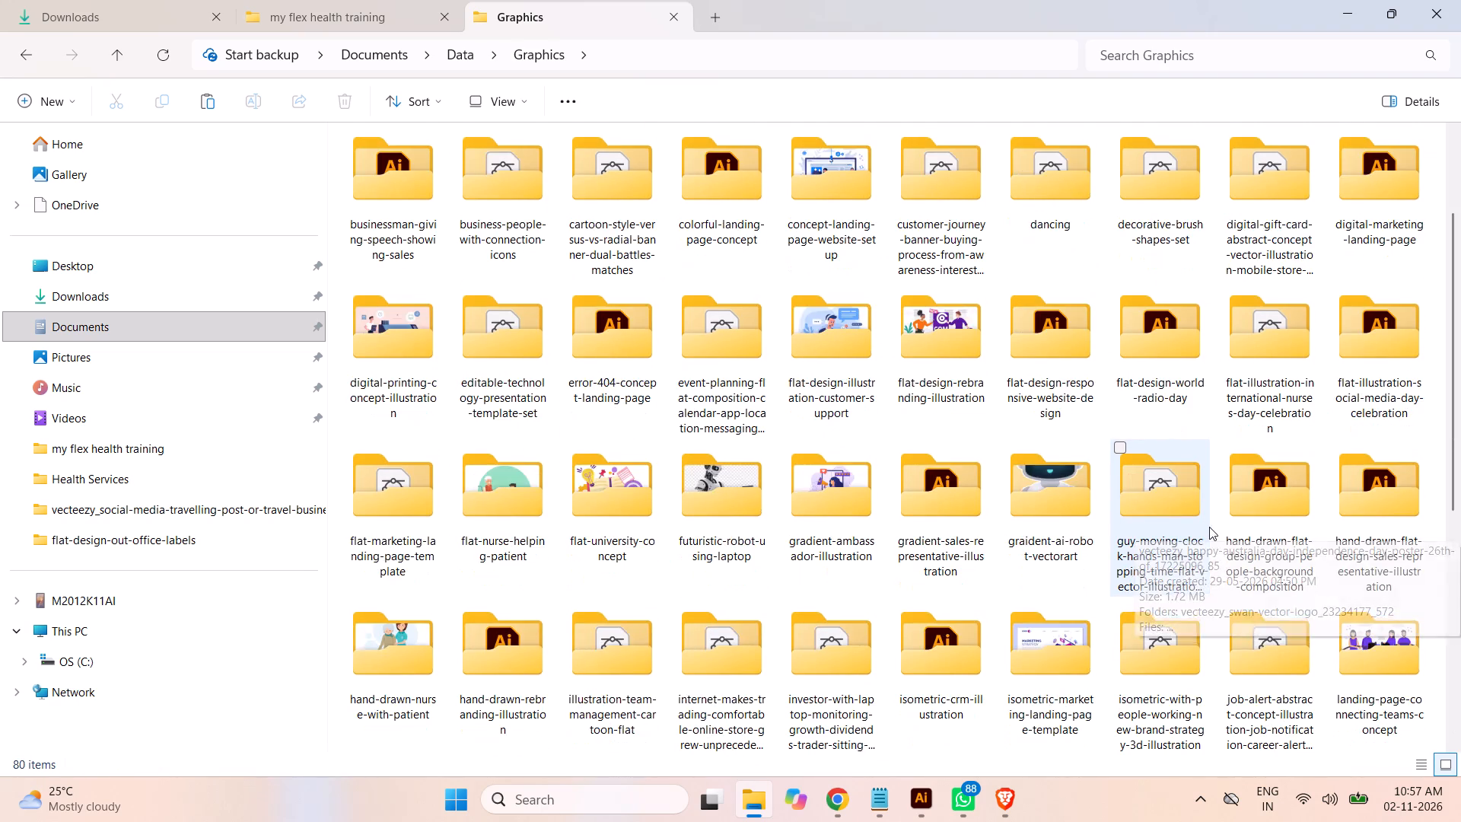
scroll(1209, 527, "up", 3)
scroll(1208, 527, "down", 2)
scroll(1208, 526, "up", 4)
scroll(1208, 526, "down", 9)
scroll(1208, 526, "up", 6)
scroll(1208, 525, "down", 2)
scroll(1208, 525, "up", 1)
scroll(1208, 525, "down", 3)
scroll(1208, 525, "up", 3)
scroll(1208, 525, "down", 1)
scroll(1208, 525, "up", 4)
scroll(1208, 525, "down", 1)
scroll(1208, 525, "up", 1)
scroll(1208, 525, "down", 1)
scroll(1208, 525, "up", 3)
scroll(1208, 525, "down", 1)
scroll(1208, 525, "up", 1)
scroll(1207, 525, "down", 1)
scroll(1207, 525, "up", 1)
scroll(1207, 525, "down", 3)
scroll(1207, 525, "up", 1)
scroll(1207, 525, "down", 1)
scroll(1207, 525, "up", 1)
scroll(1207, 525, "down", 1)
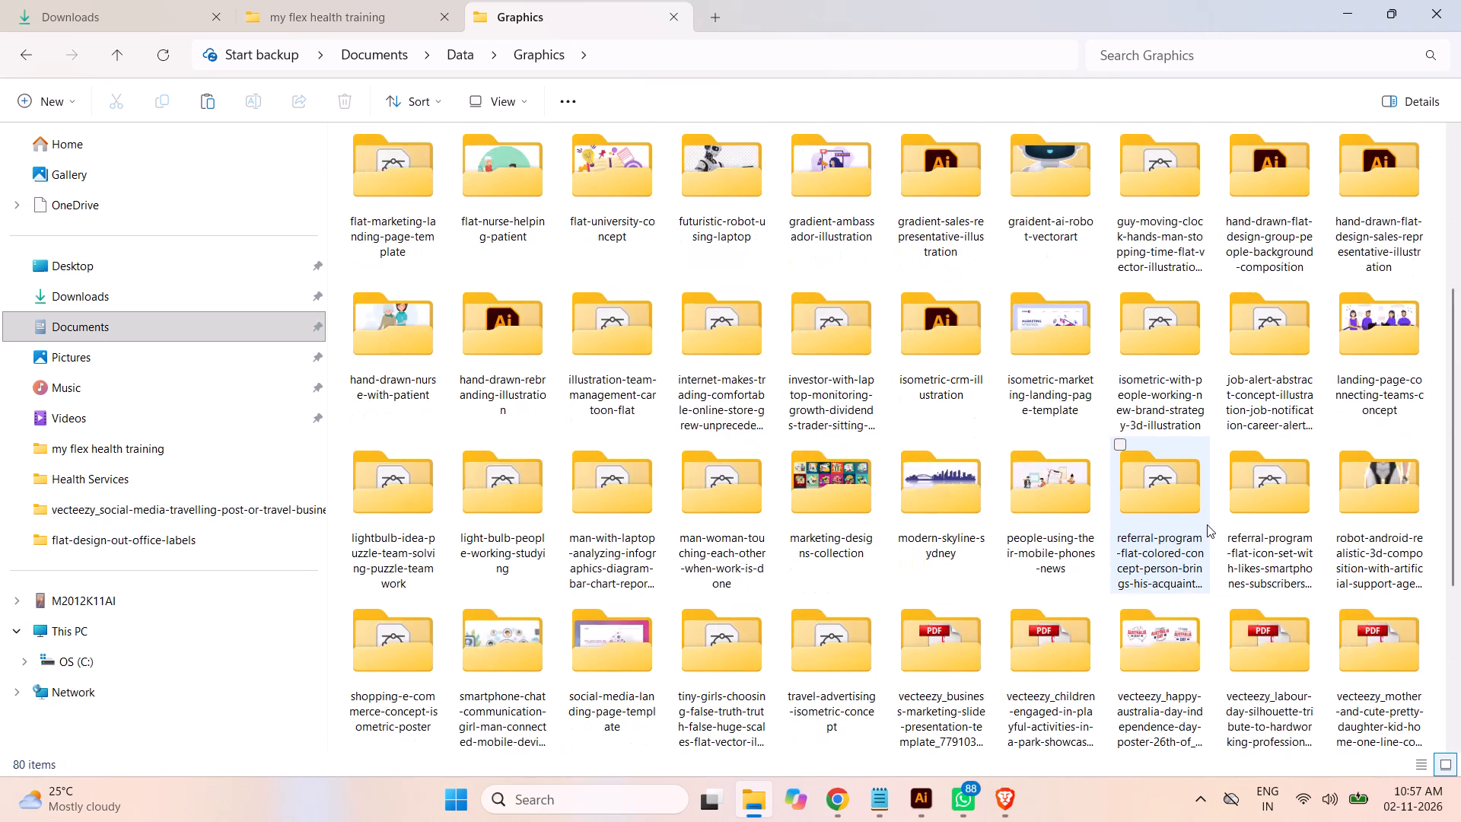
scroll(1207, 524, "up", 1)
scroll(1207, 524, "down", 3)
scroll(1207, 524, "up", 3)
scroll(1207, 524, "down", 1)
scroll(1207, 524, "up", 1)
scroll(1207, 524, "down", 1)
scroll(1207, 524, "up", 1)
scroll(1207, 524, "down", 14)
key("ctrl+v")
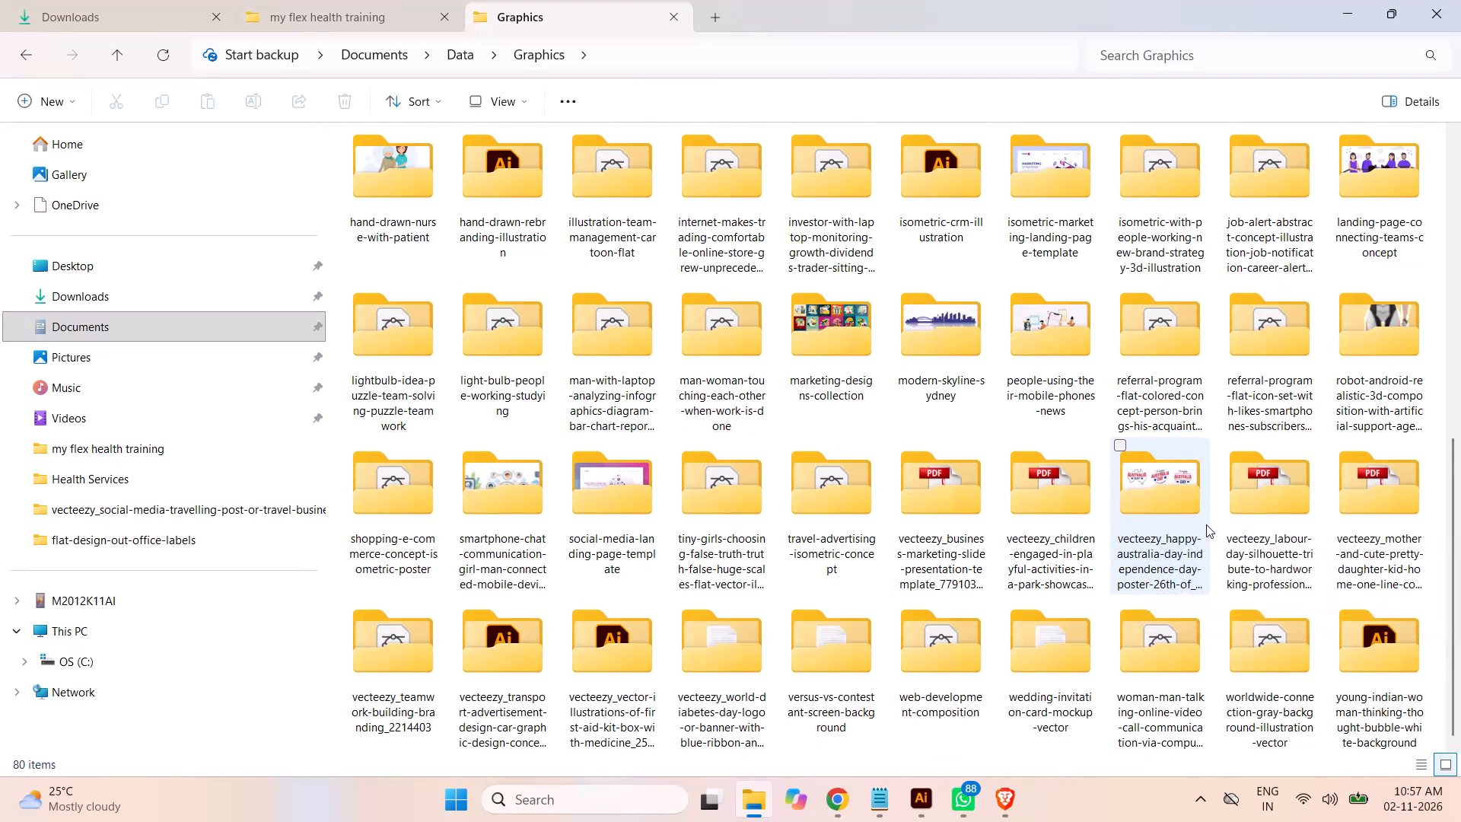
left_click(578, 705)
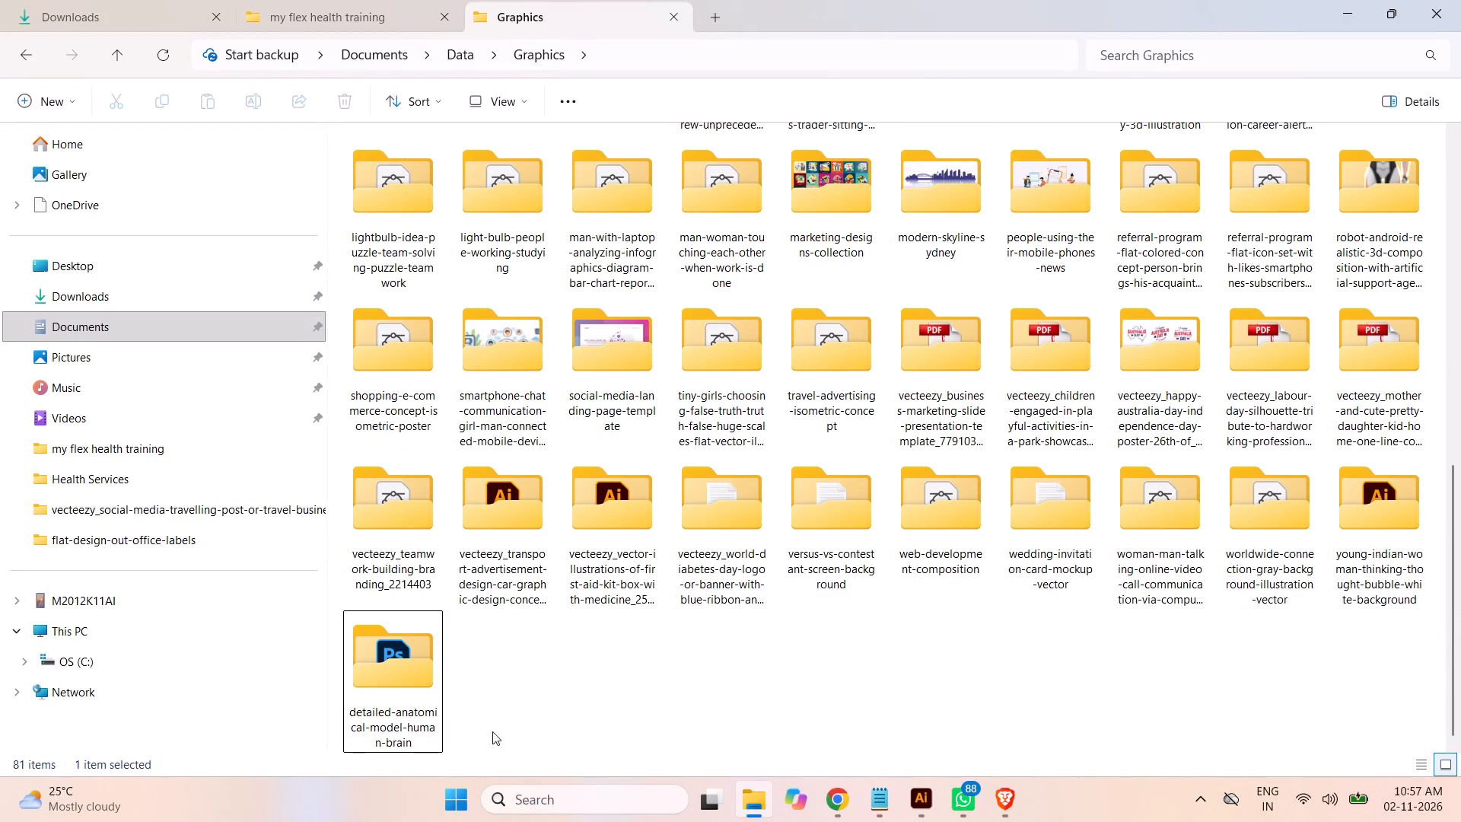
Rename the moved detailed-anatomical-model-human-brain folder as brain.
right_click(393, 722)
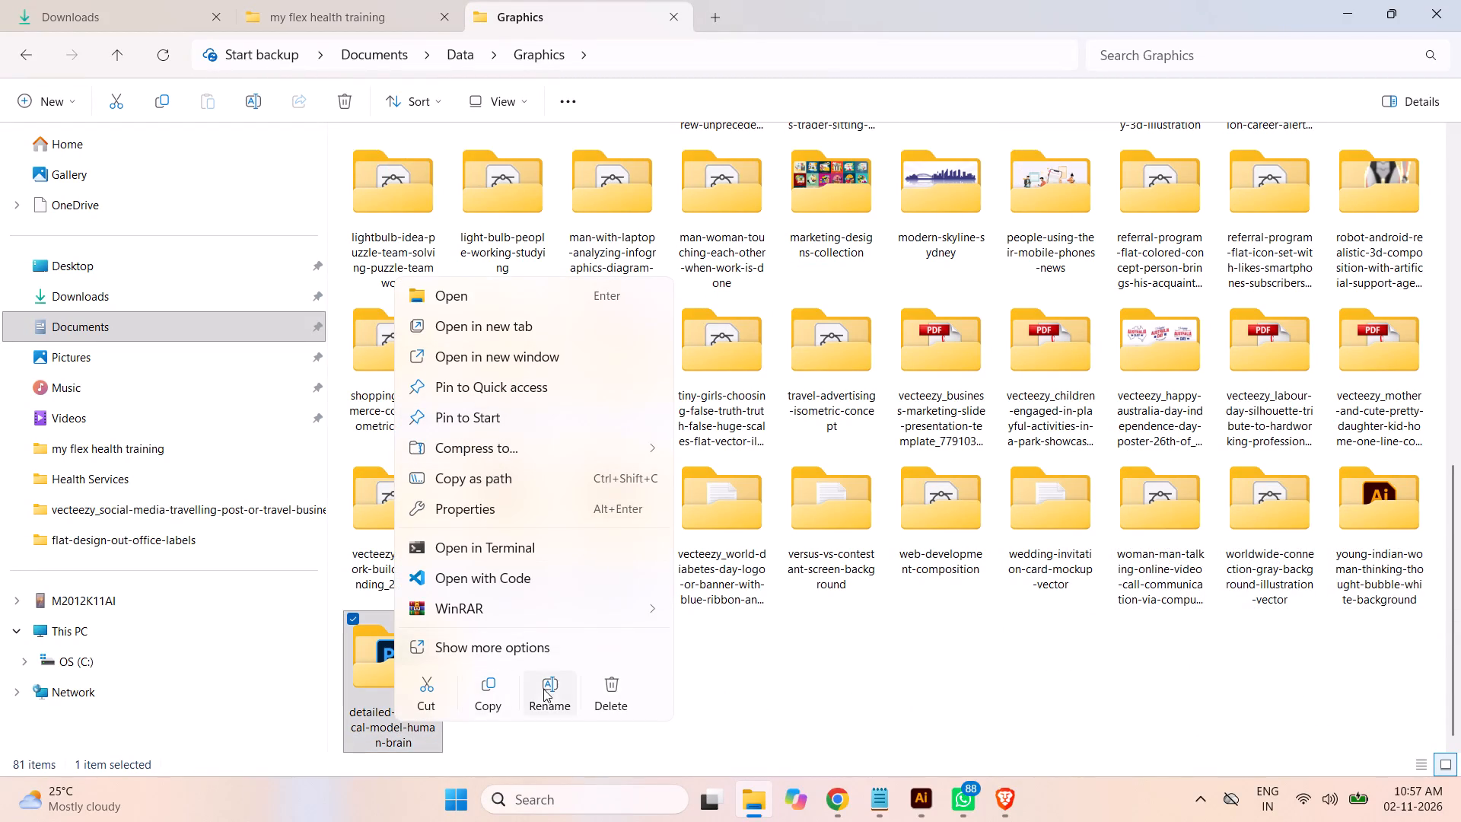
left_click(549, 696)
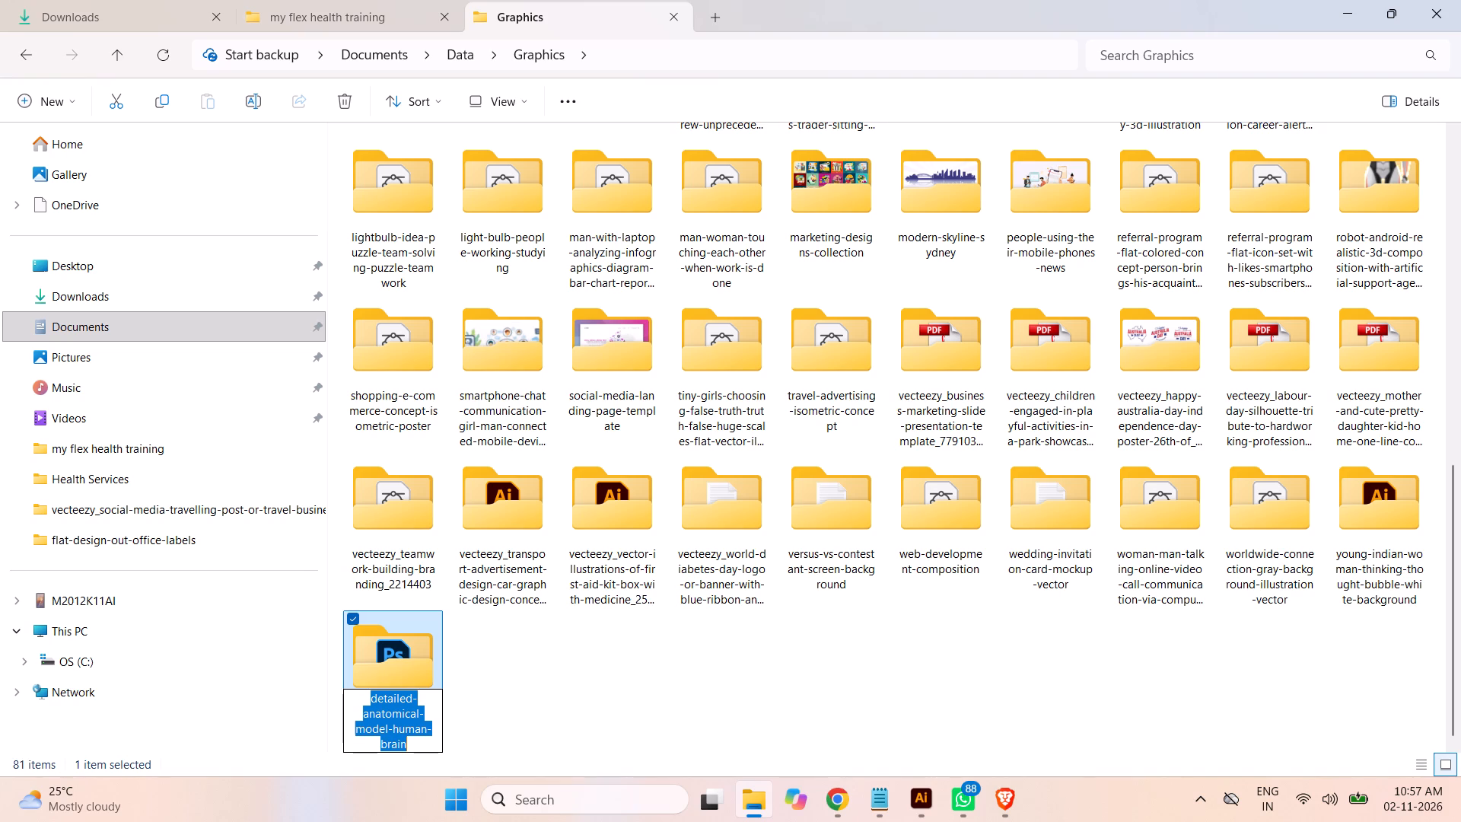
left_click_drag(382, 742, 326, 686)
key("BackSpace")
left_click(588, 687)
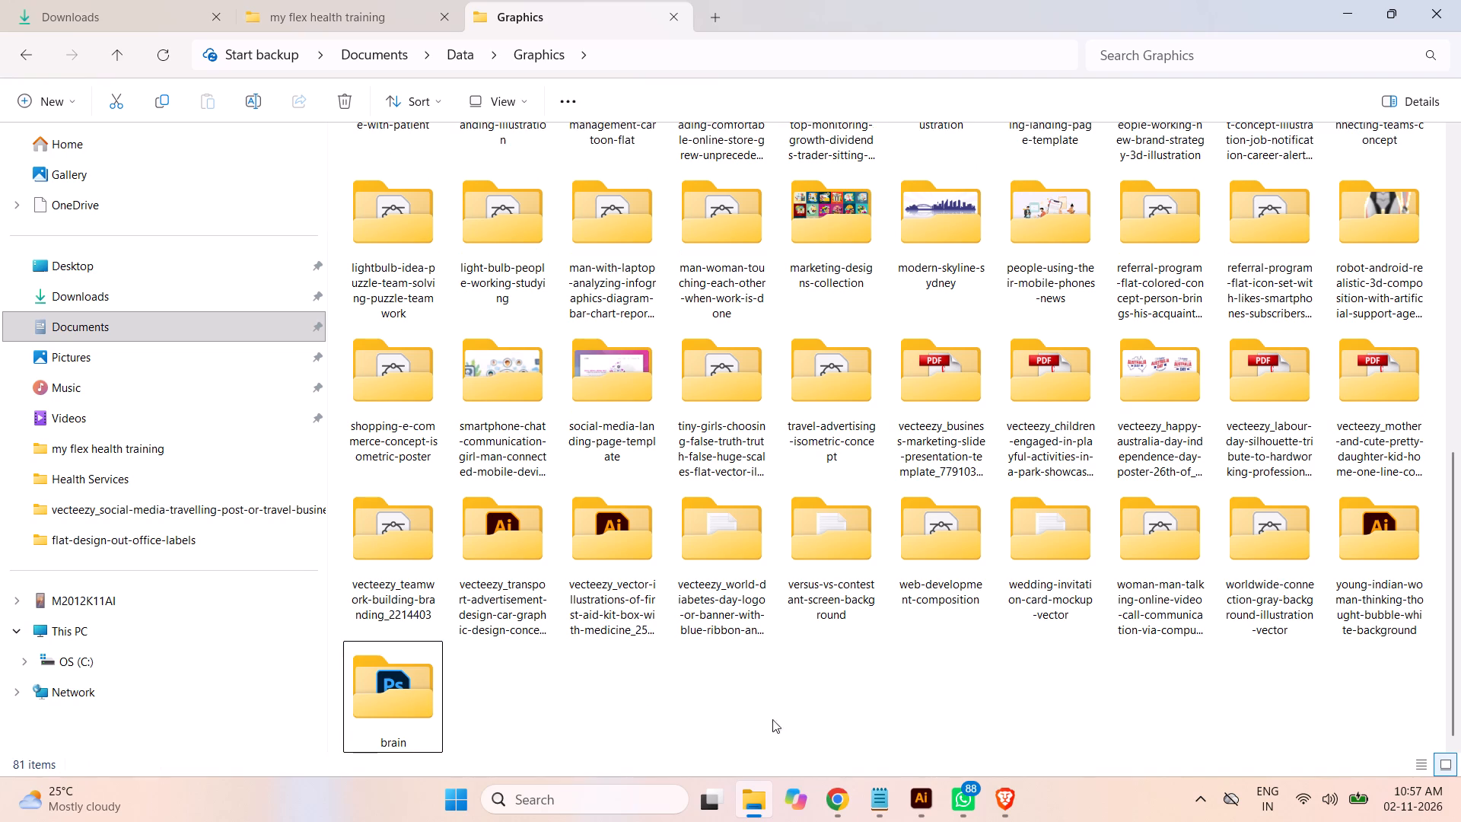
left_click(763, 713)
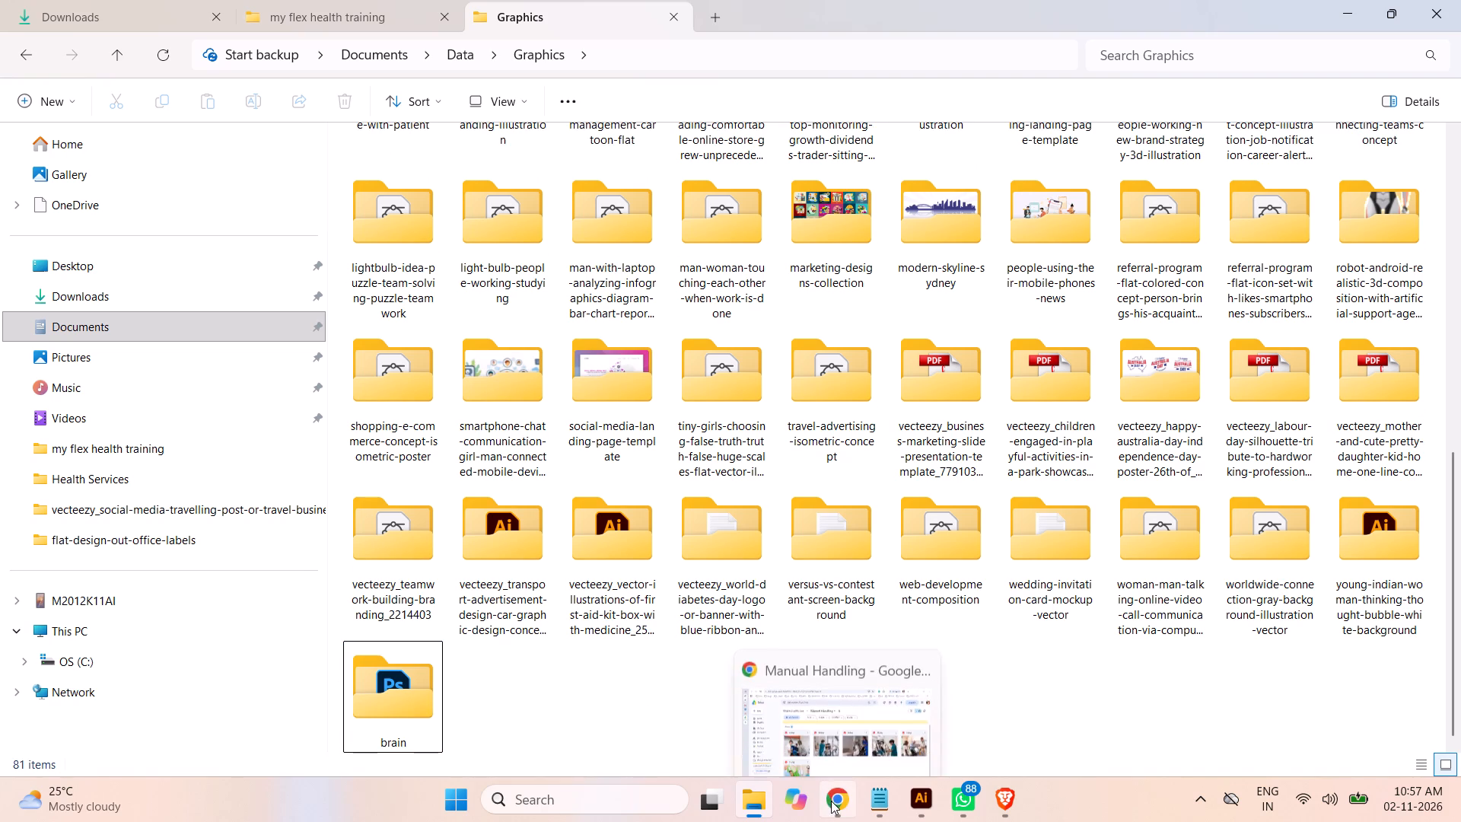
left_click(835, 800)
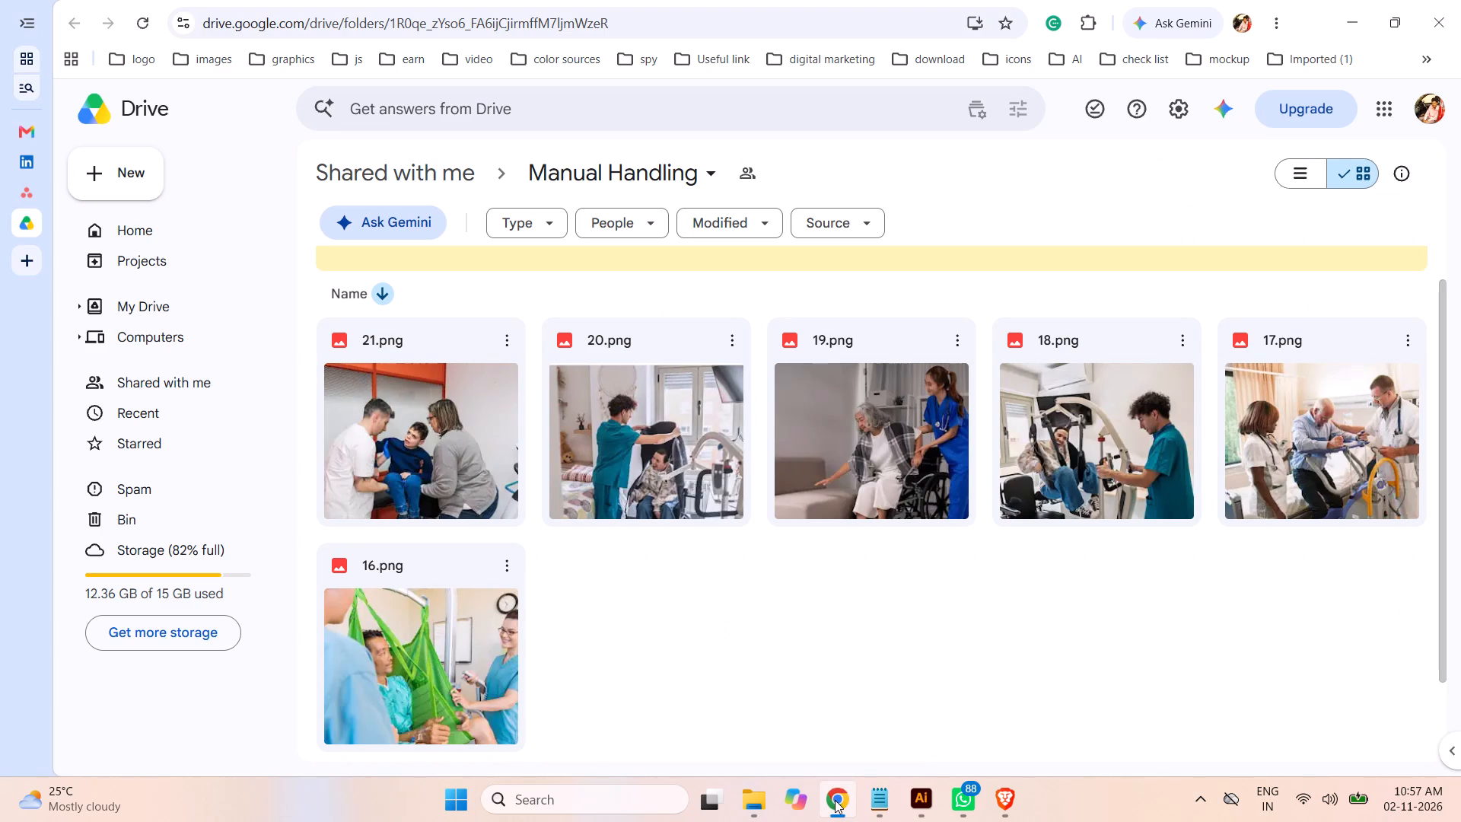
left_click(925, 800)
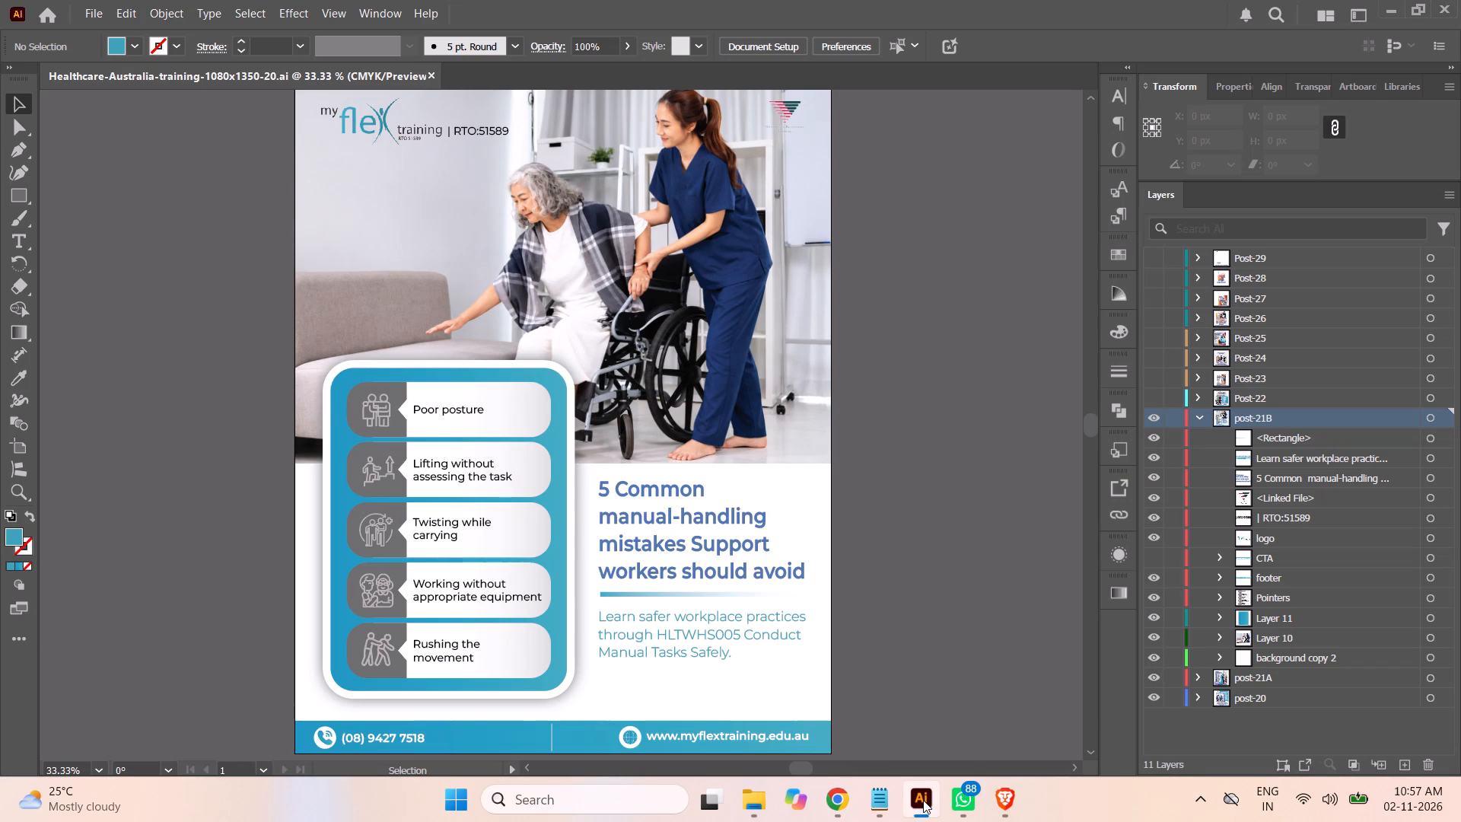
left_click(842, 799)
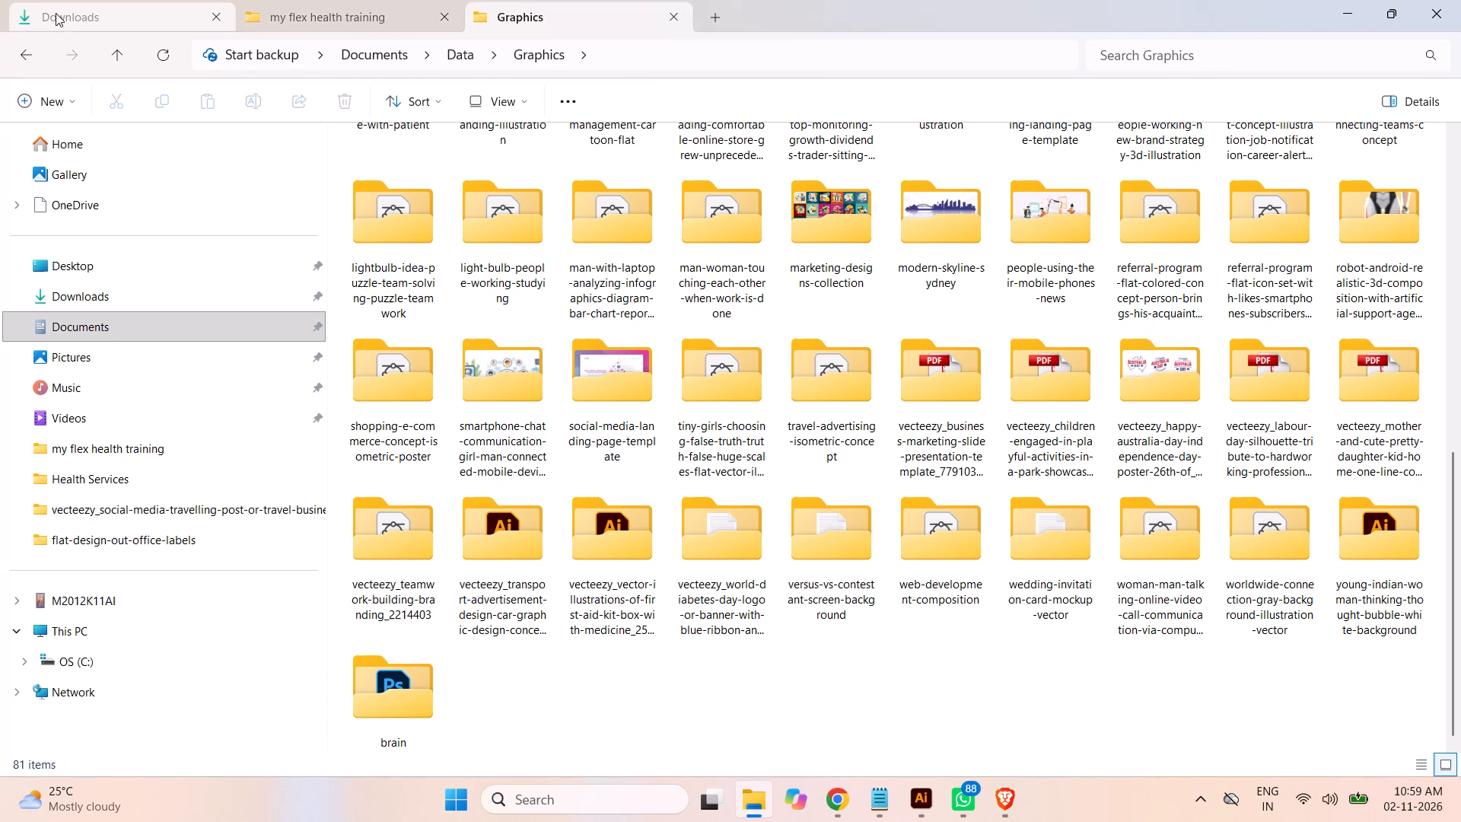
left_click(871, 266)
left_click(634, 226)
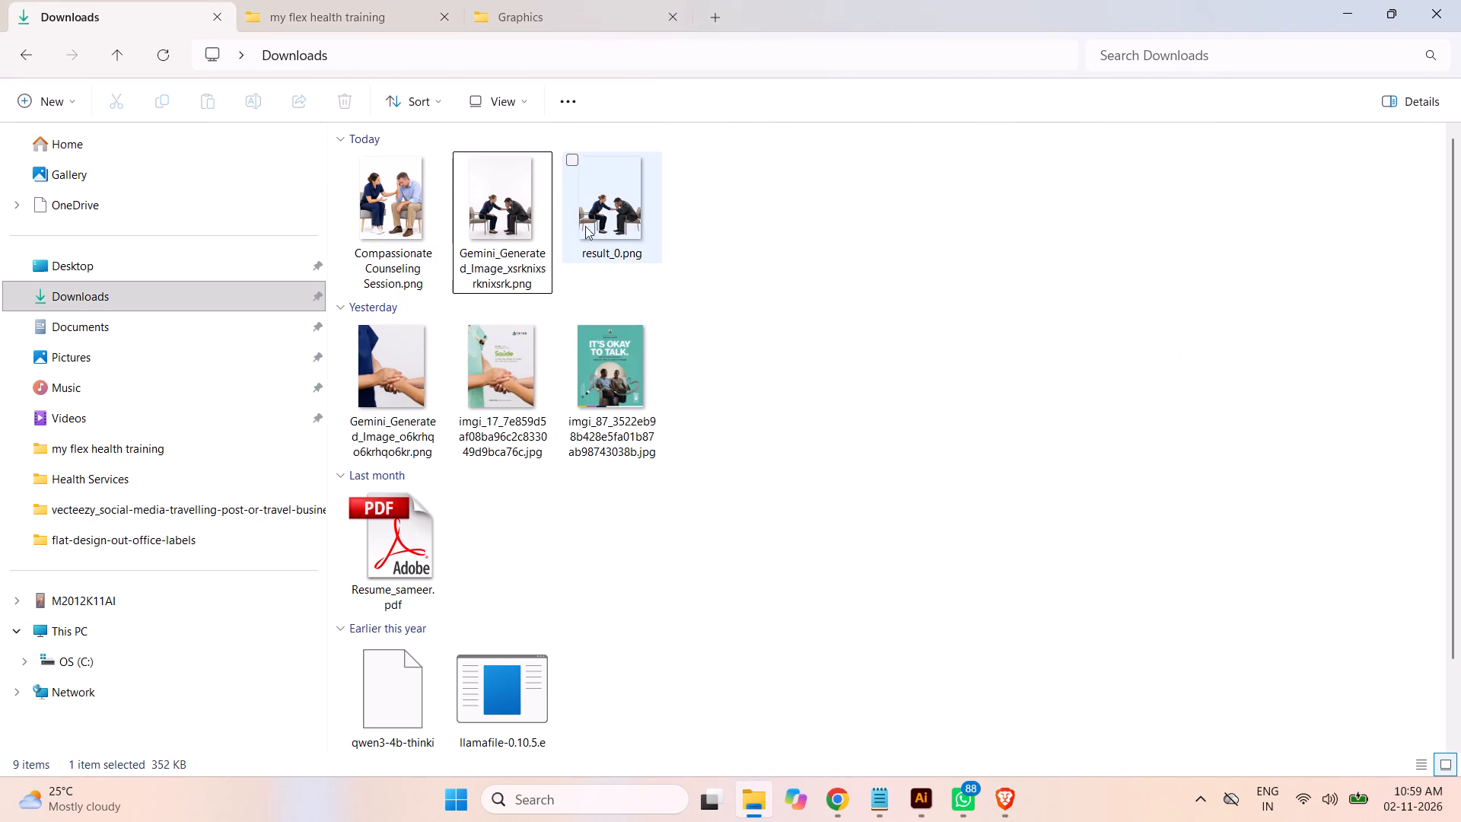
left_click(527, 223, "ctrl")
left_click(399, 221, "ctrl")
left_click(405, 384, "ctrl")
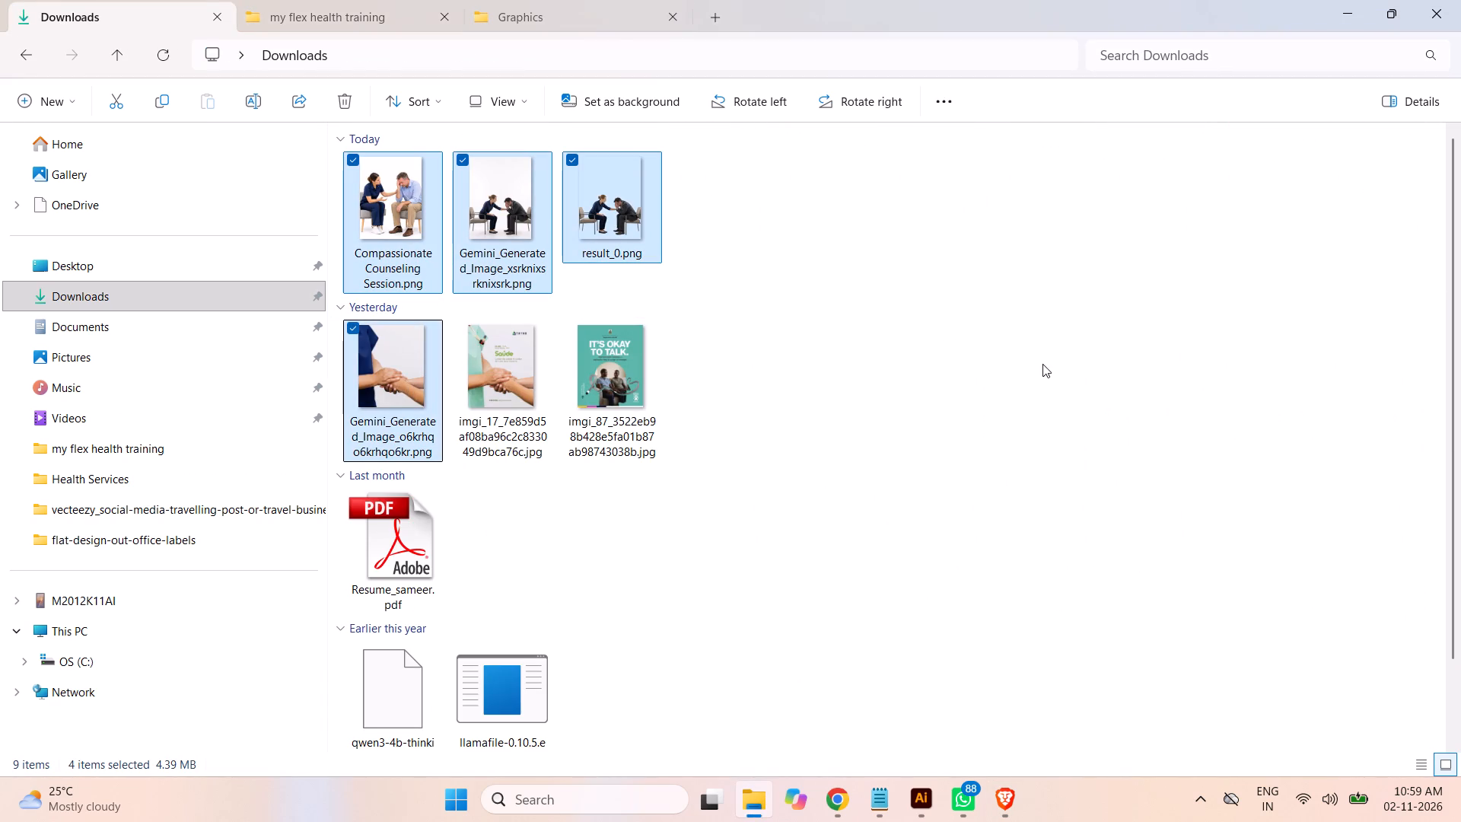
key("ctrl+x")
left_click(590, 17)
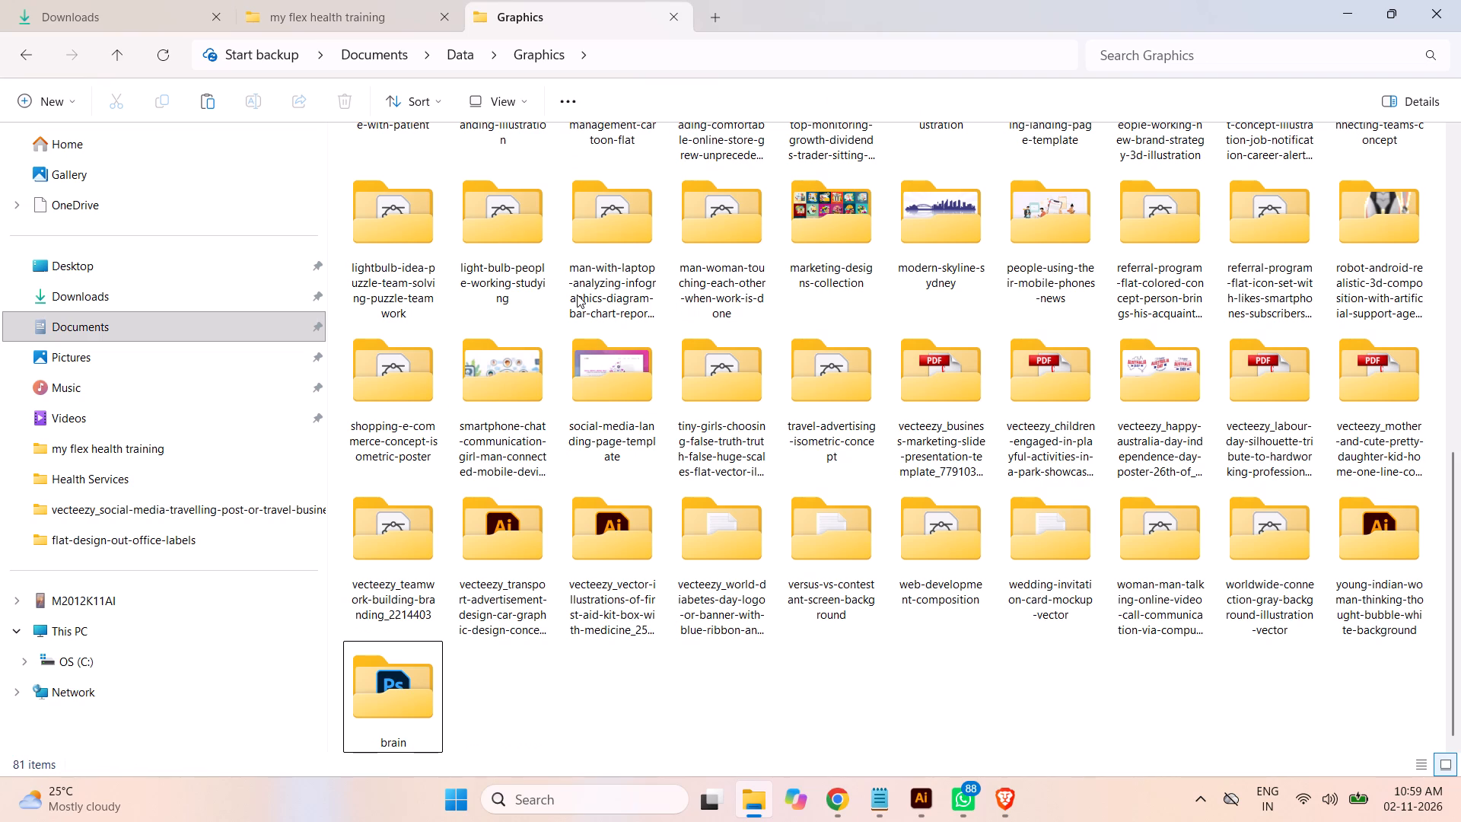
left_click(382, 58)
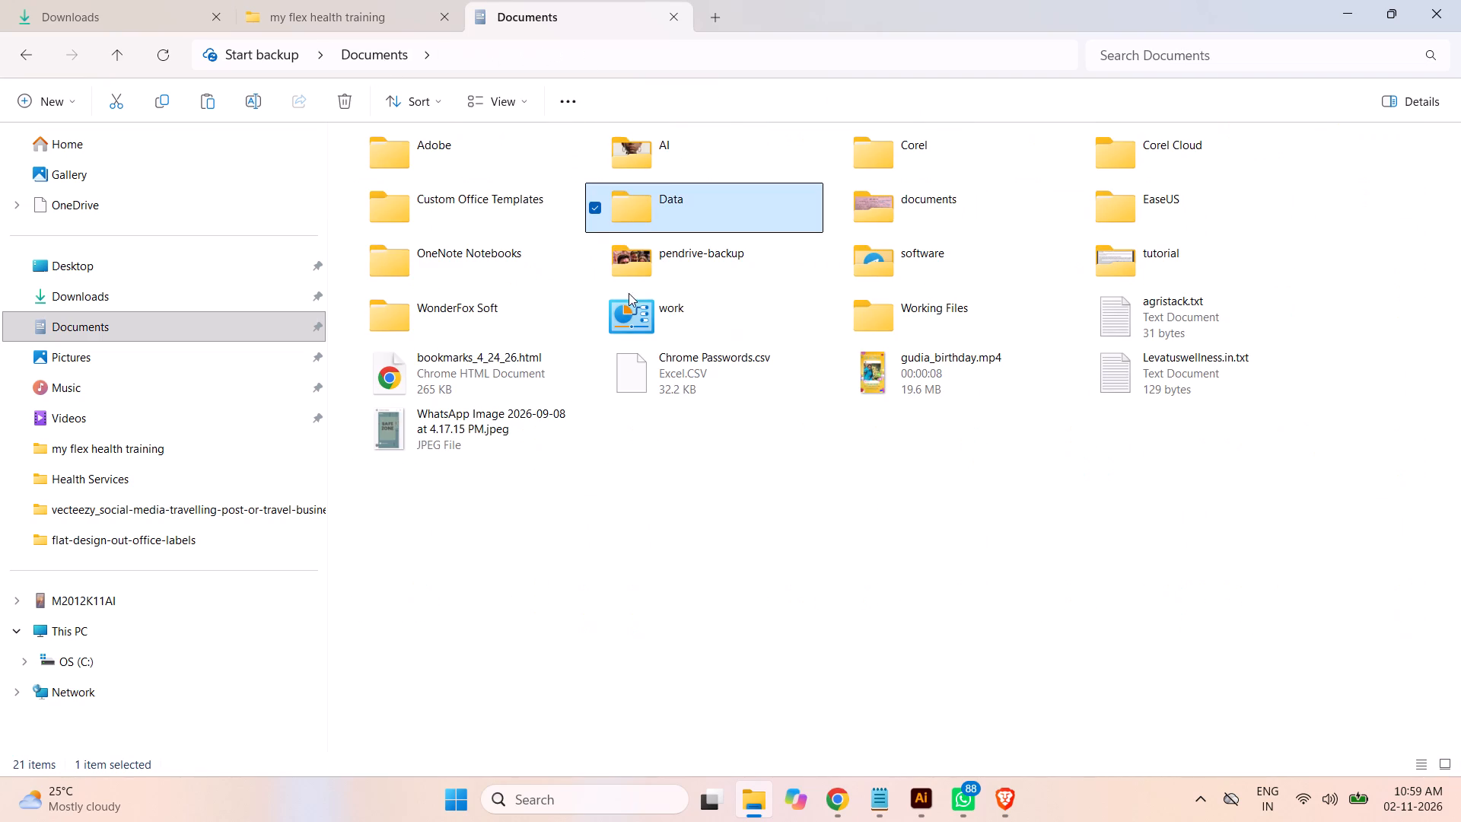
double_click(631, 310)
double_click(1110, 194)
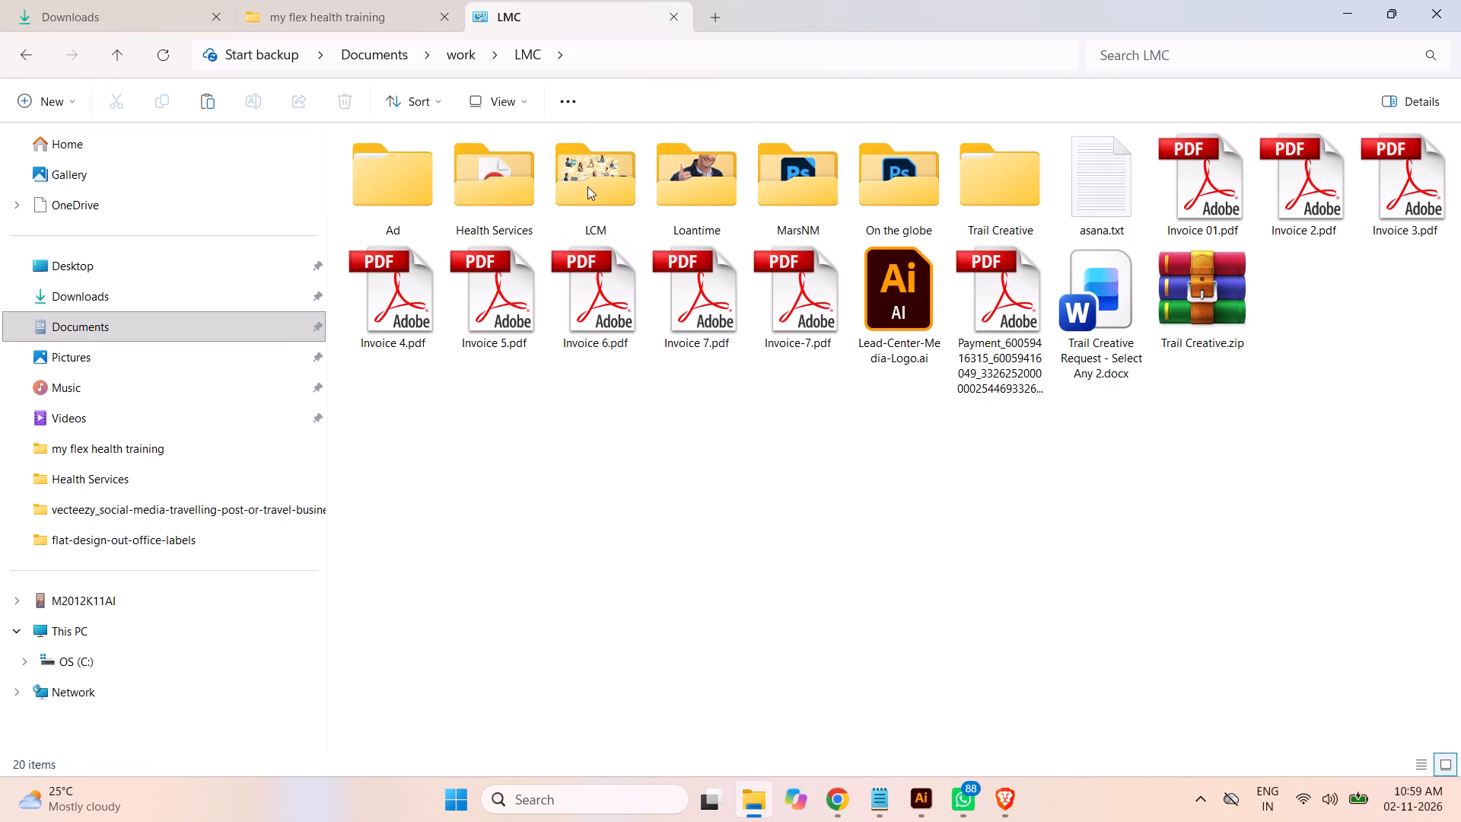
double_click(475, 198)
scroll(1418, 525, "up", 2)
scroll(1418, 525, "down", 3)
scroll(1389, 547, "up", 2)
scroll(1387, 548, "down", 1)
scroll(1377, 550, "up", 2)
scroll(1372, 549, "down", 20)
scroll(1372, 549, "up", 4)
scroll(1370, 550, "down", 4)
scroll(1370, 552, "up", 2)
scroll(1370, 552, "down", 4)
scroll(1370, 553, "up", 1)
scroll(1370, 553, "down", 1)
scroll(1370, 553, "up", 1)
scroll(1370, 553, "down", 2)
scroll(1370, 553, "up", 4)
scroll(1369, 552, "down", 9)
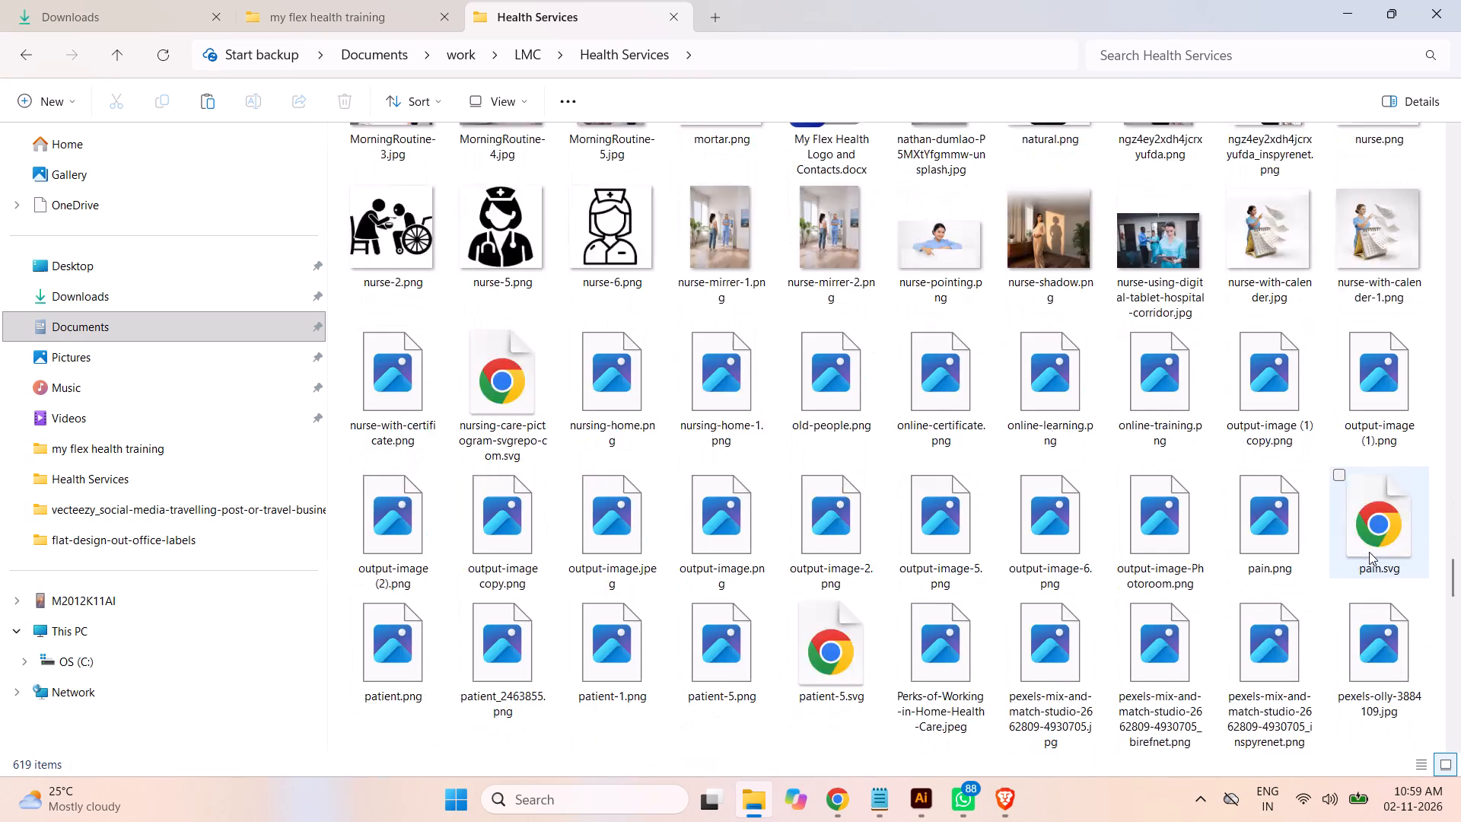
scroll(1369, 552, "down", 3)
scroll(1369, 552, "up", 3)
scroll(1369, 552, "down", 7)
left_click(1381, 654)
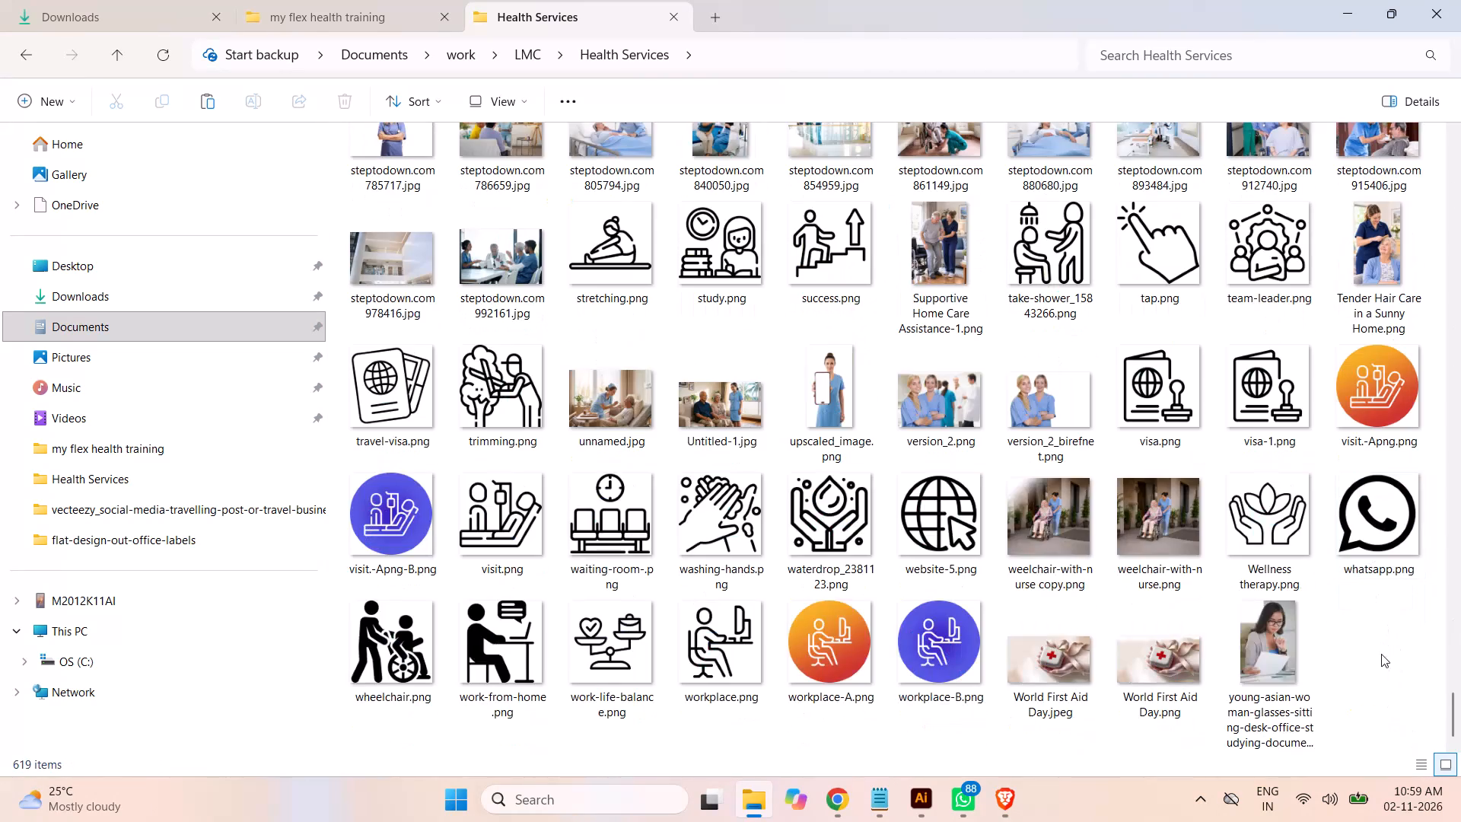
key("ctrl+v")
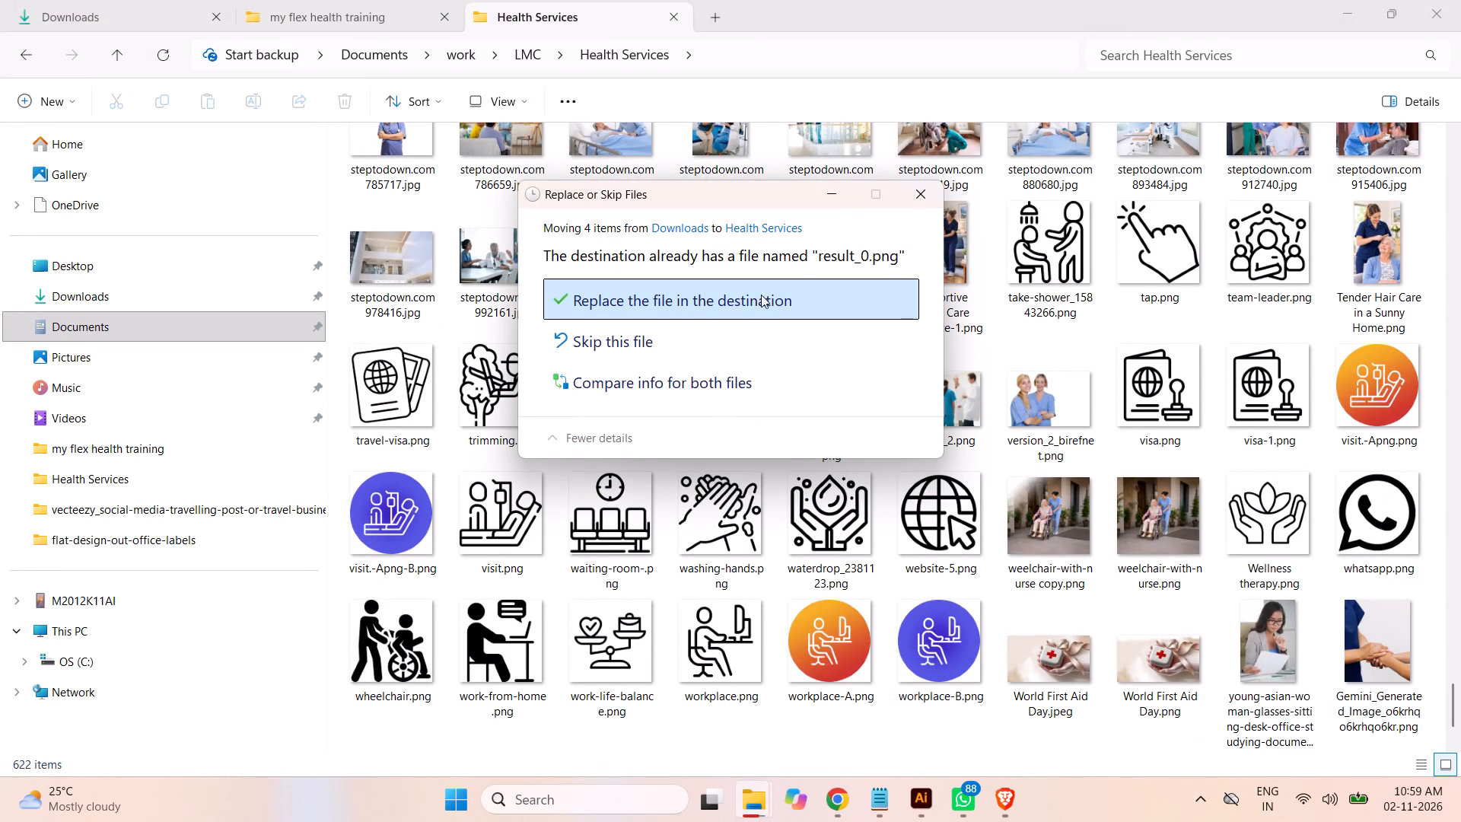
left_click(612, 338)
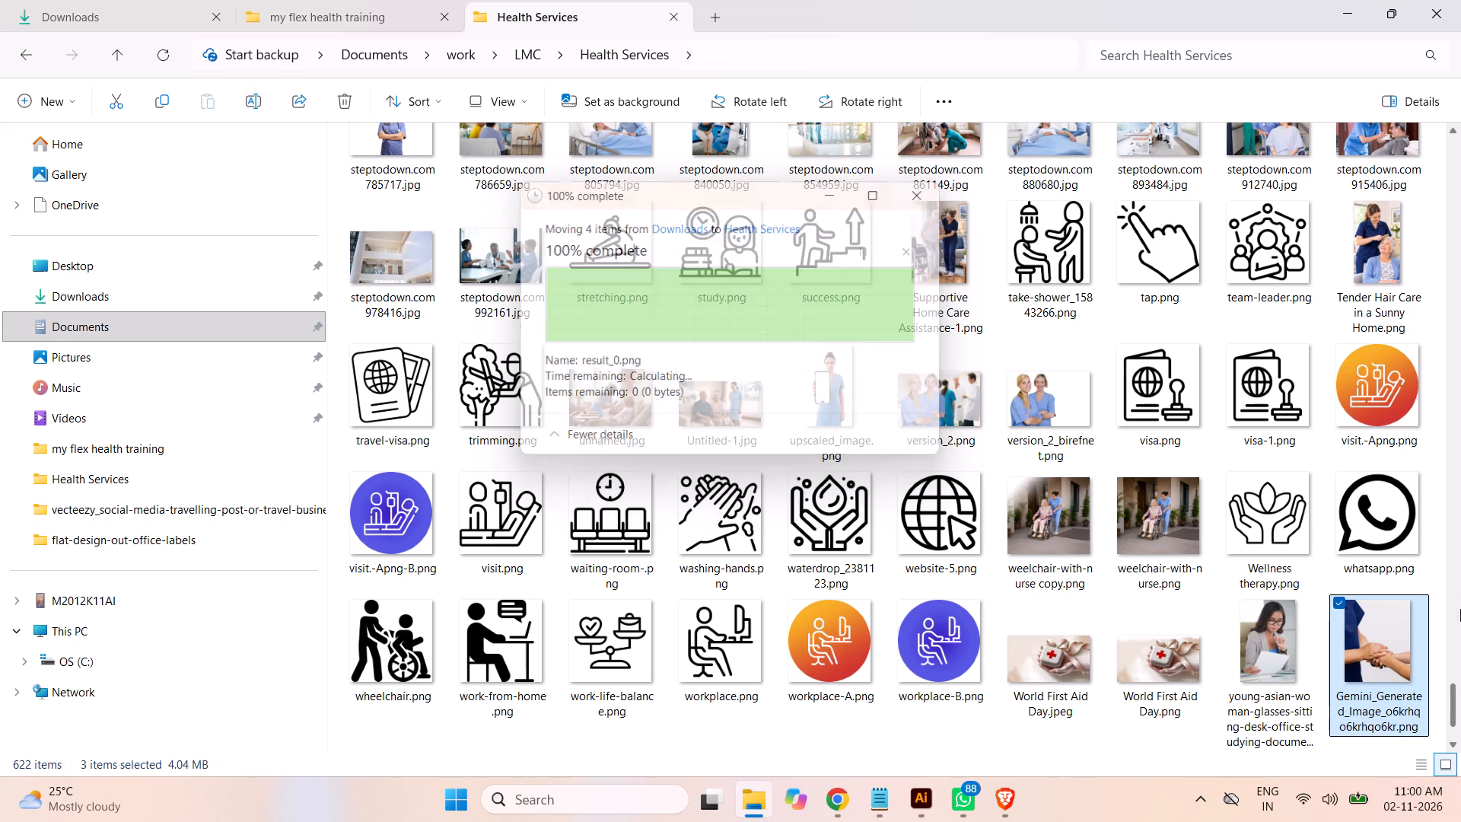
left_click_drag(1456, 708, 1450, 737)
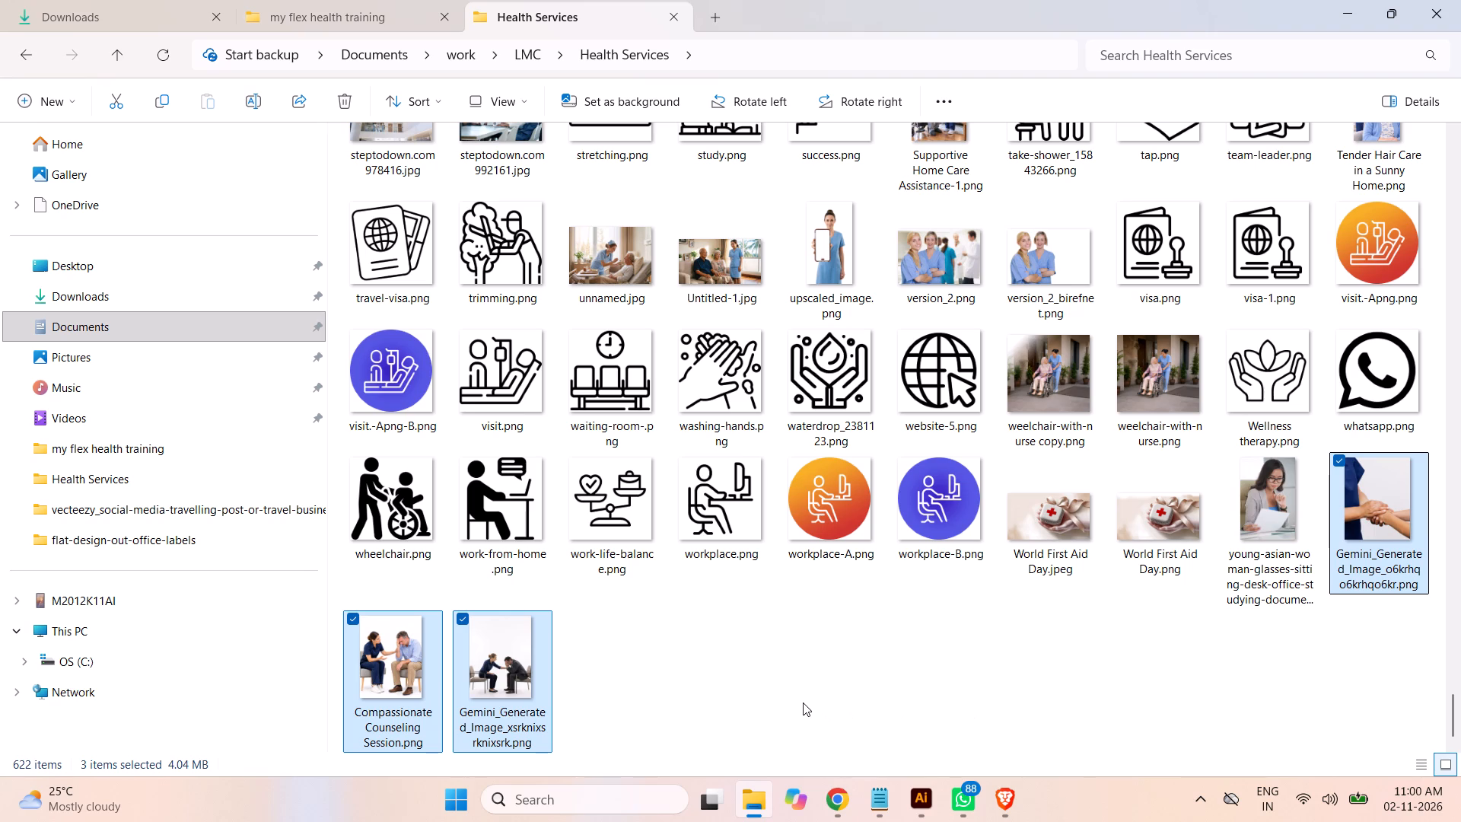
Rename result_0.png in Downloads as Gemini_Generated_Image_xsrknixsrknixsrk-1.png, reusing the name of the matching original image in Health Services.
left_click(75, 5)
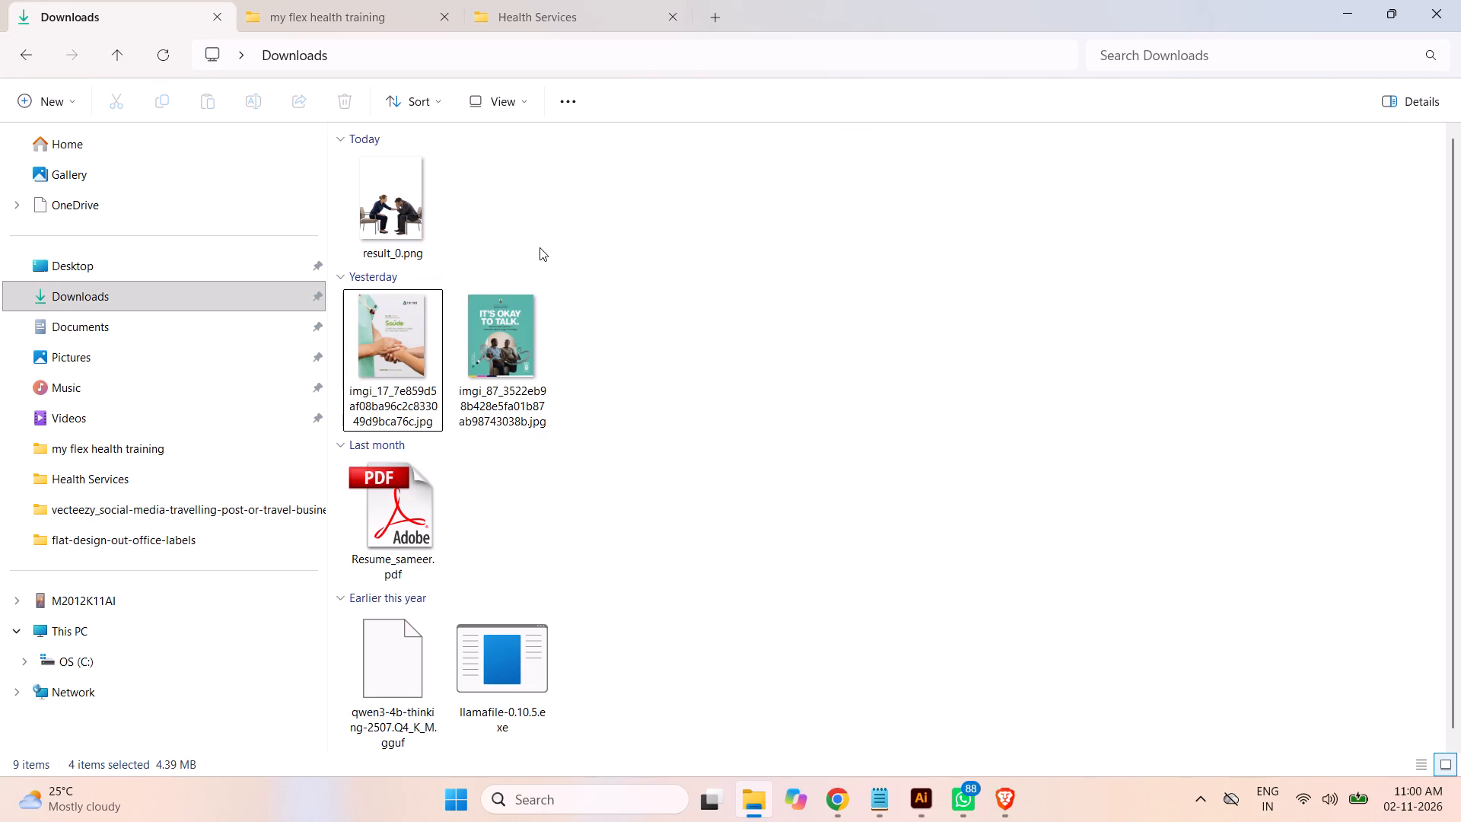
left_click(363, 8)
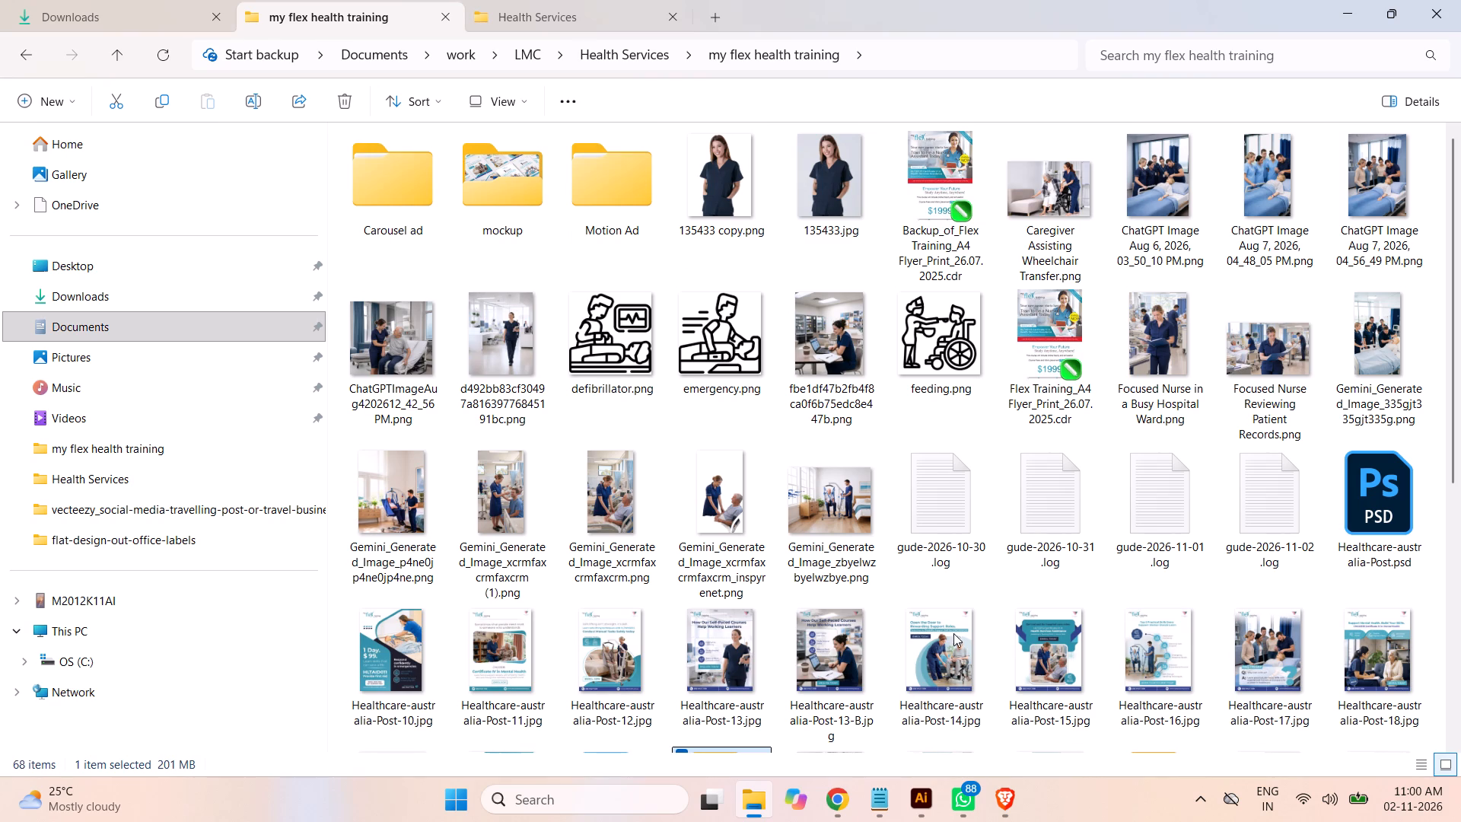
left_click(552, 5)
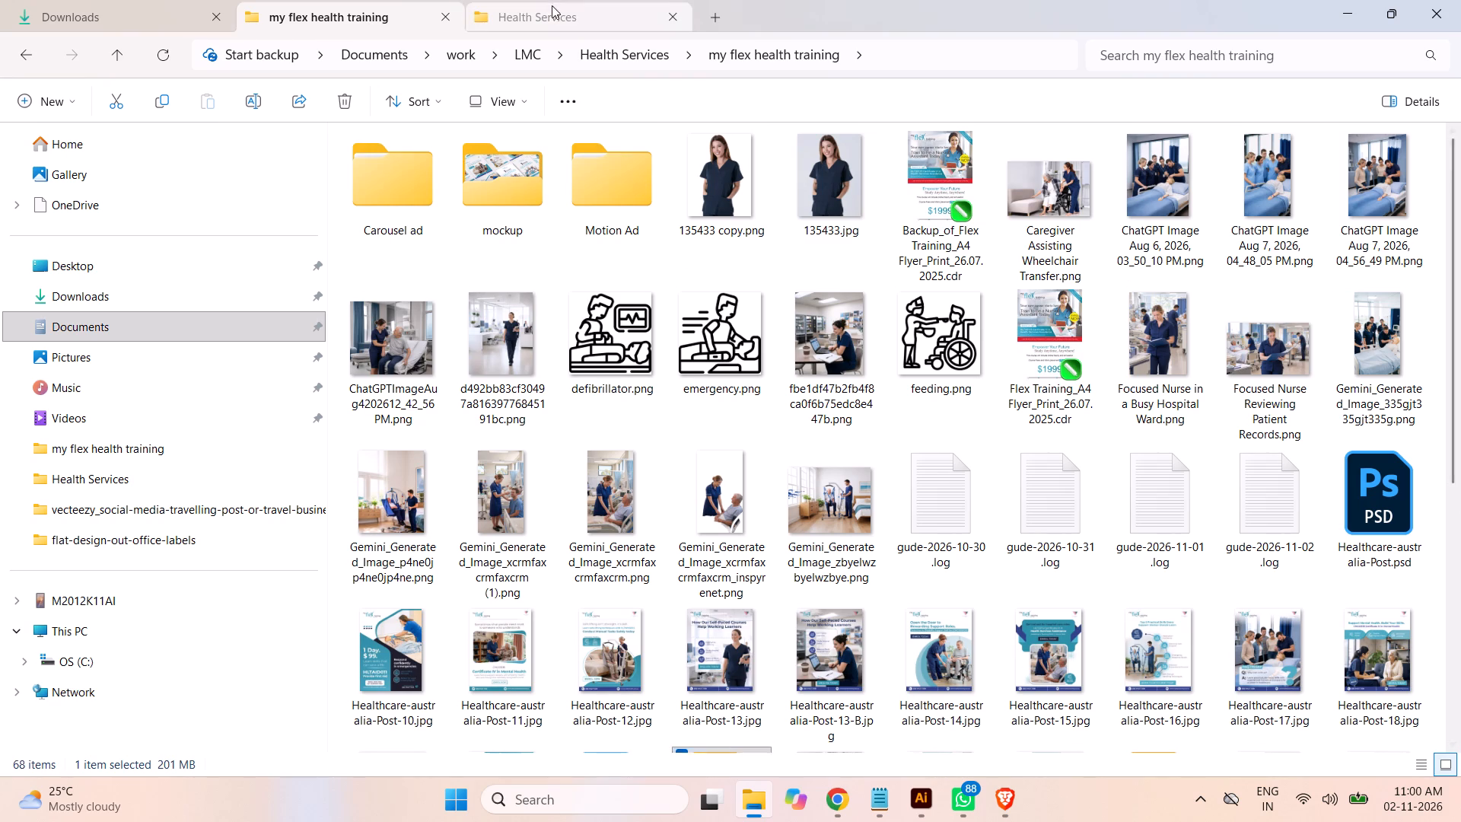
left_click(613, 706)
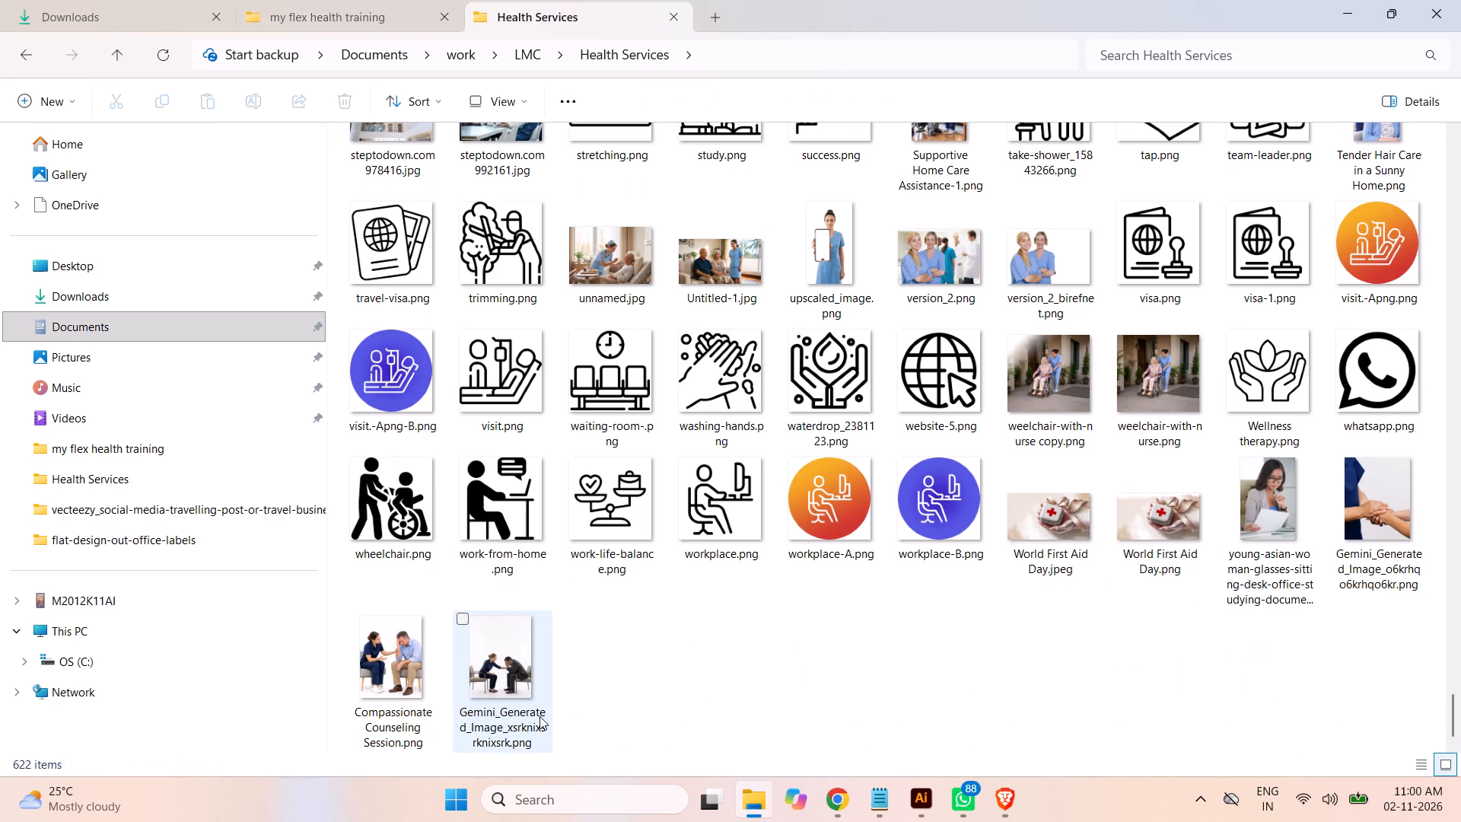
left_click(532, 716)
key("F2")
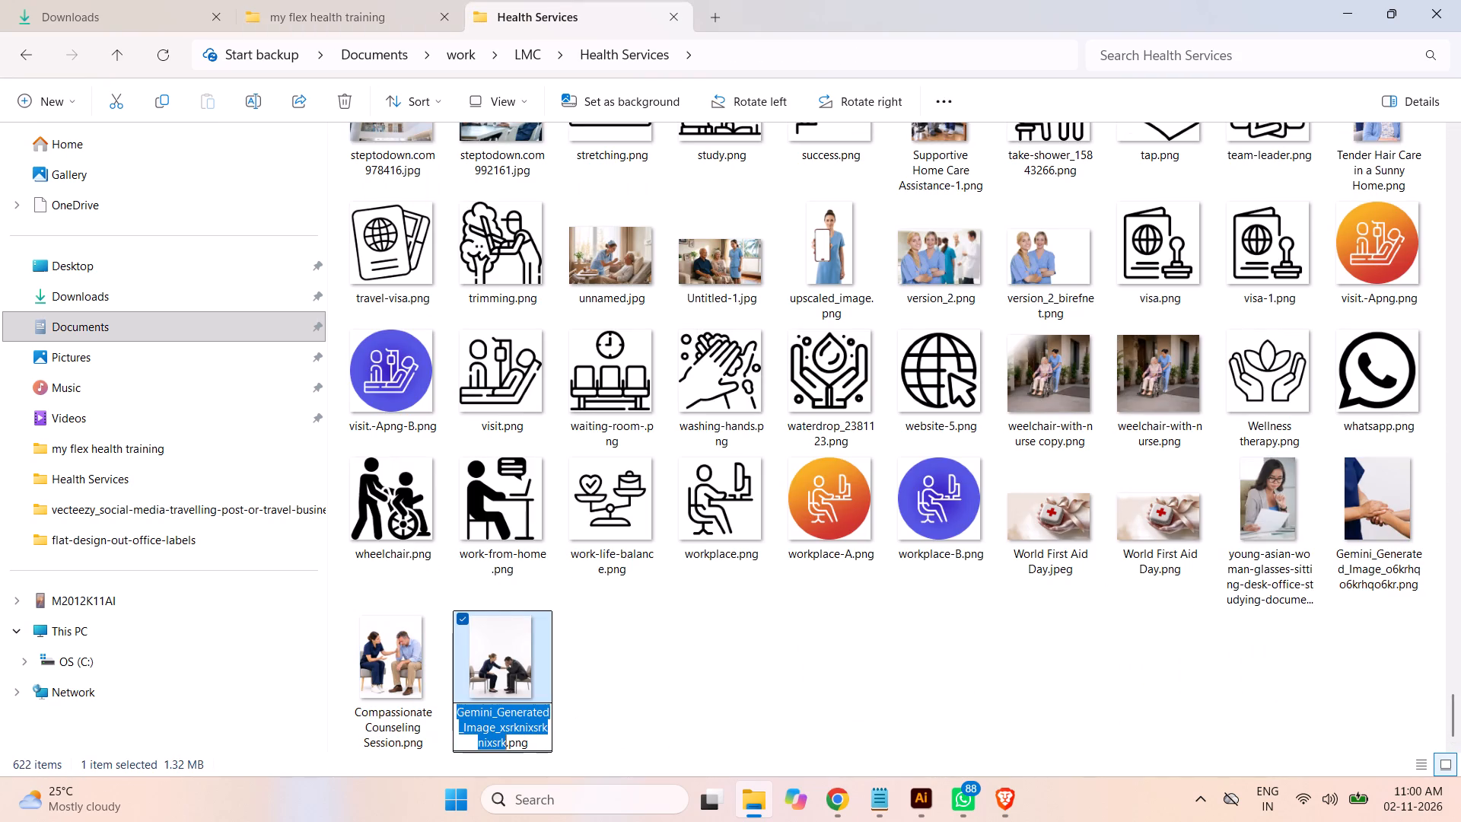
key("ctrl+c")
left_click(103, 5)
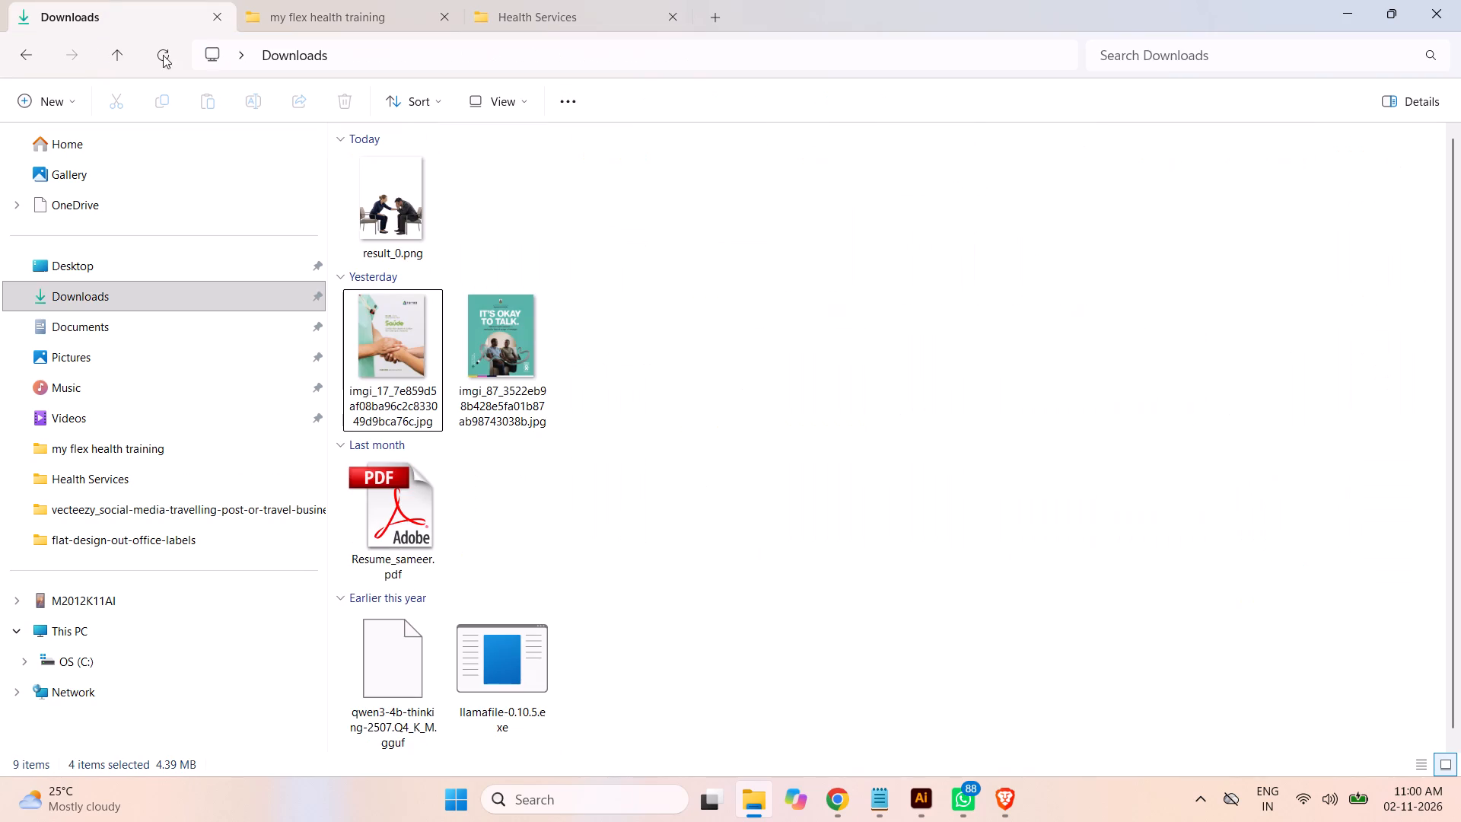
left_click(368, 212)
key("F2")
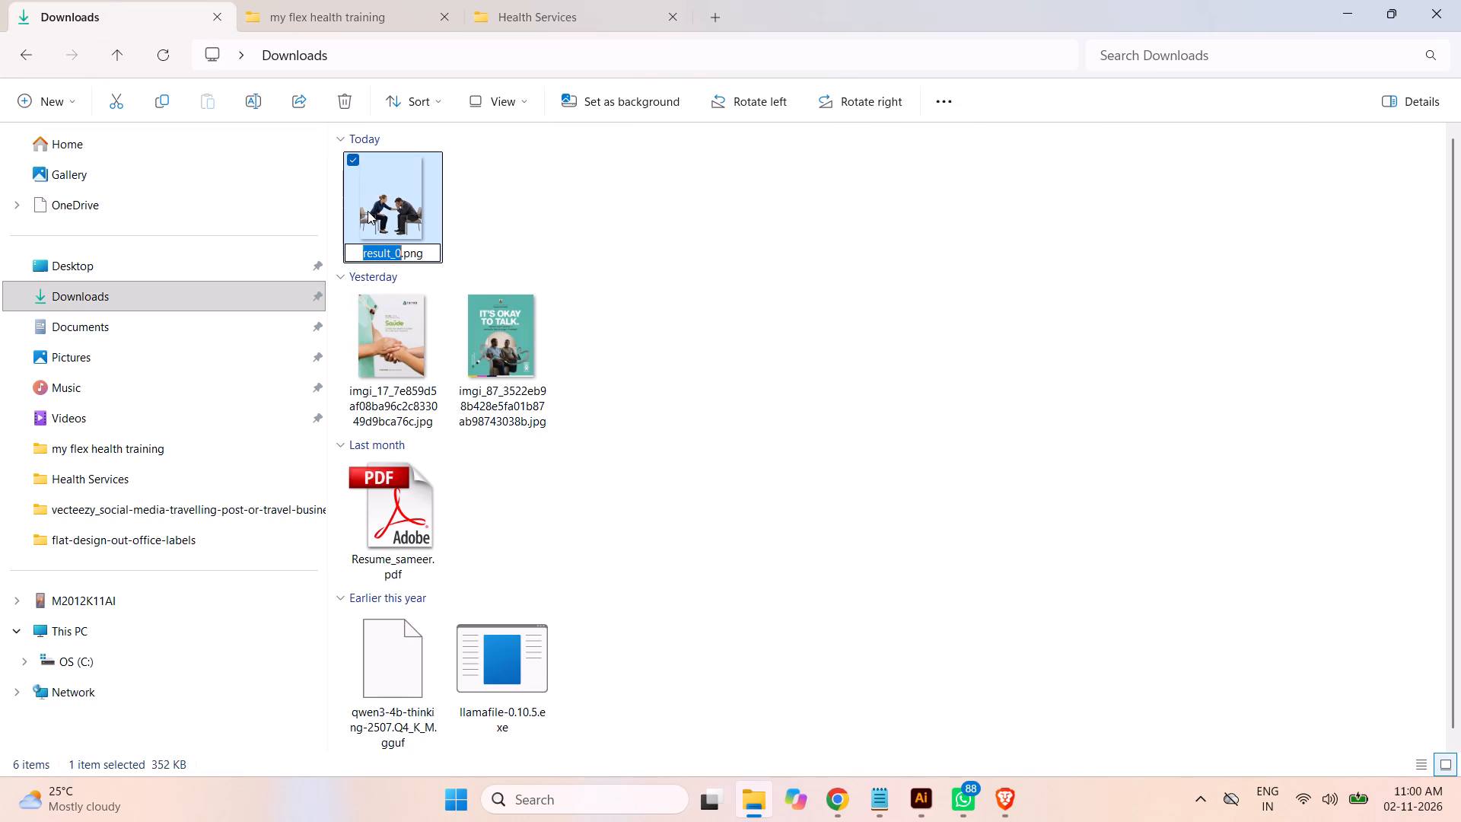
key("ctrl+v")
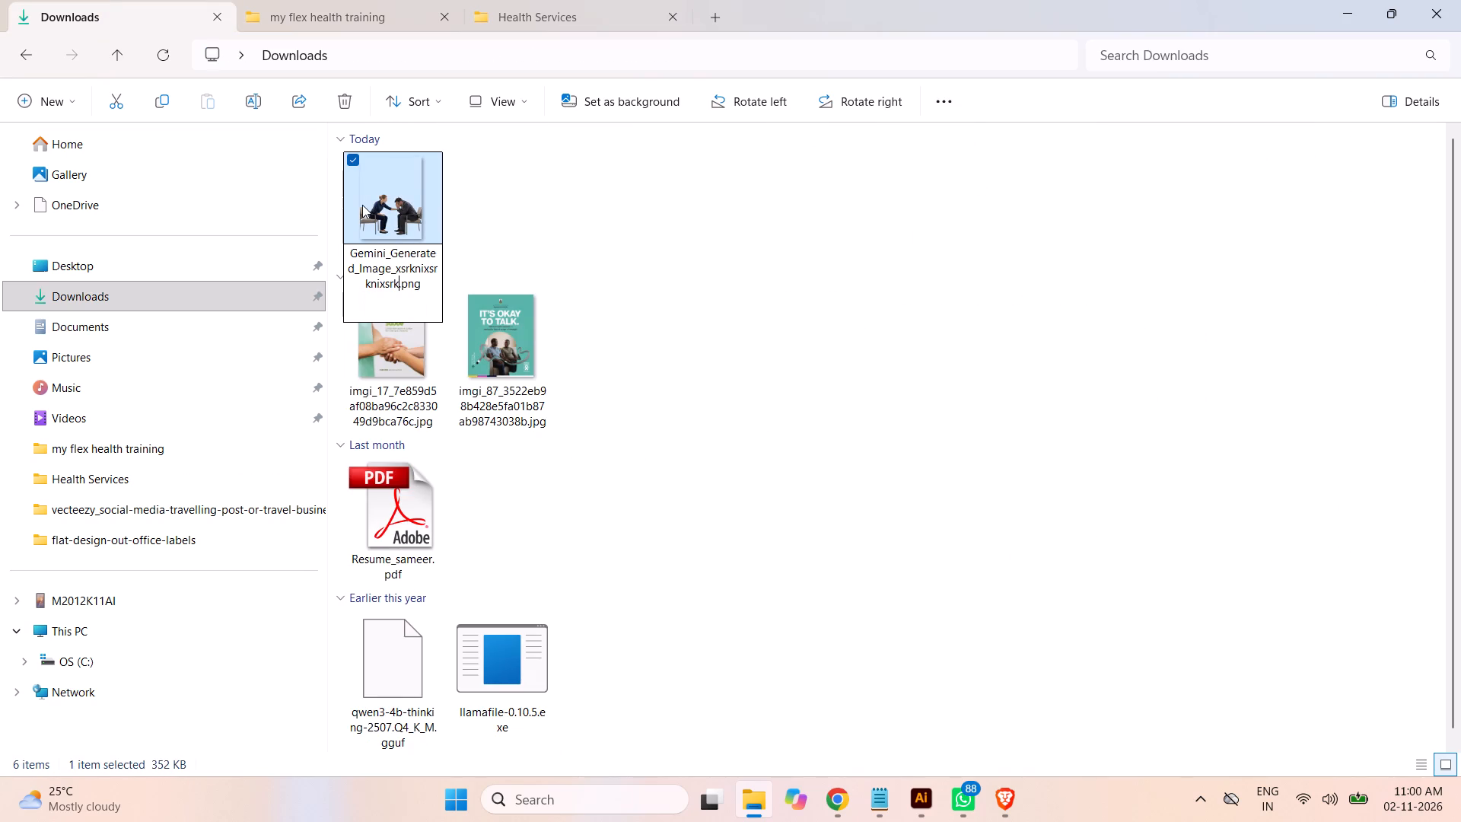
type("-1")
left_click(597, 200)
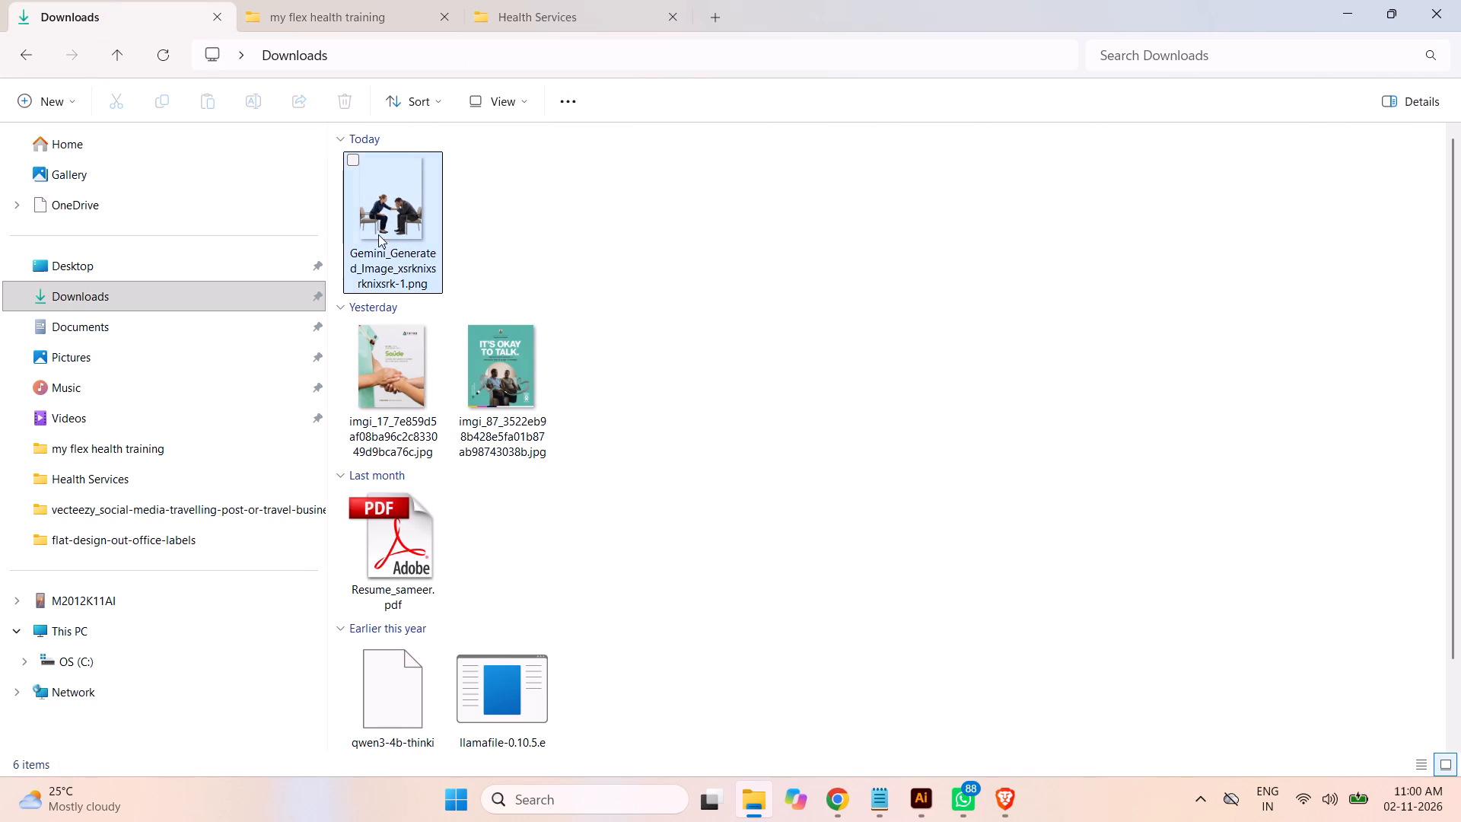
Move Gemini_Generated_Image_xsrknixsrknixsrk-1.png from Downloads to the Health Services folder.
left_click(378, 234)
key("ctrl+x")
left_click(570, 4)
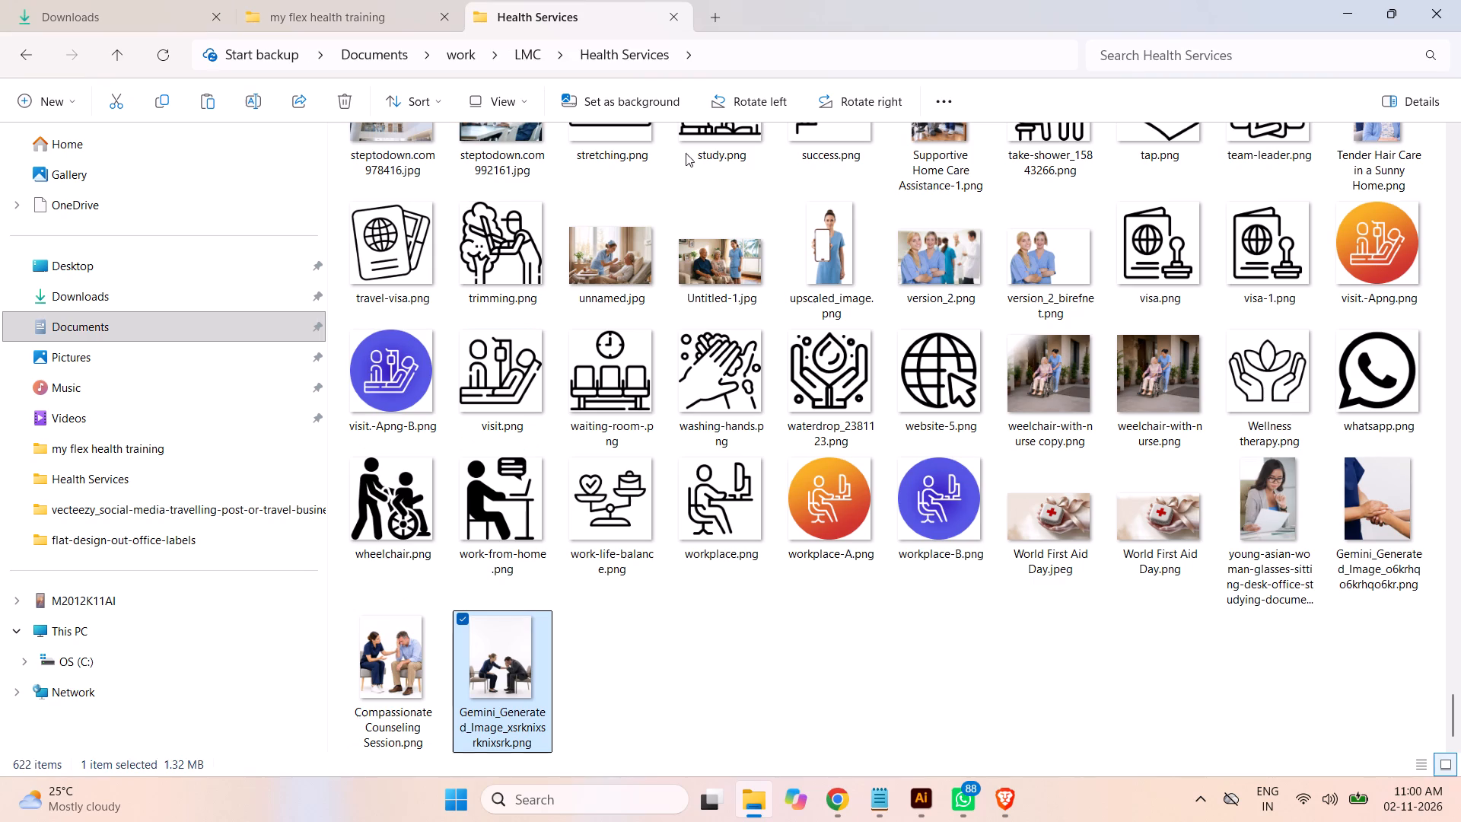
left_click(762, 665)
key("ctrl+v")
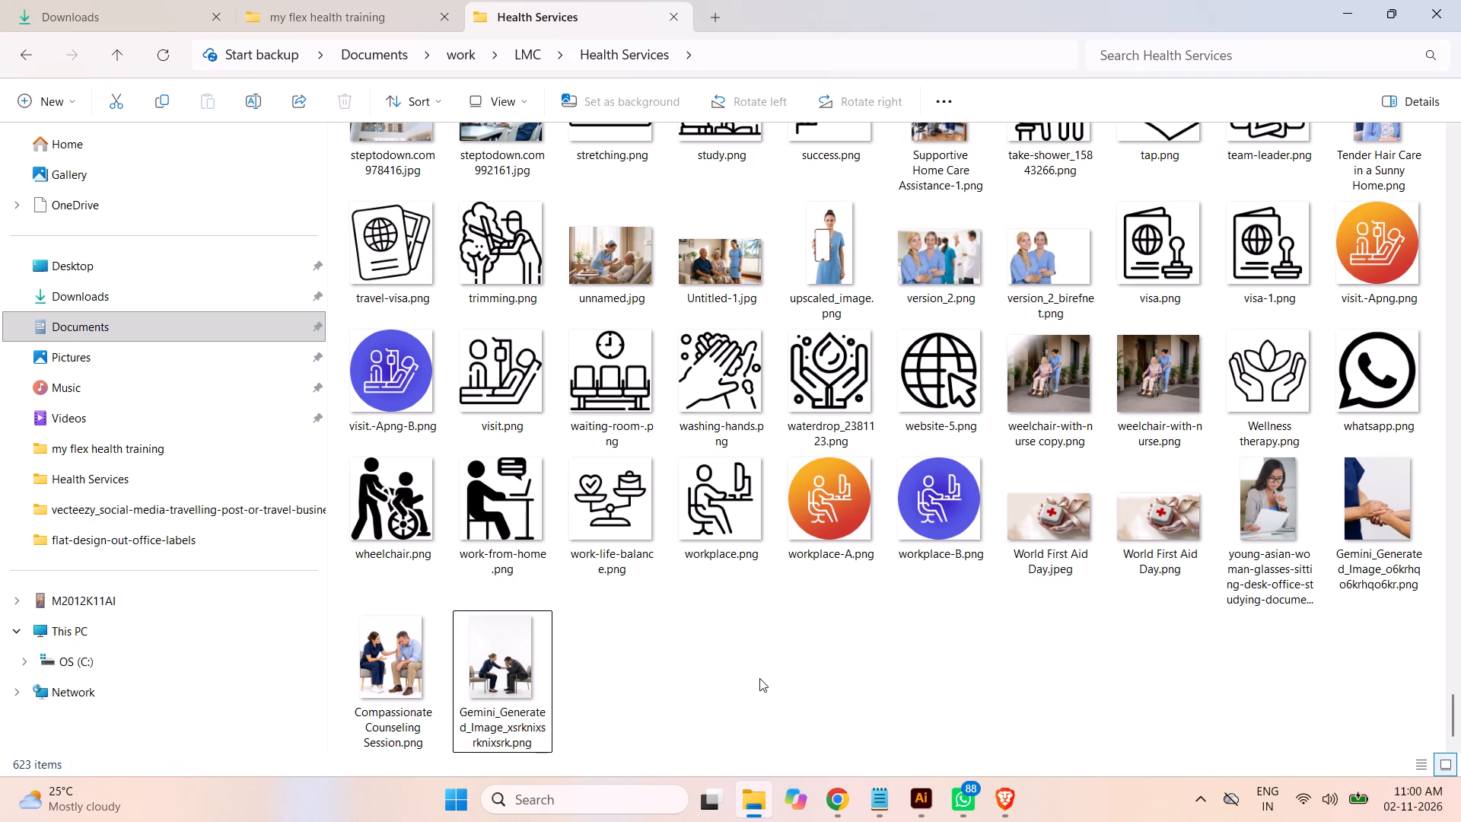
left_click(759, 678)
Switch by way of Illustrator to the Chrome window with the shared Manual Handling folder in Google Drive.
left_click(927, 797)
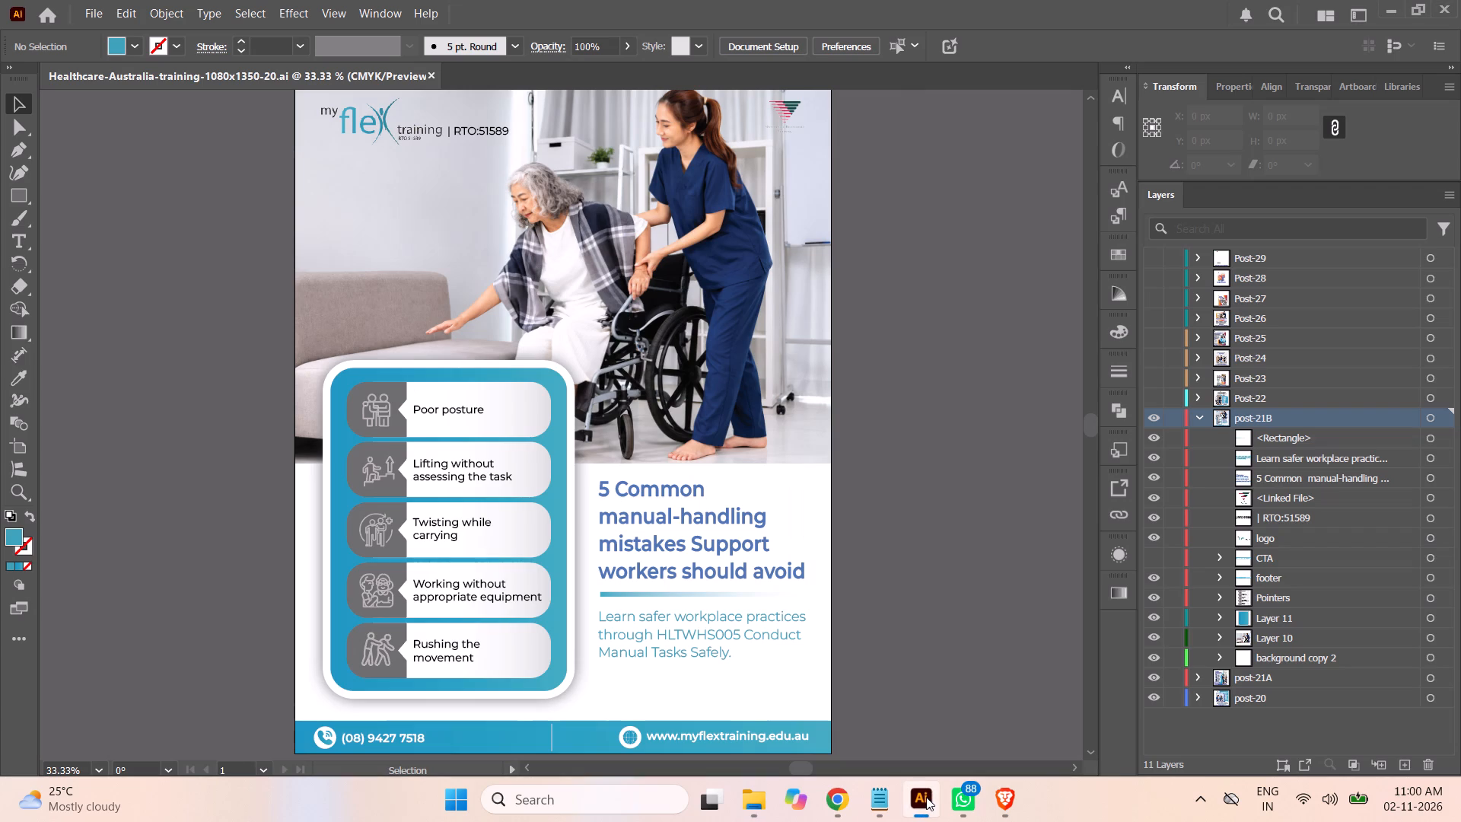
left_click(836, 792)
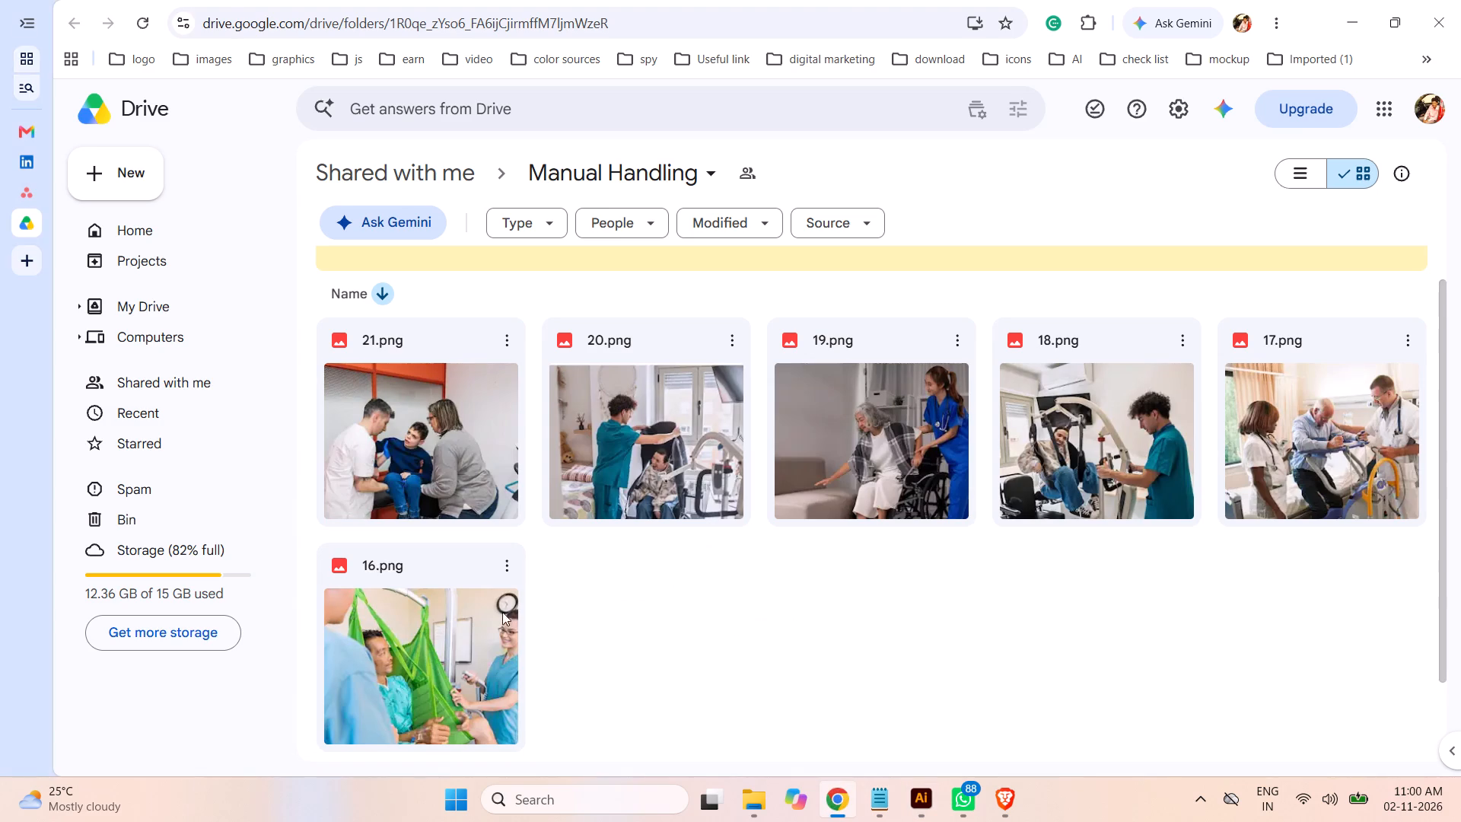
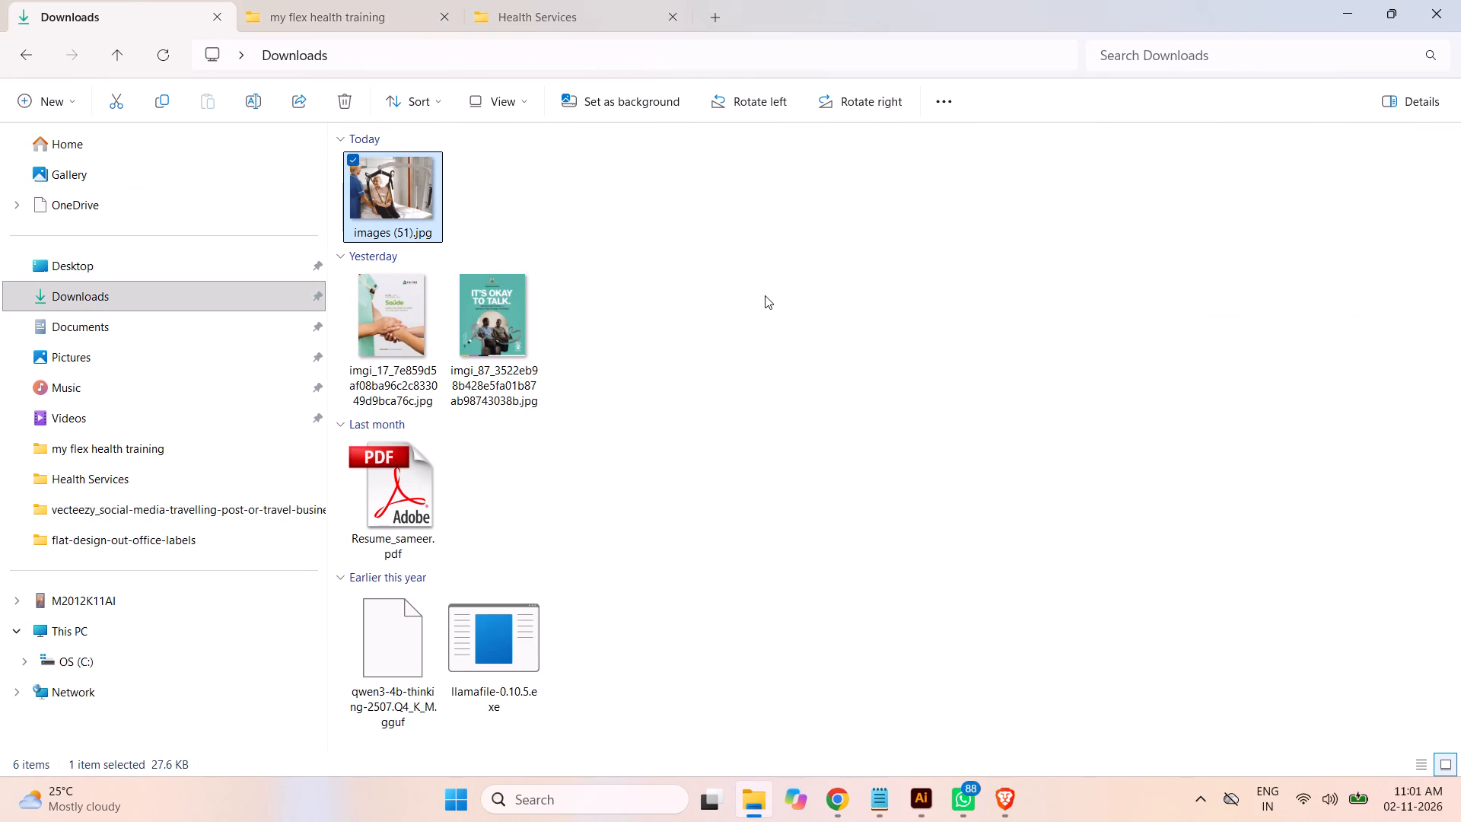
Permanently delete the two imgi_ JPG images listed under Yesterday in the Downloads folder.
left_click_drag(595, 352, 415, 338)
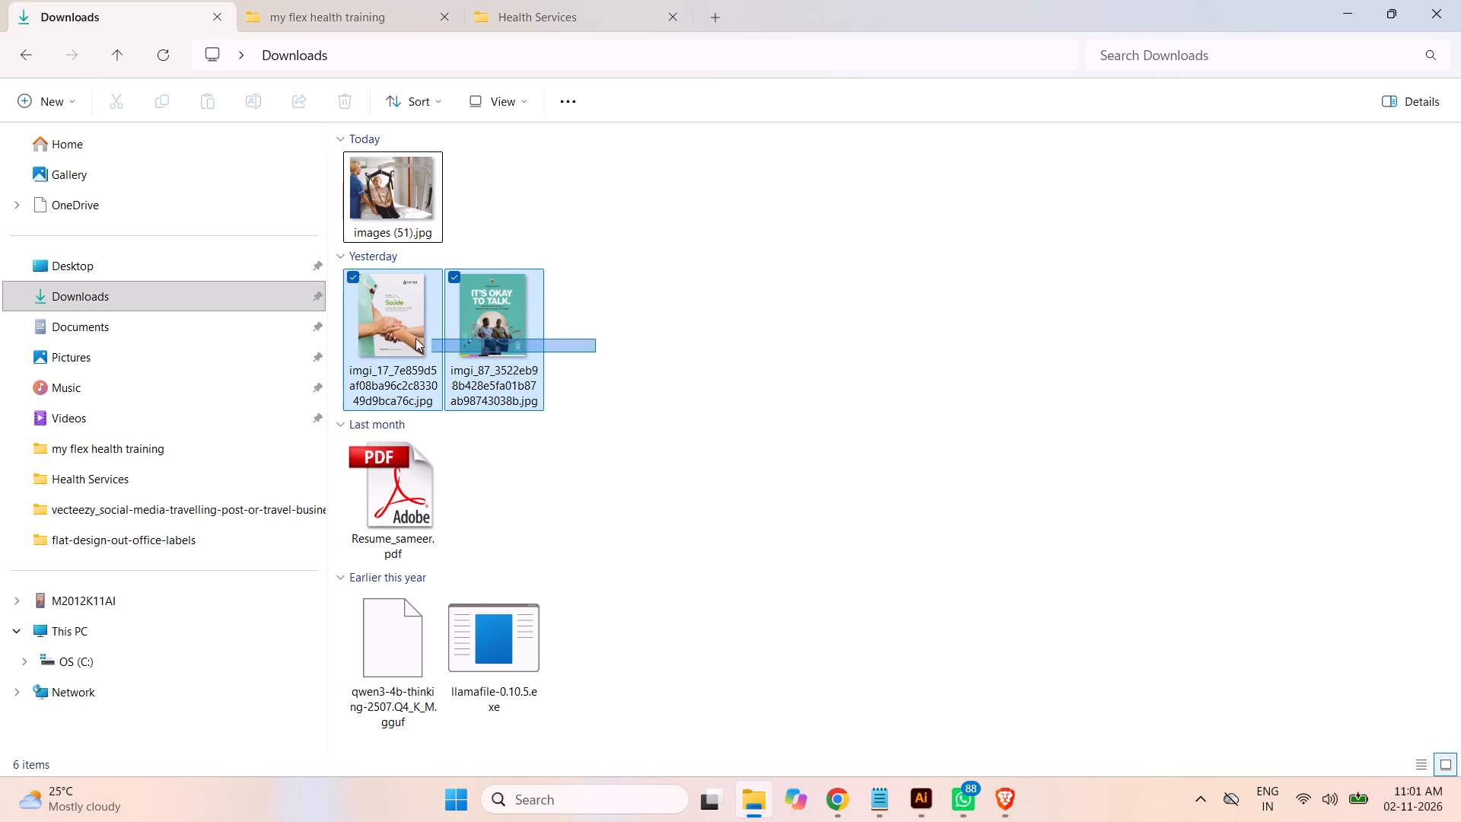
left_click_drag(415, 338, 406, 338)
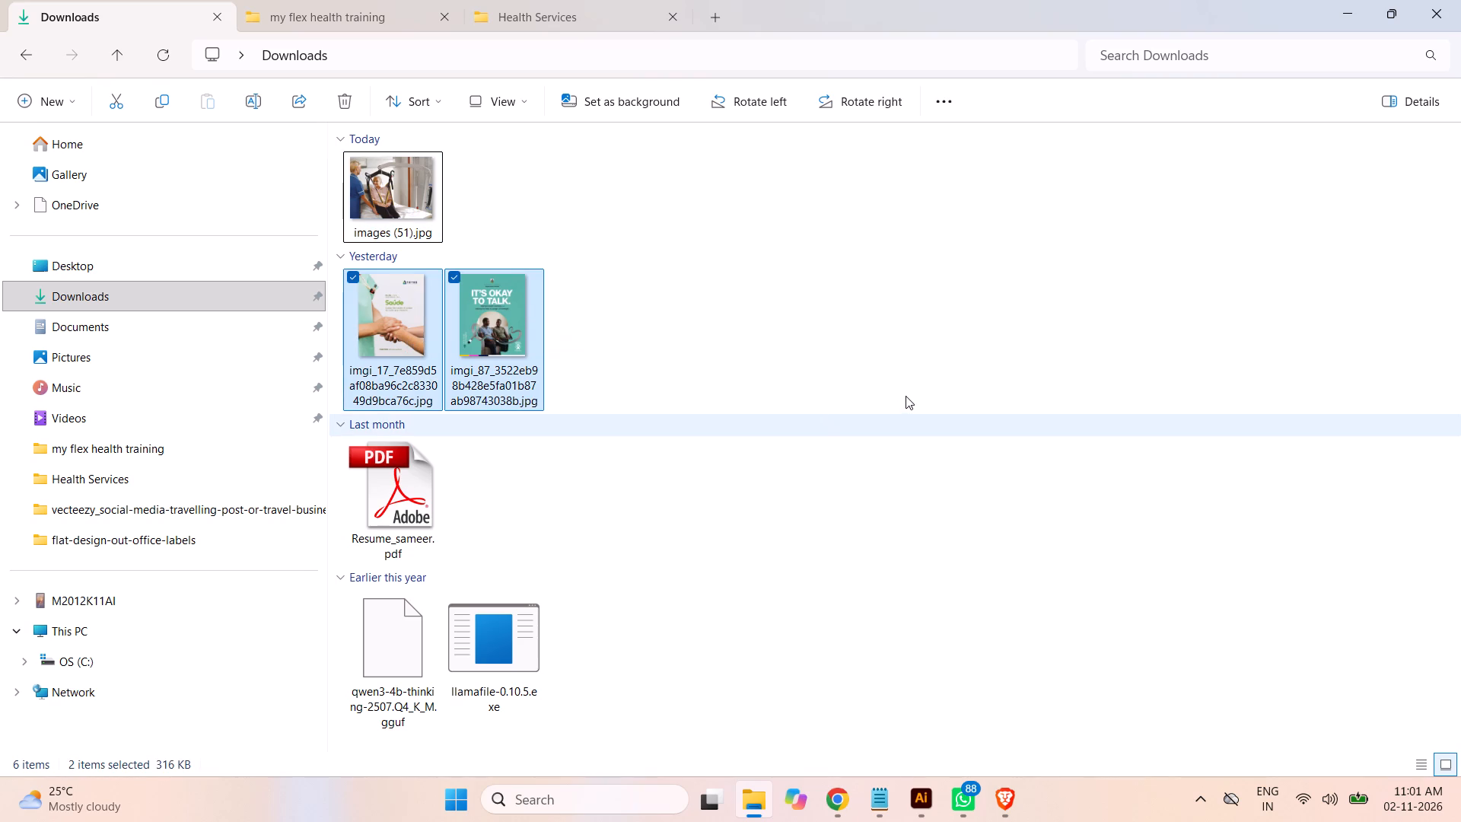
key("shift+Delete")
key("Return")
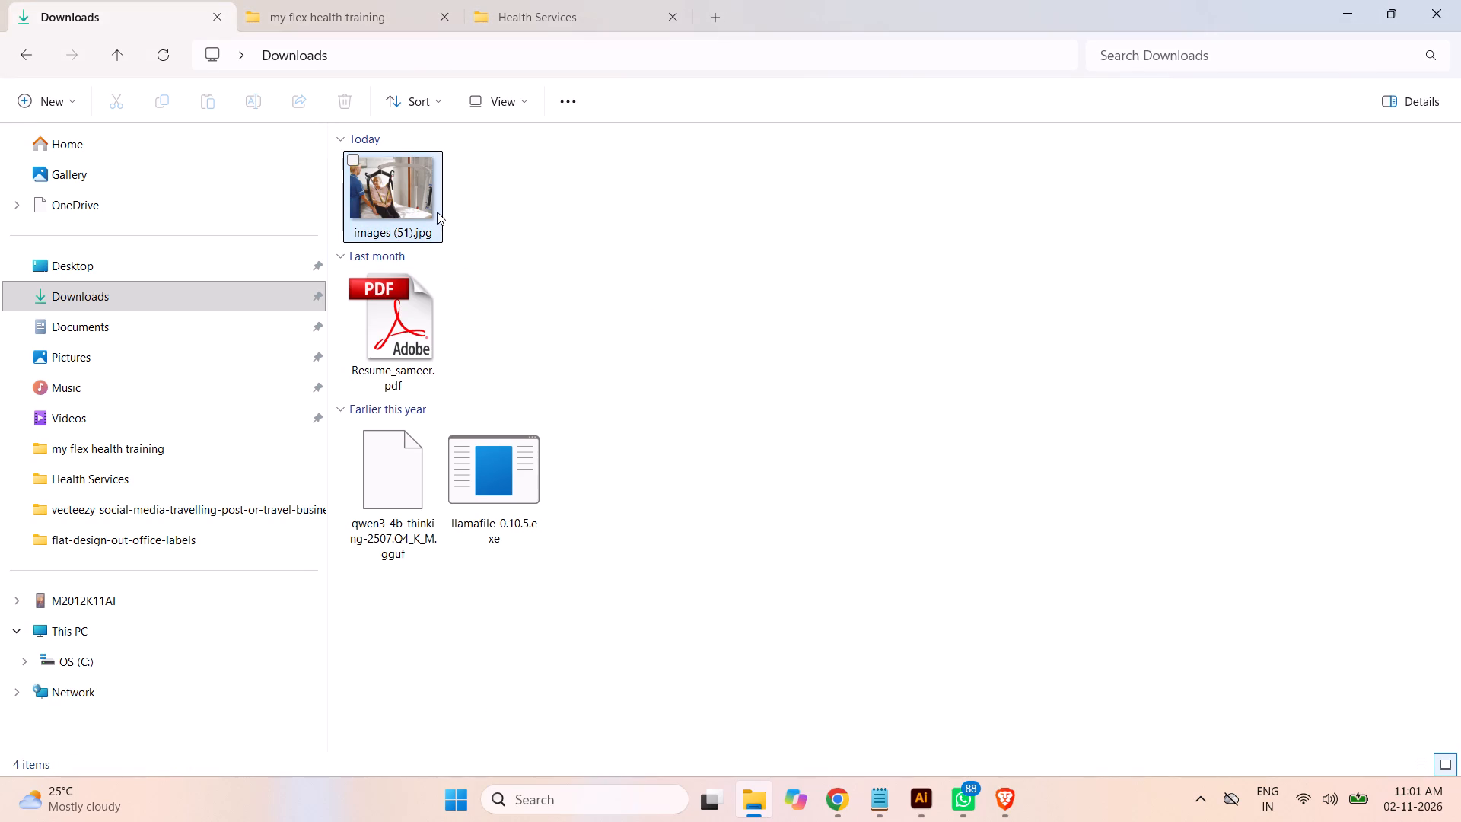
Switch to the image prompt in Notepad and change its requested image size to 16:12.
left_click(883, 799)
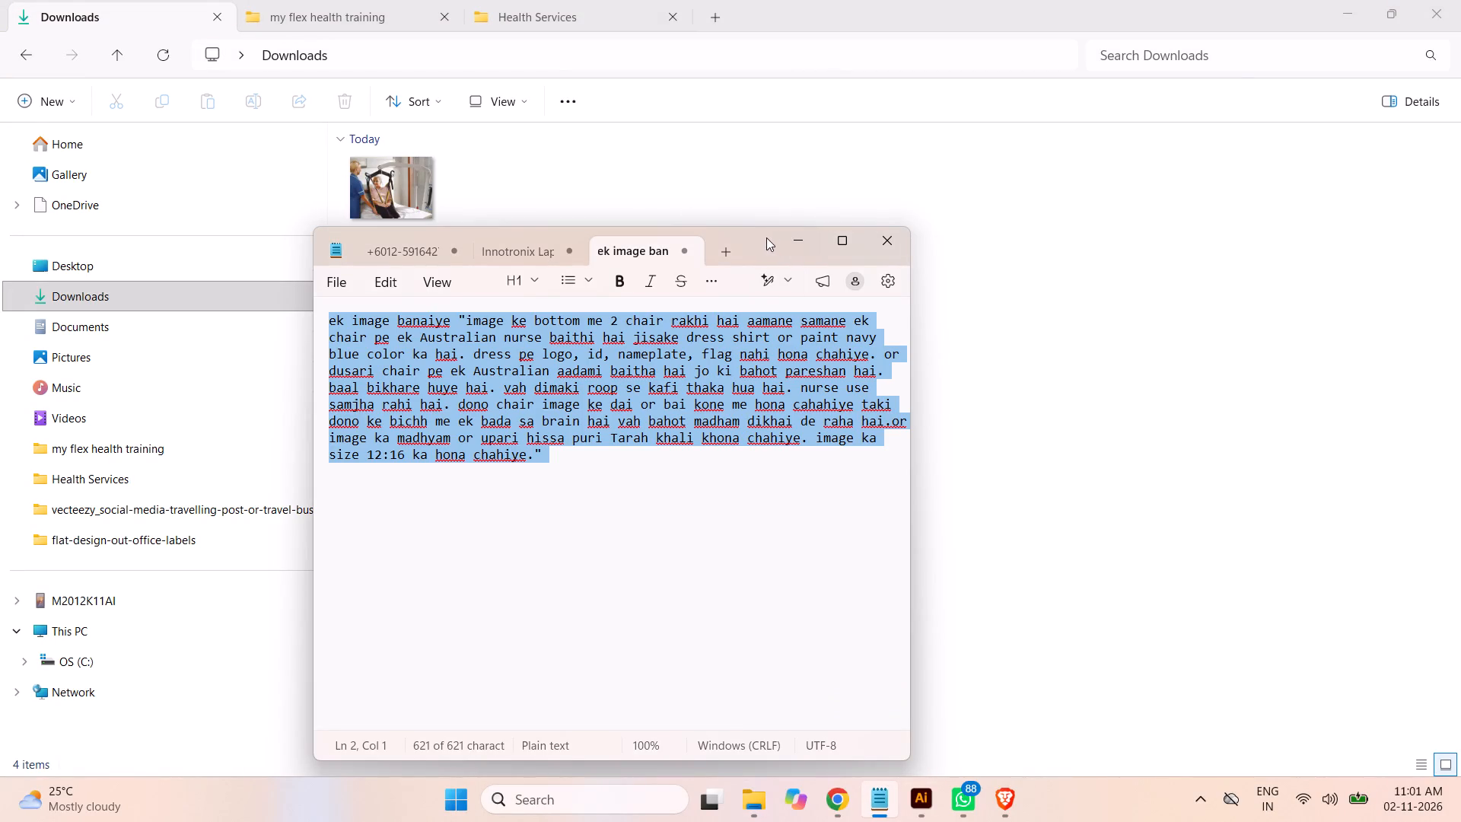
left_click_drag(764, 242, 975, 221)
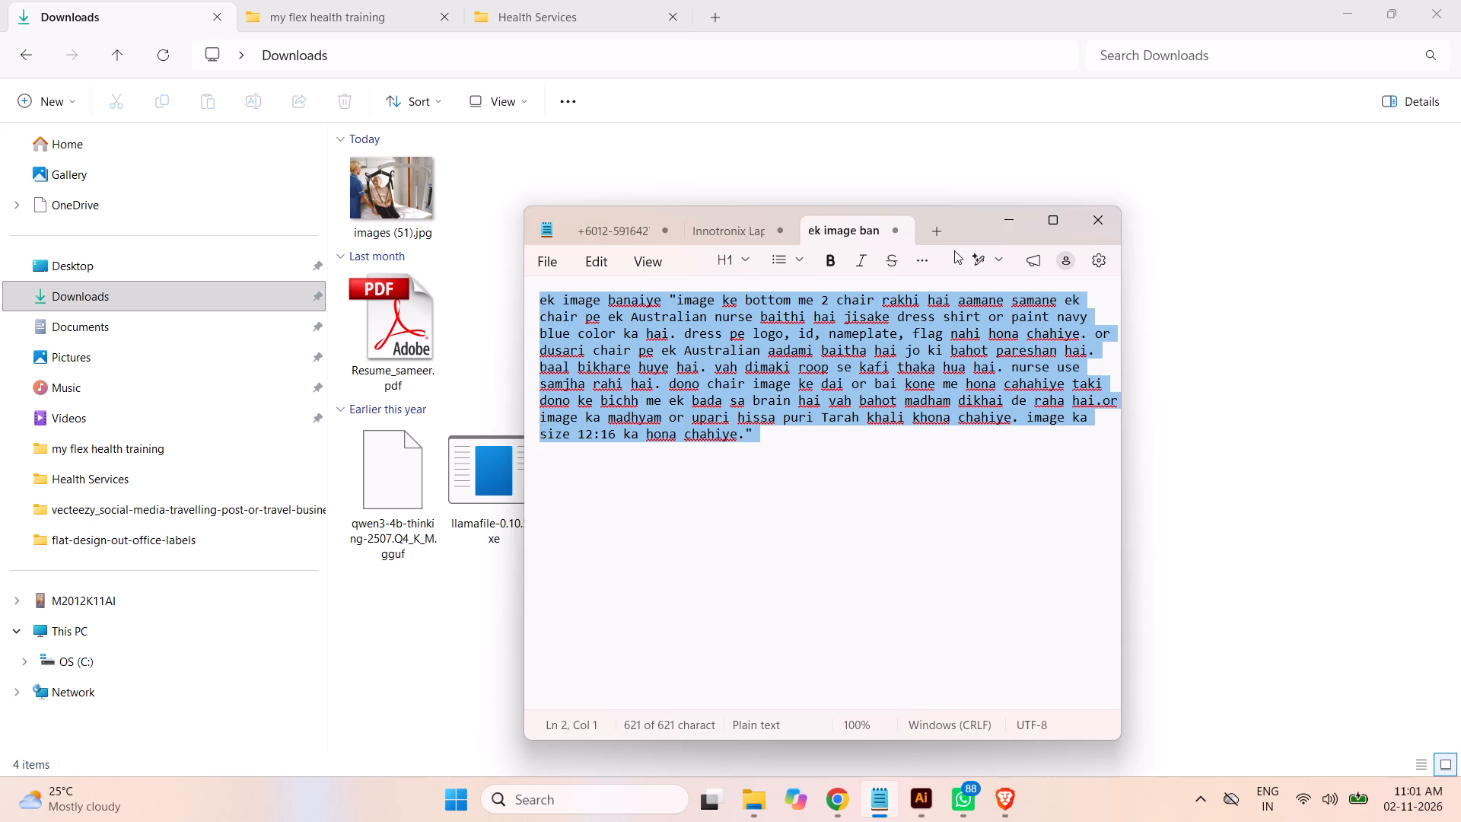
left_click(769, 435)
left_click_drag(769, 435, 485, 285)
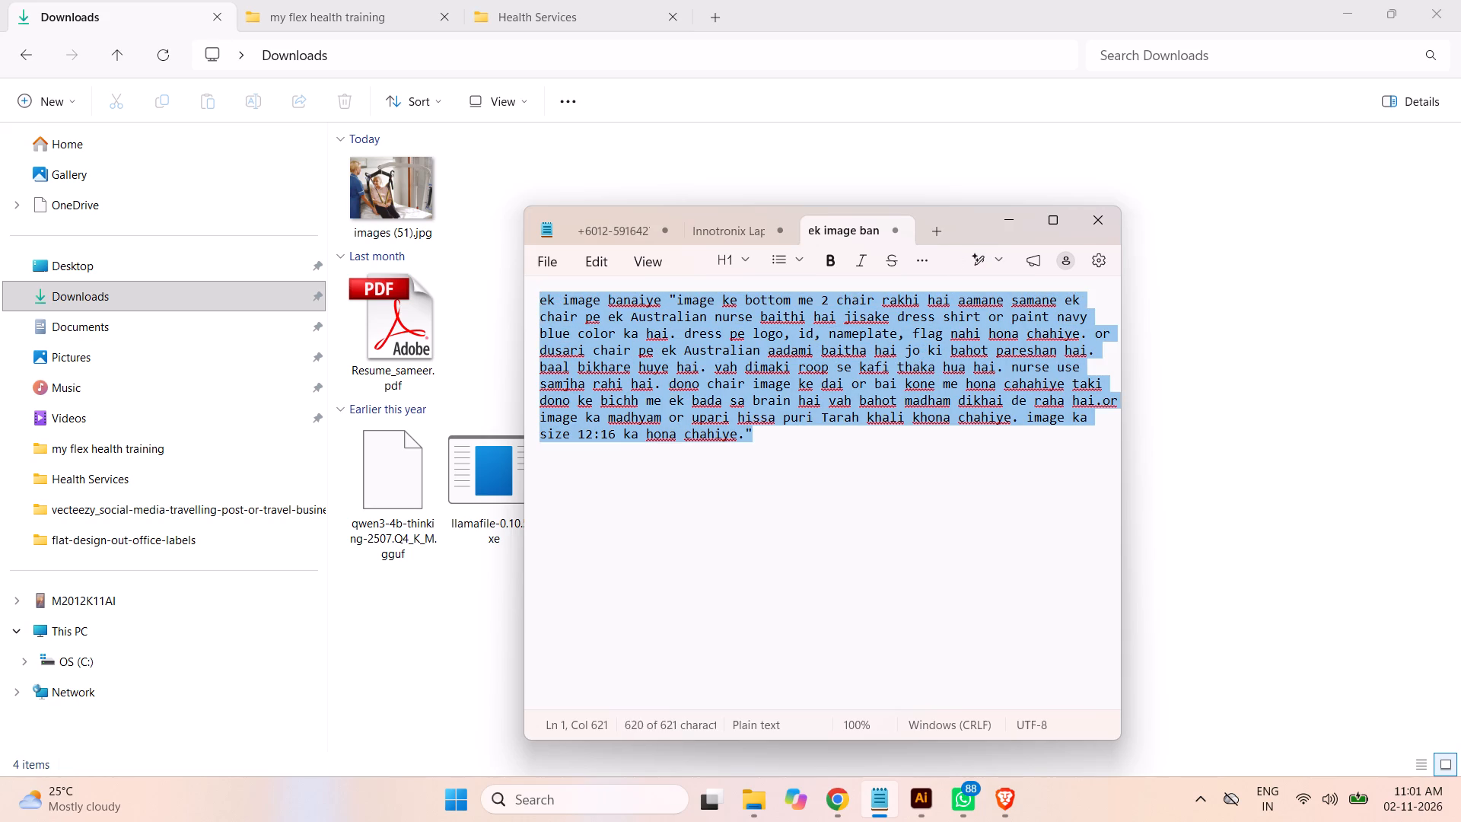
left_click_drag(485, 285, 483, 279)
left_click(814, 487)
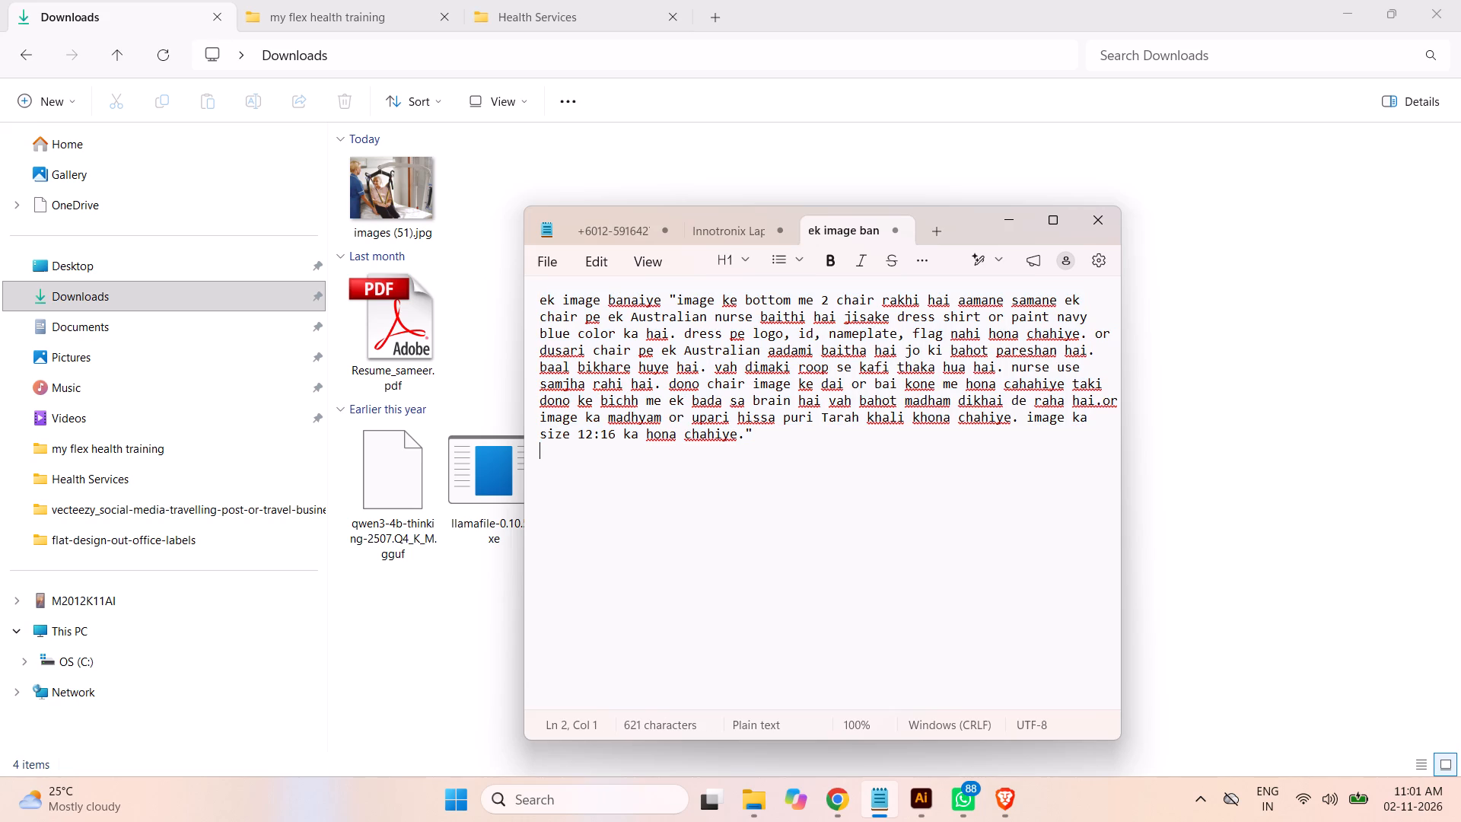
left_click(590, 435)
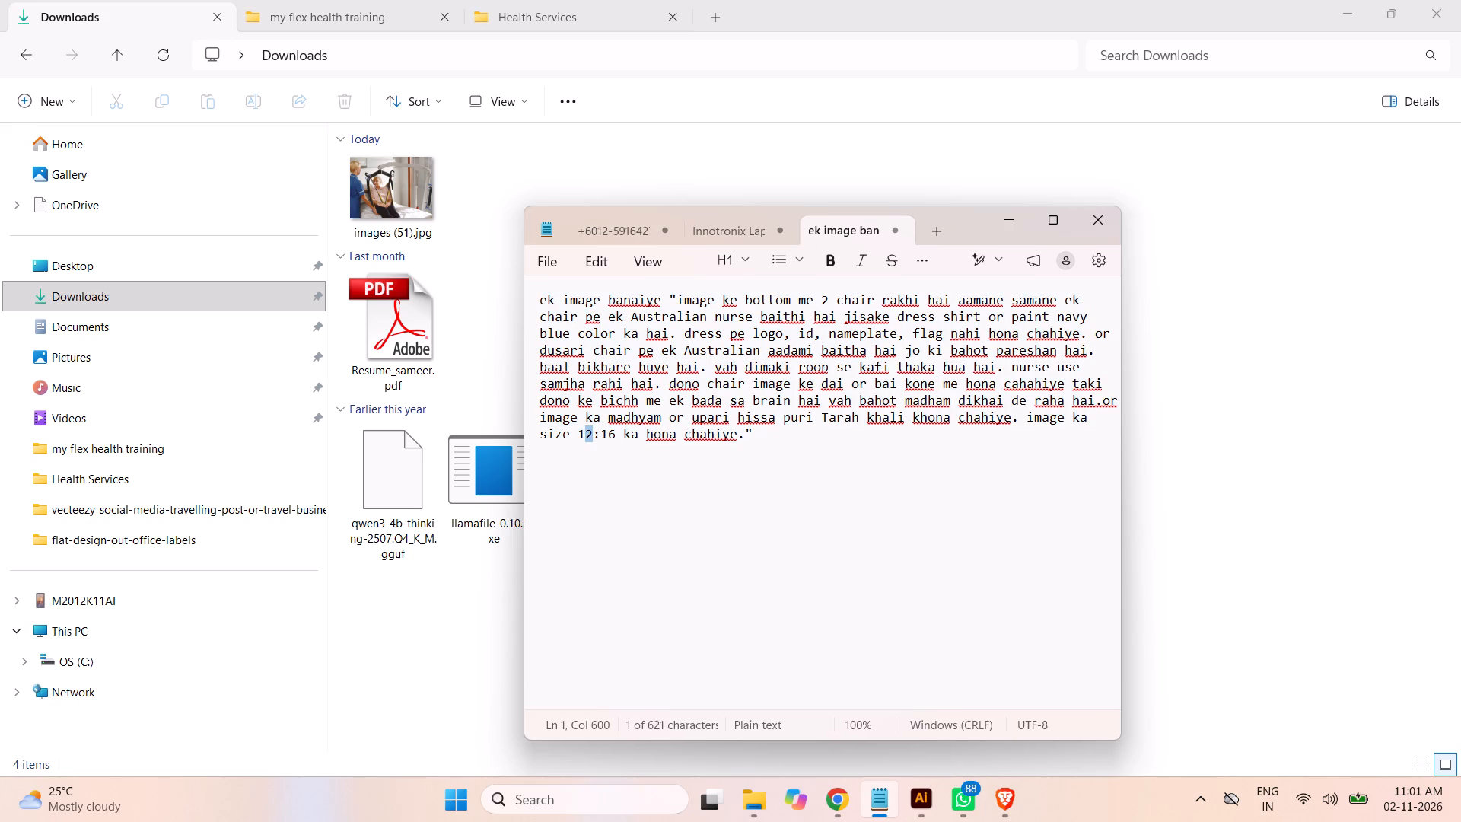
key("6")
left_click_drag(613, 432, 606, 431)
key("2")
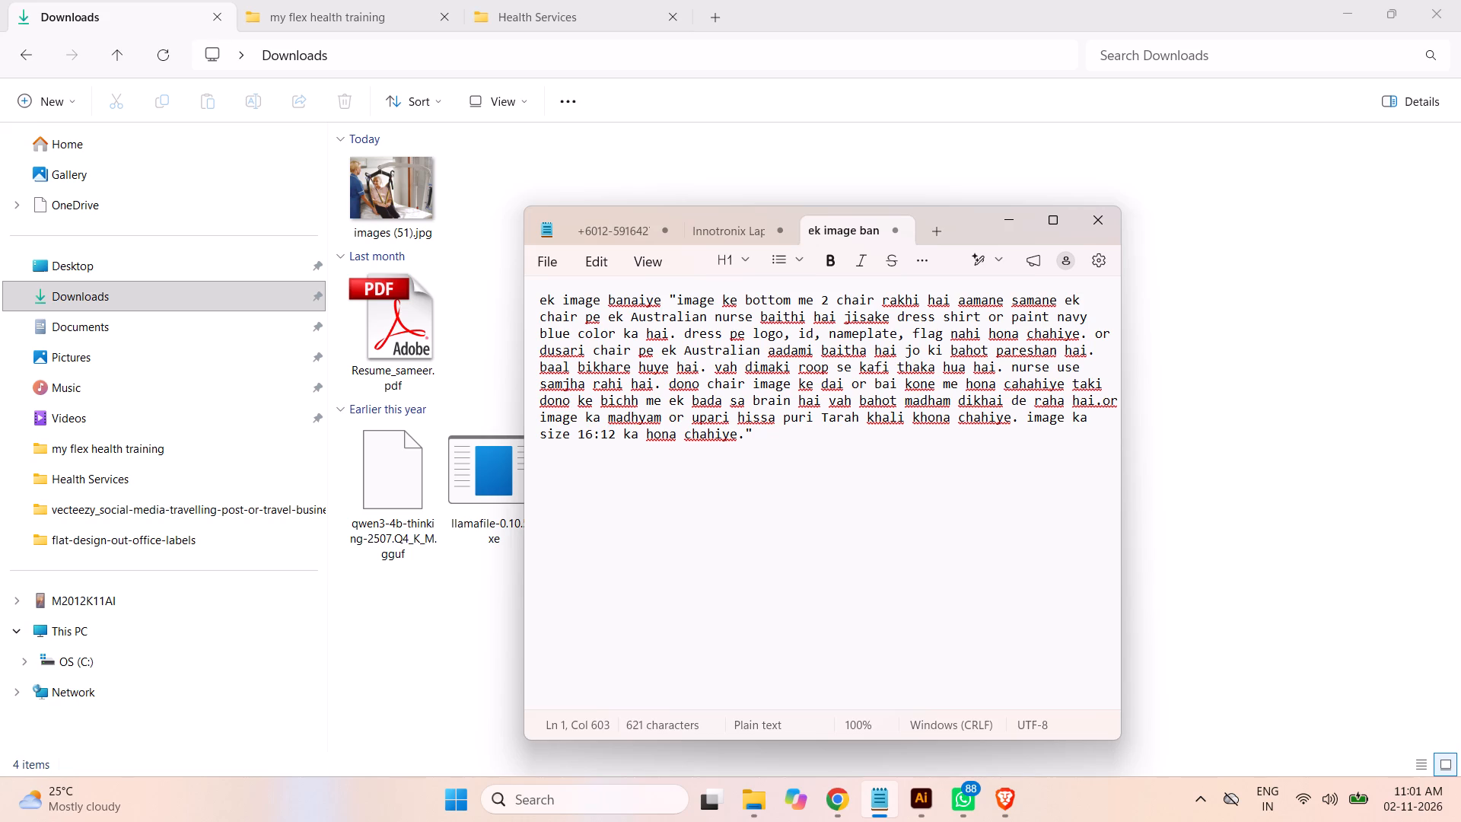
left_click(924, 487)
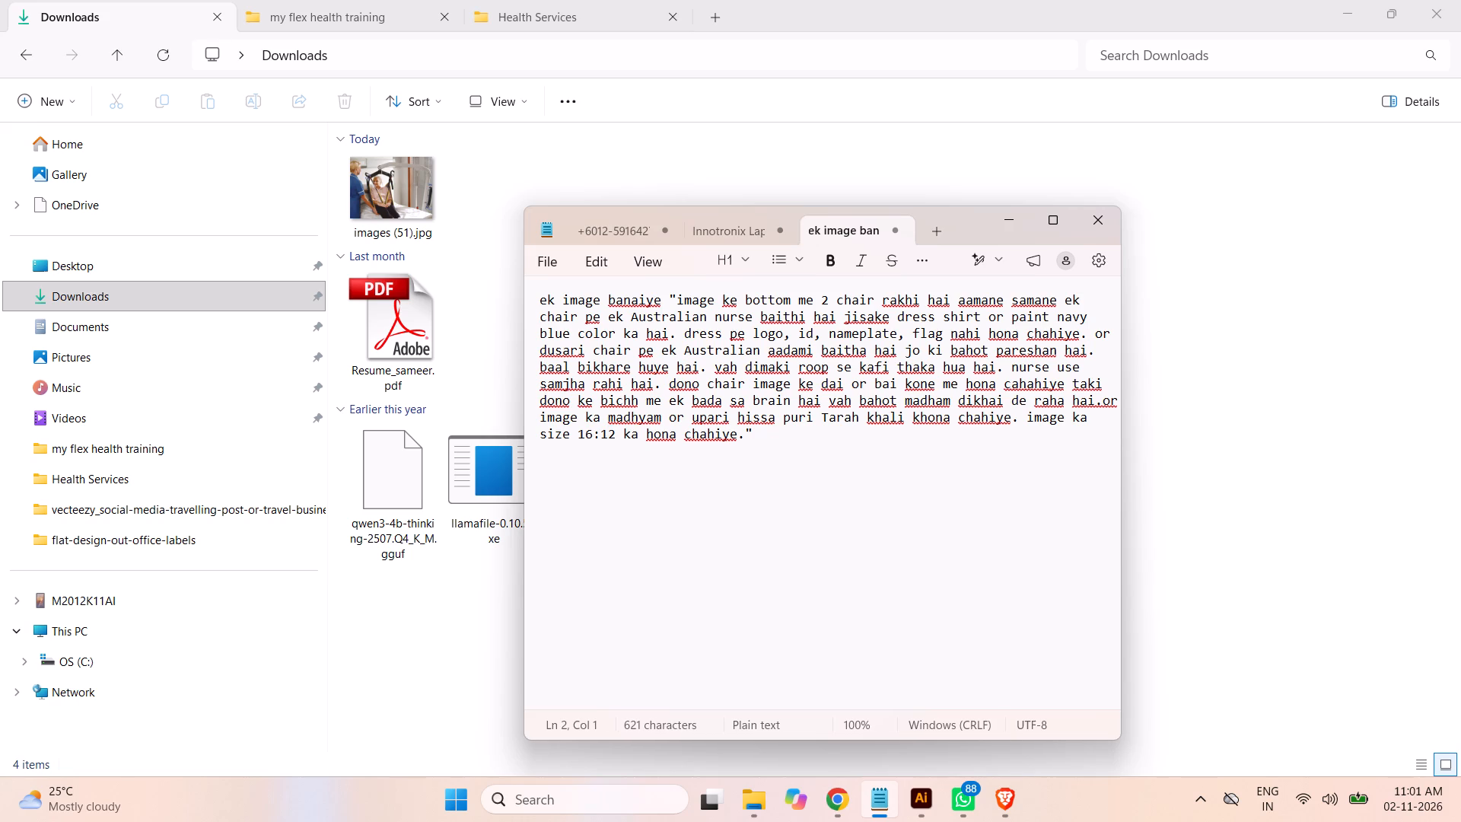
Replace all the prompt text before the image size sentence with "di gai image ki tarah ek image banaiye, ".
left_click_drag(1017, 419, 495, 285)
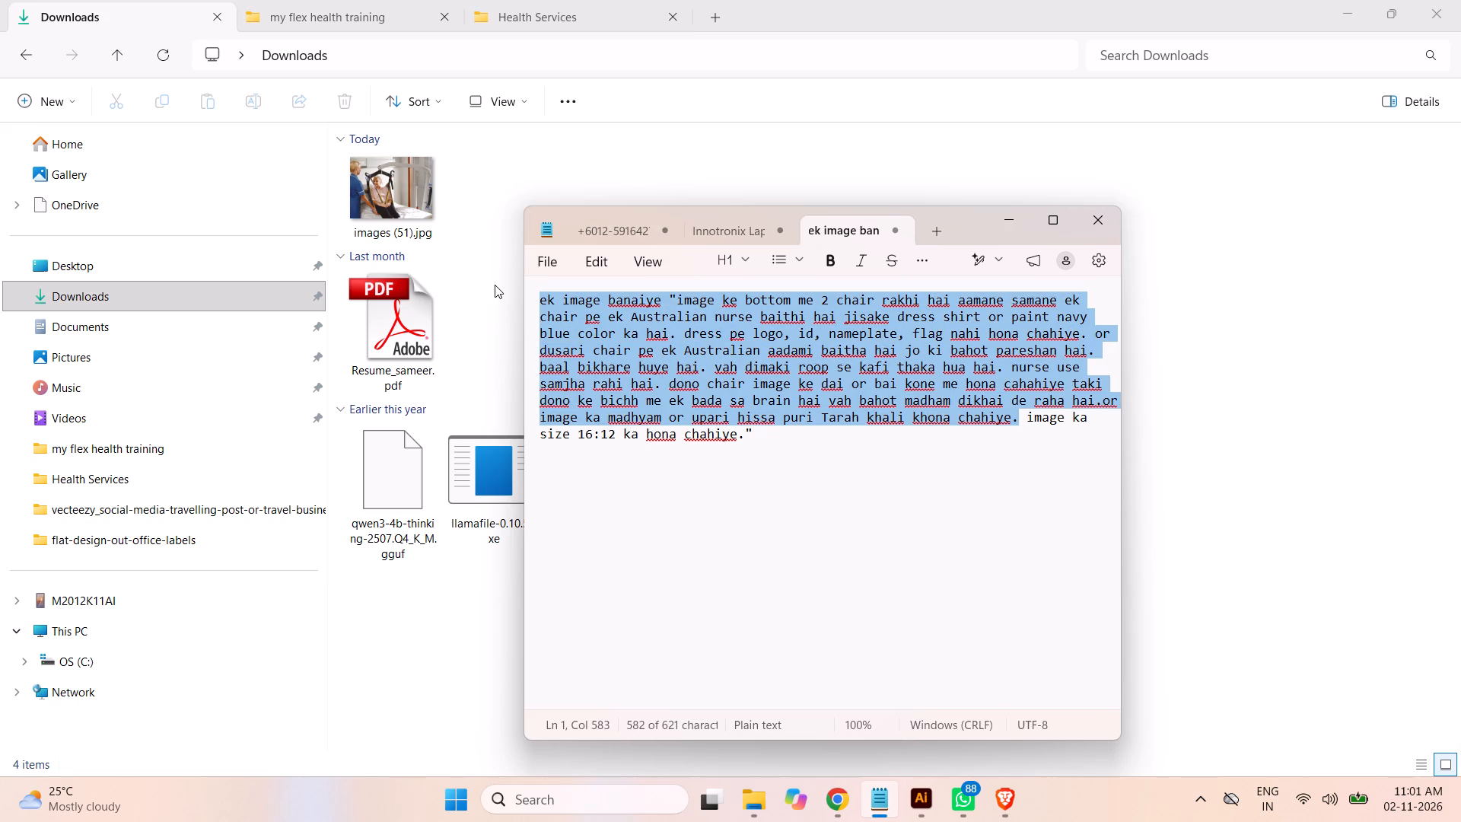
type("di gai image ki tarah ek image banaiye")
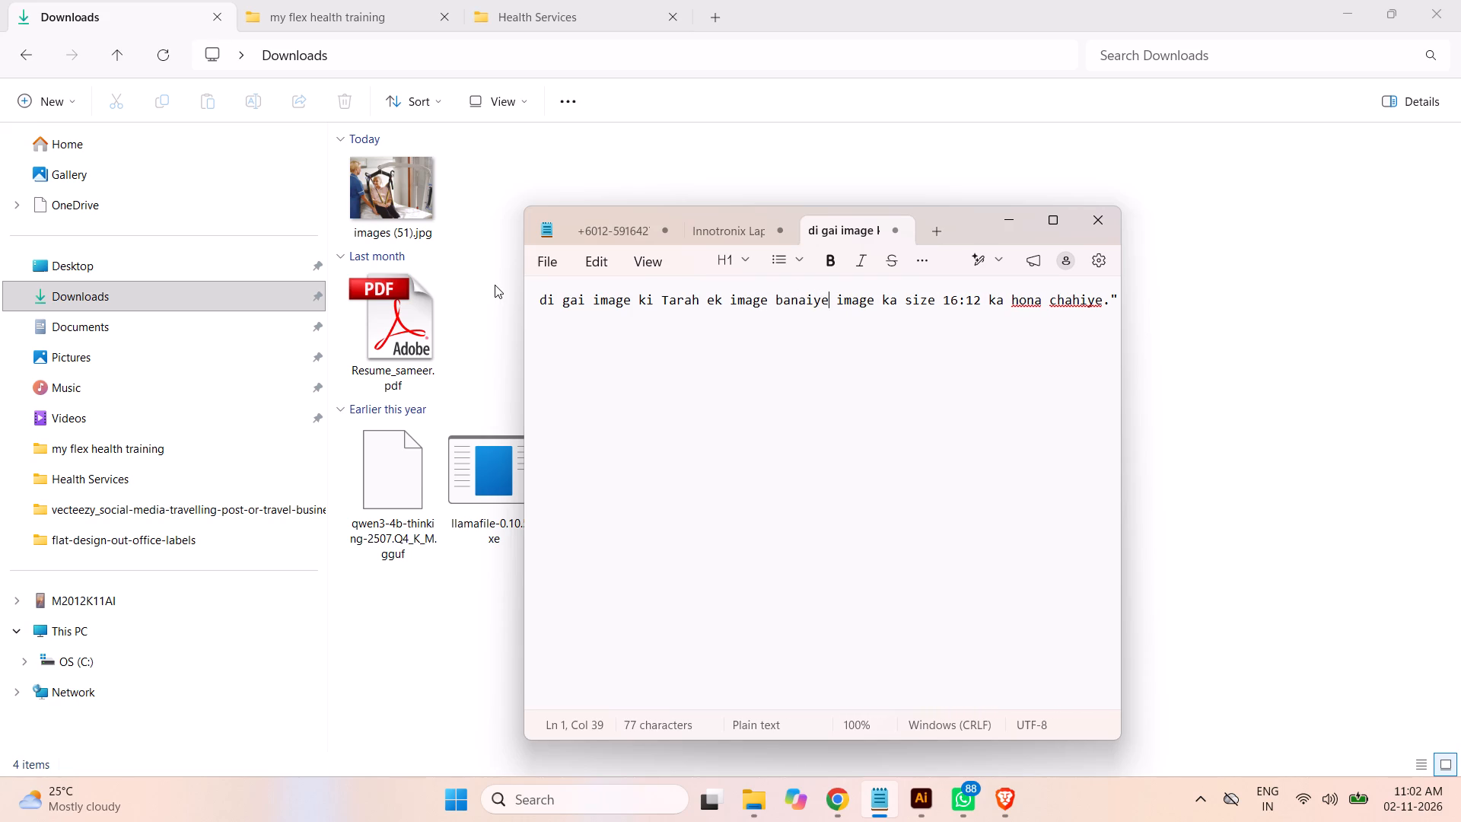
type(",")
key("space")
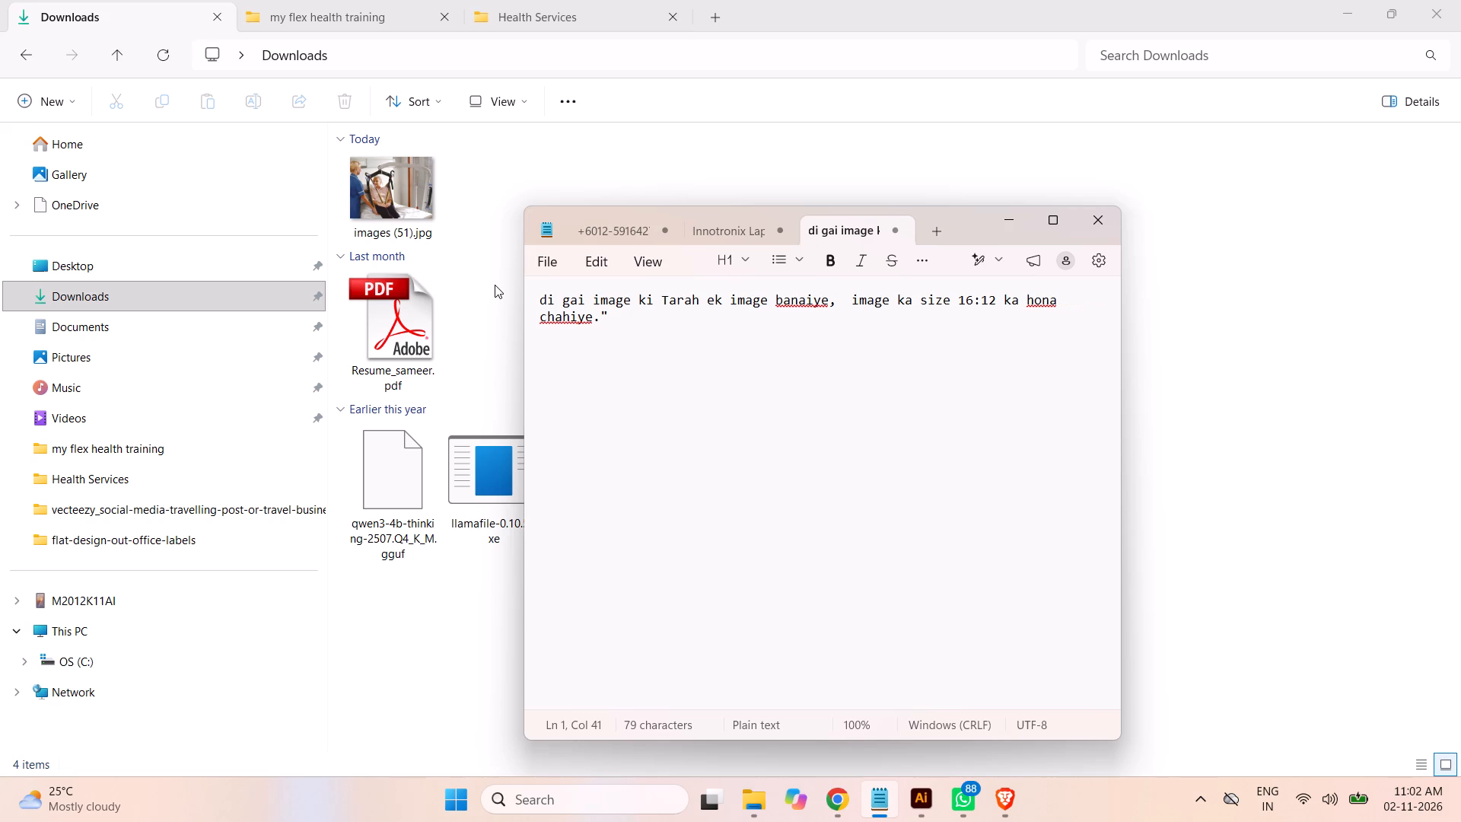
Continue the prompt before the size sentence with "jisame nurse jo hai vo viparit disha me hona chahiye.".
type("jisame")
key("space")
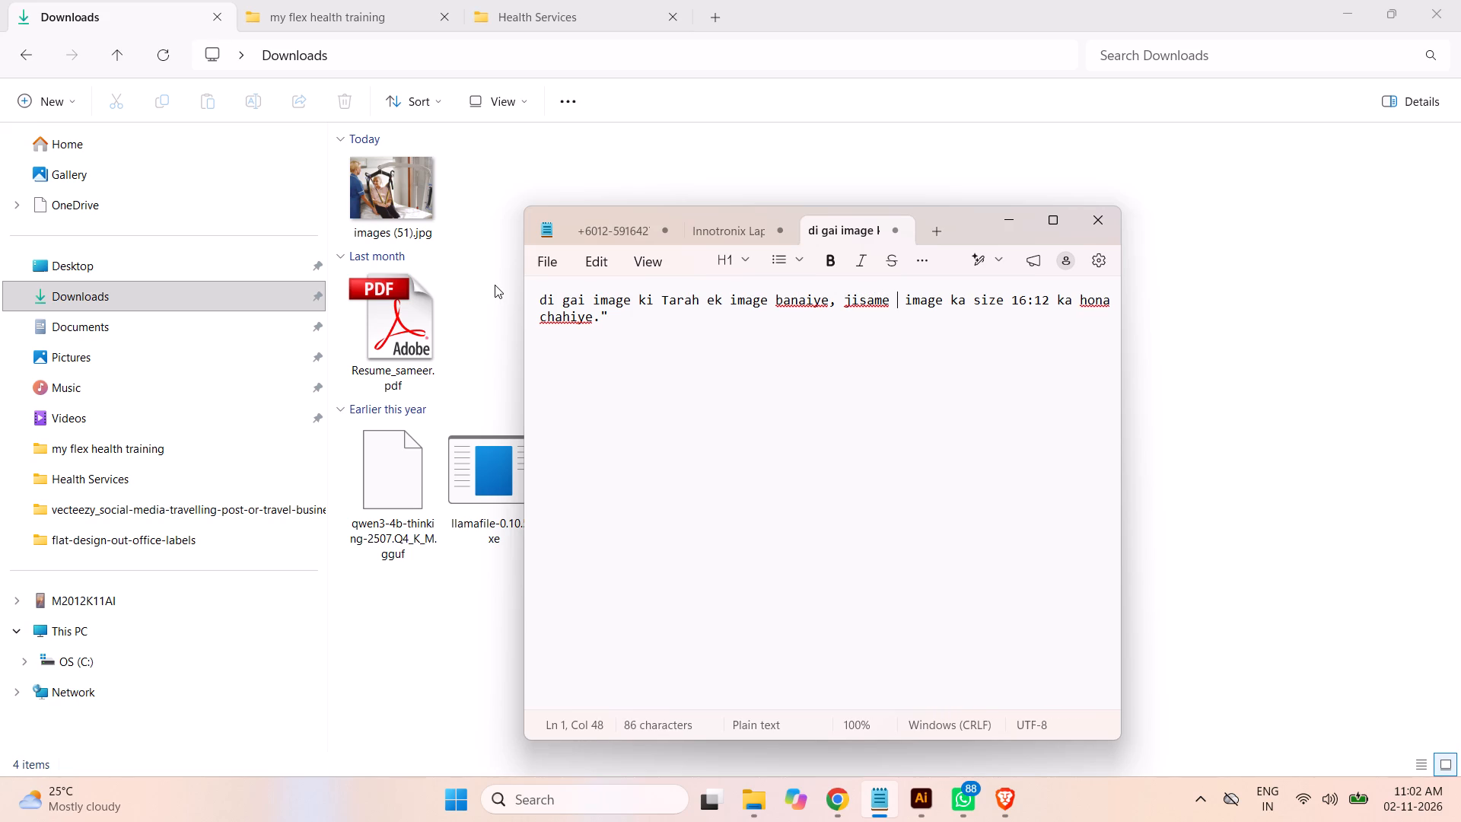
type("nurse")
key("space")
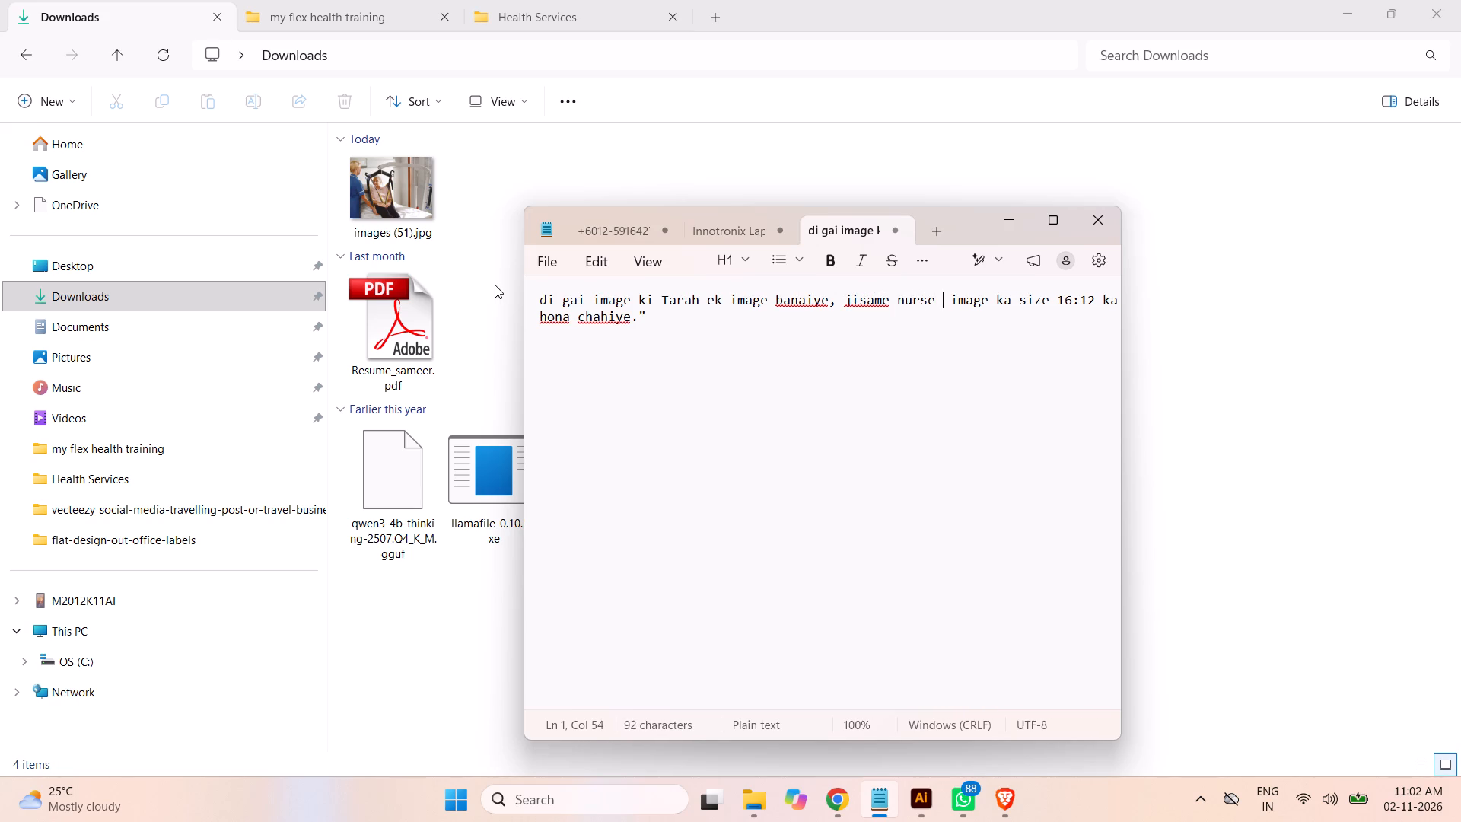
type("jo hai vo")
key("space")
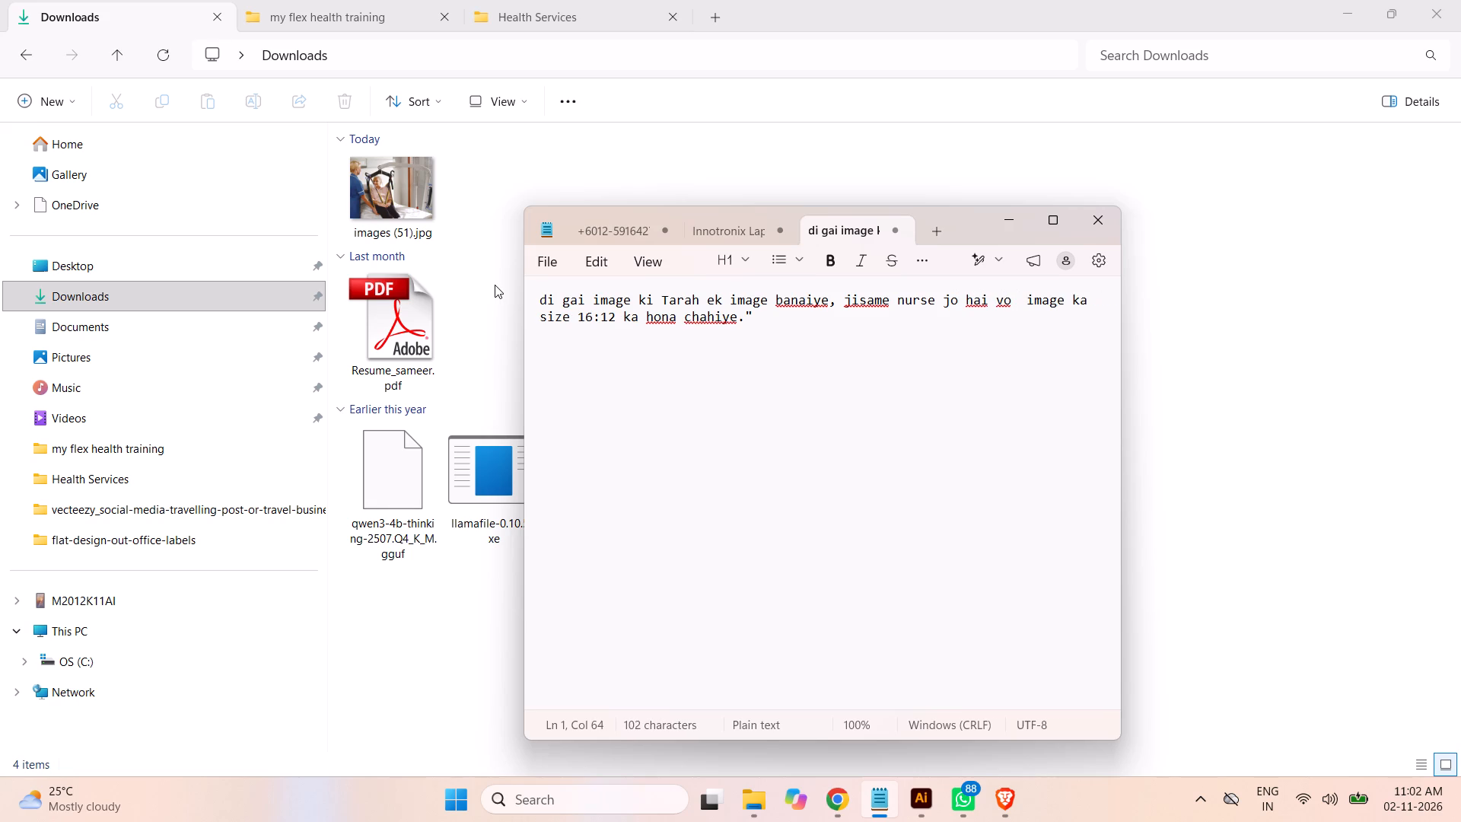
type("viparit di")
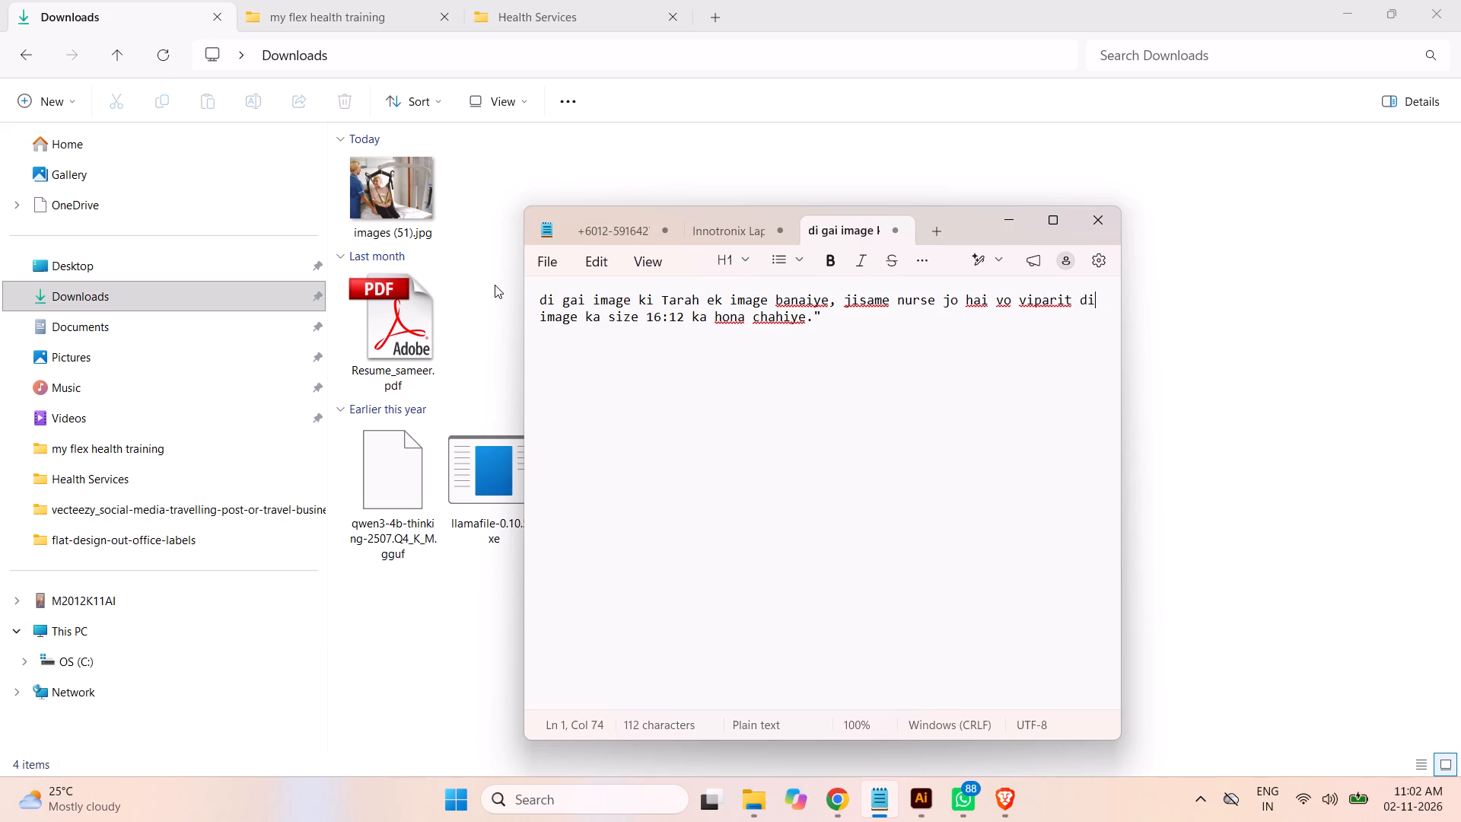
type("sha me")
key("space")
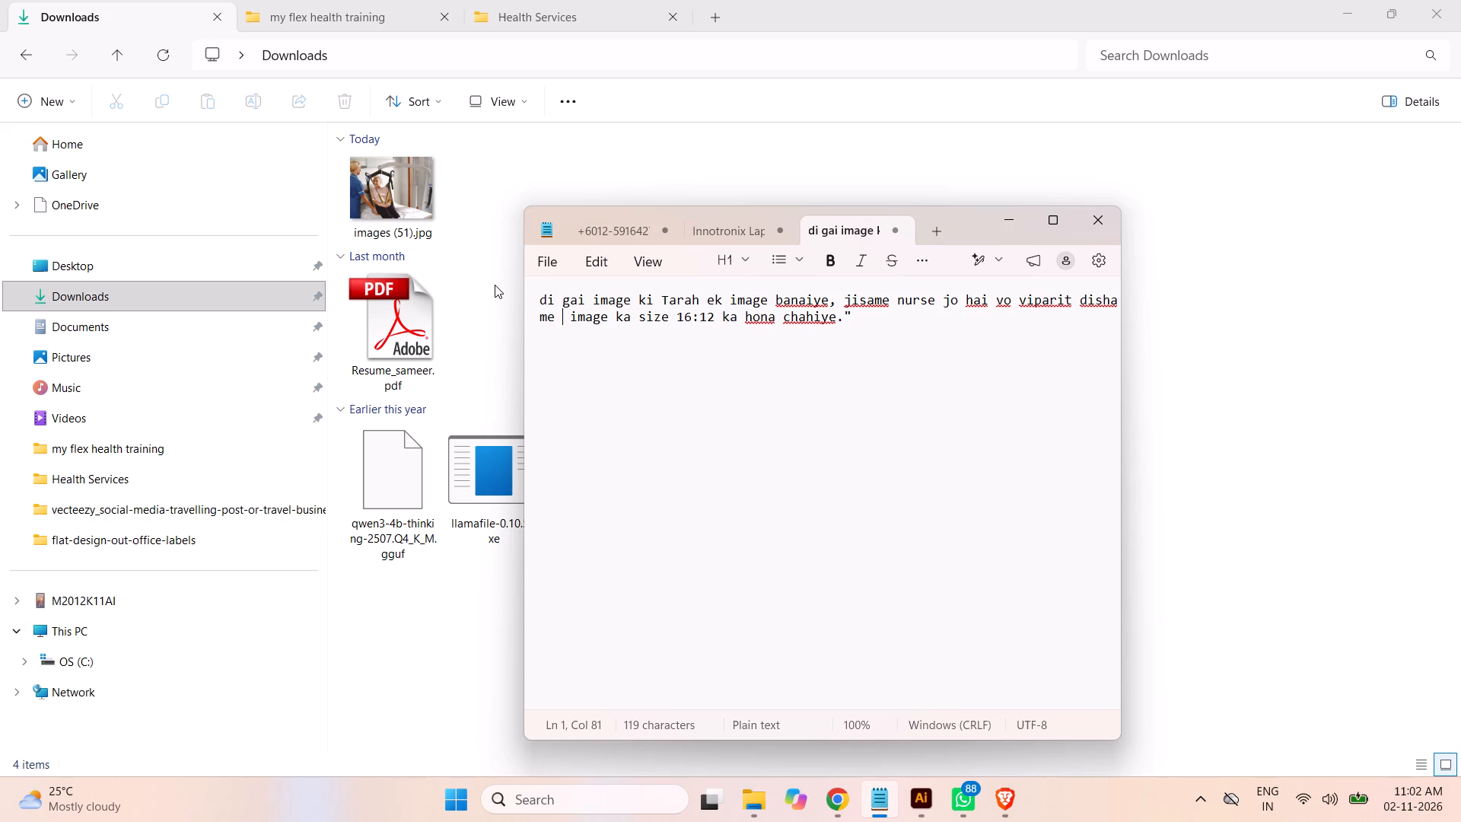
type("hona chahiye")
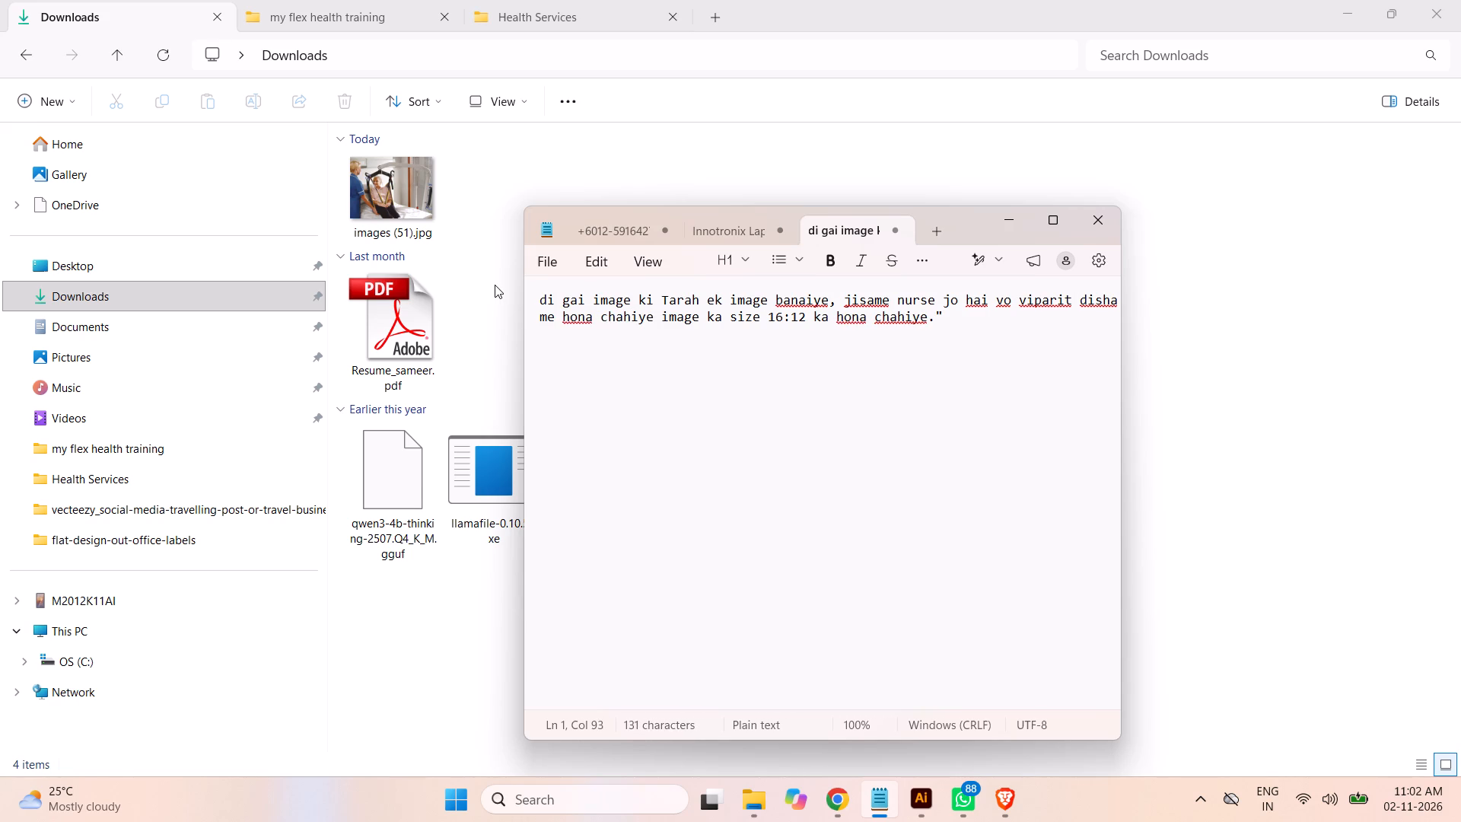
type(".")
key("space")
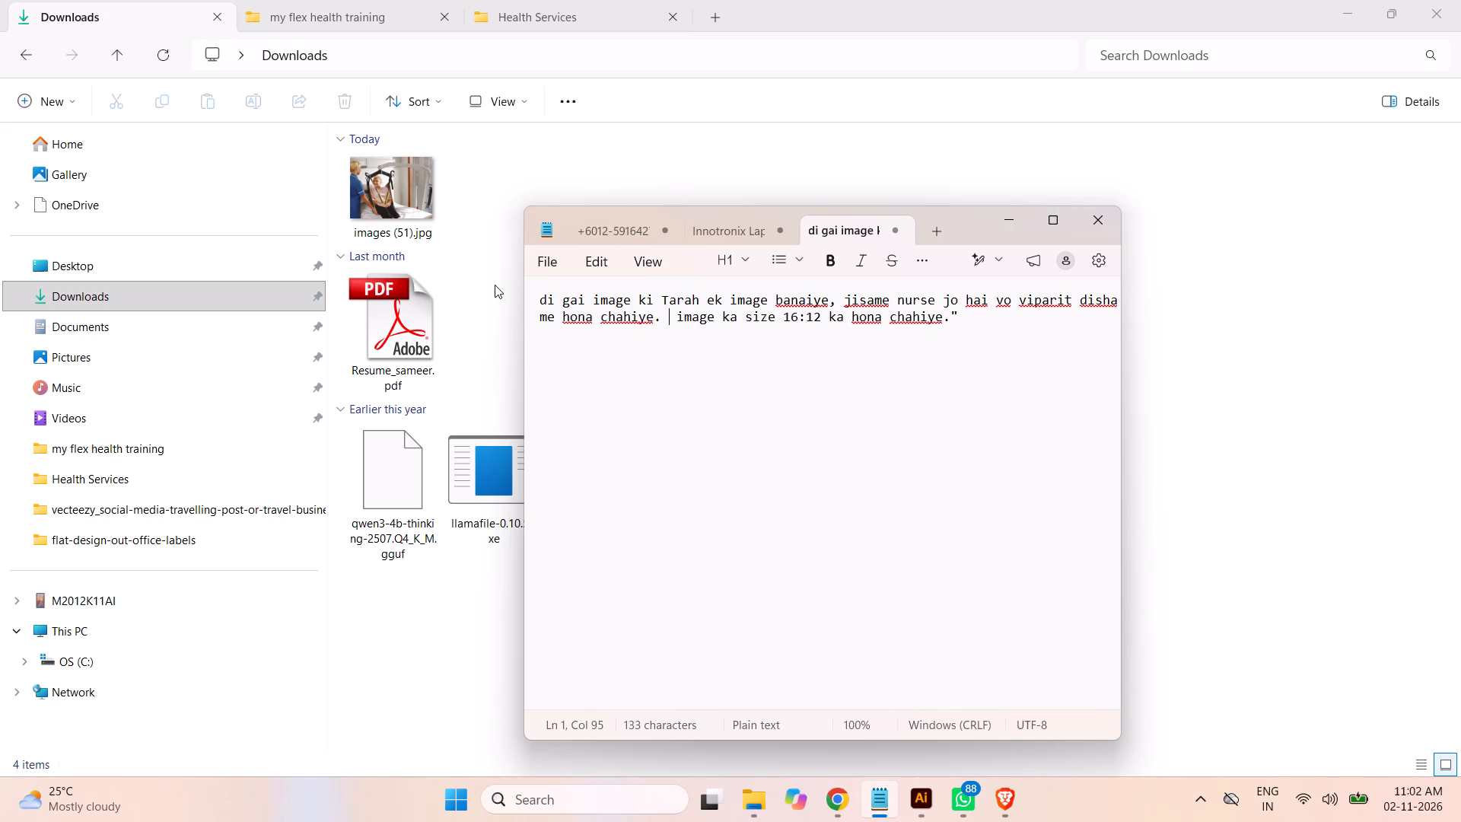
Add the dress colour requirement "nurse ke dress ka color navy blue color ka hona chahiye dress" before the size sentence.
type("nurse ke dress ka color")
key("space")
type("navy ble")
key("BackSpace")
type("ue color ka hona chahiye dress")
key("space")
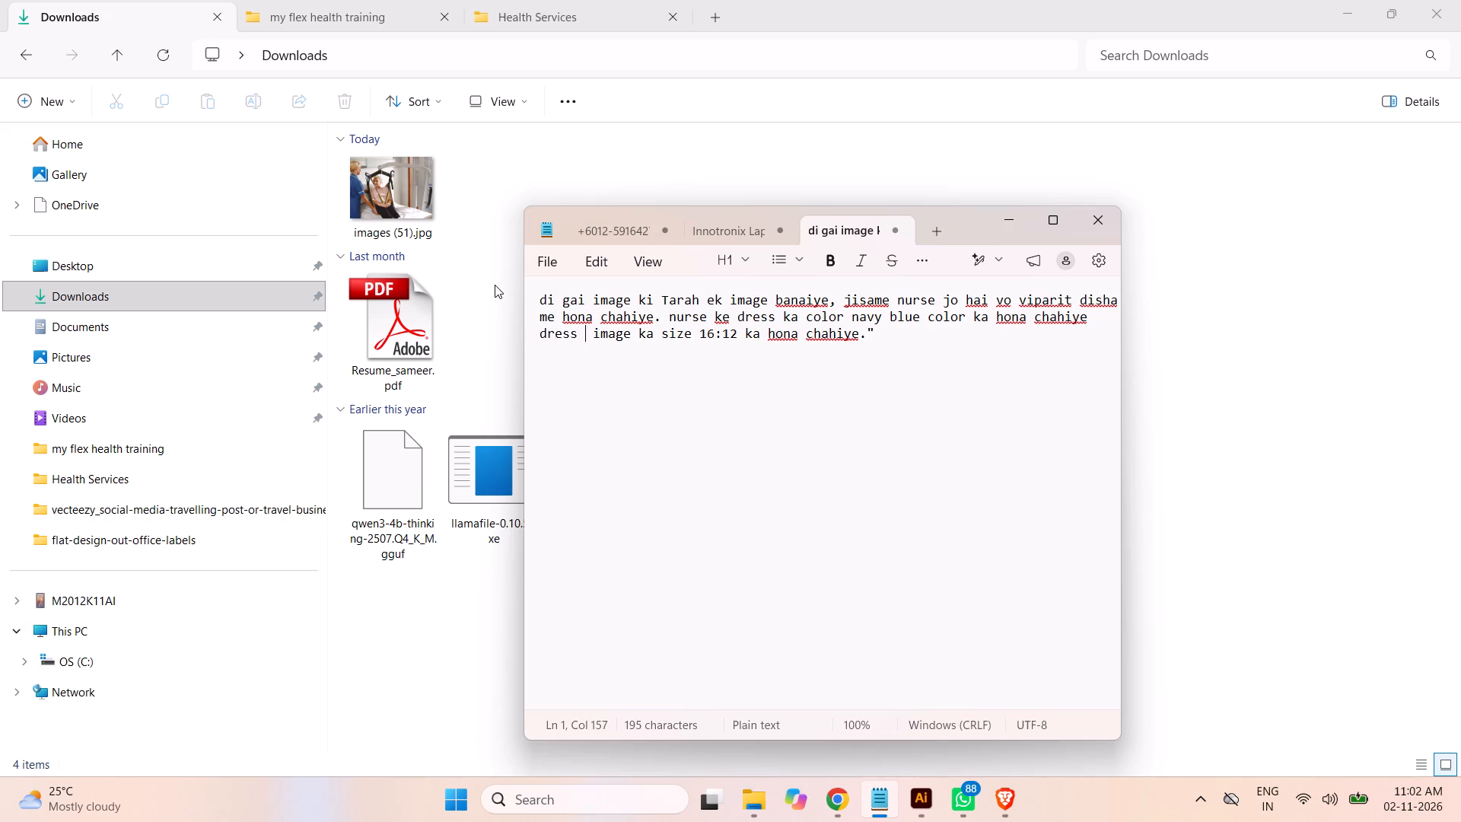
Complete the dress requirement with "pe logo, id, nameplate, flag nahi hona chahiye.".
type("pe")
key("space")
type("logo")
type(", id")
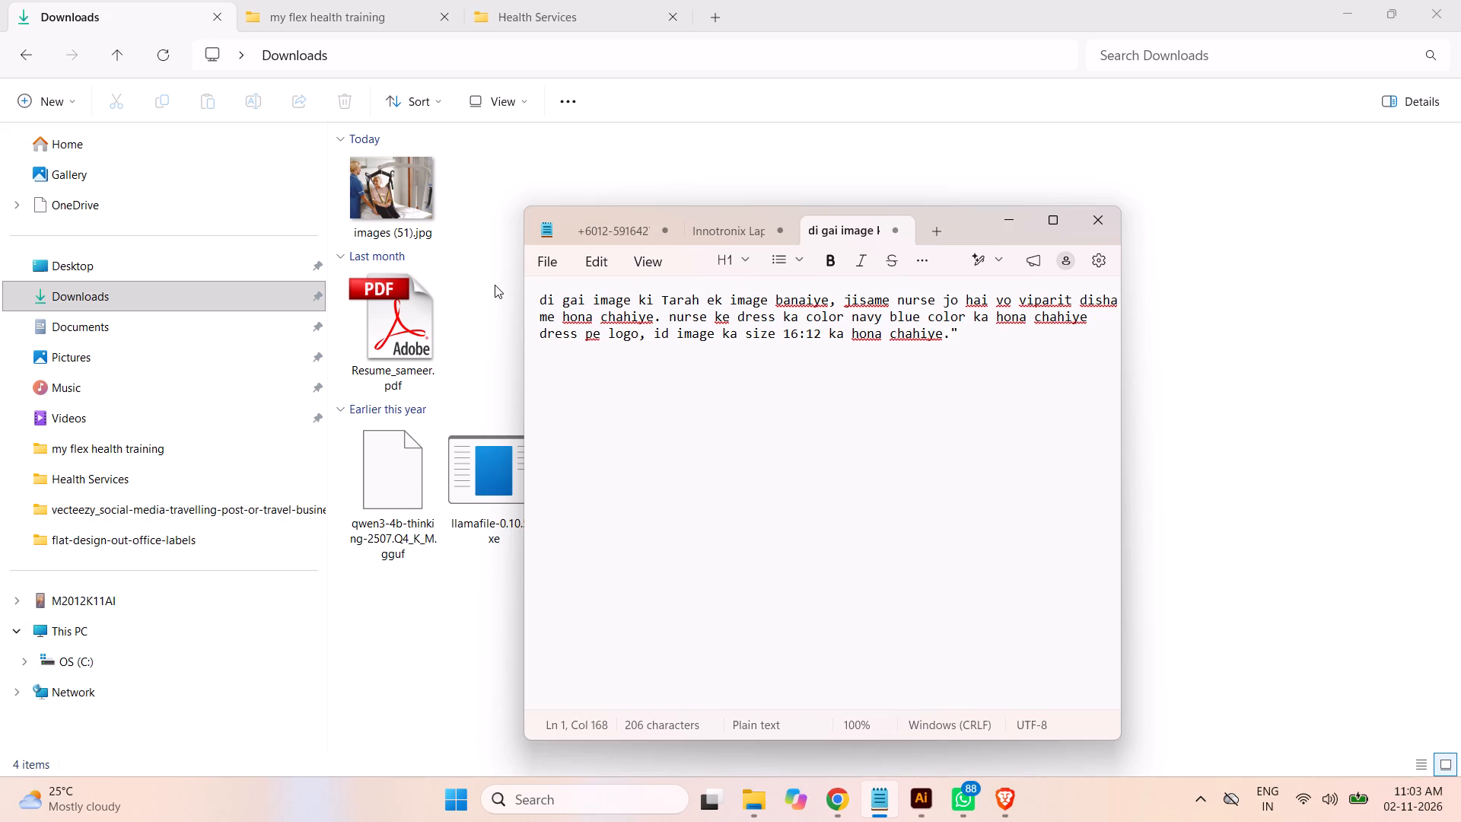
type(",")
key("space")
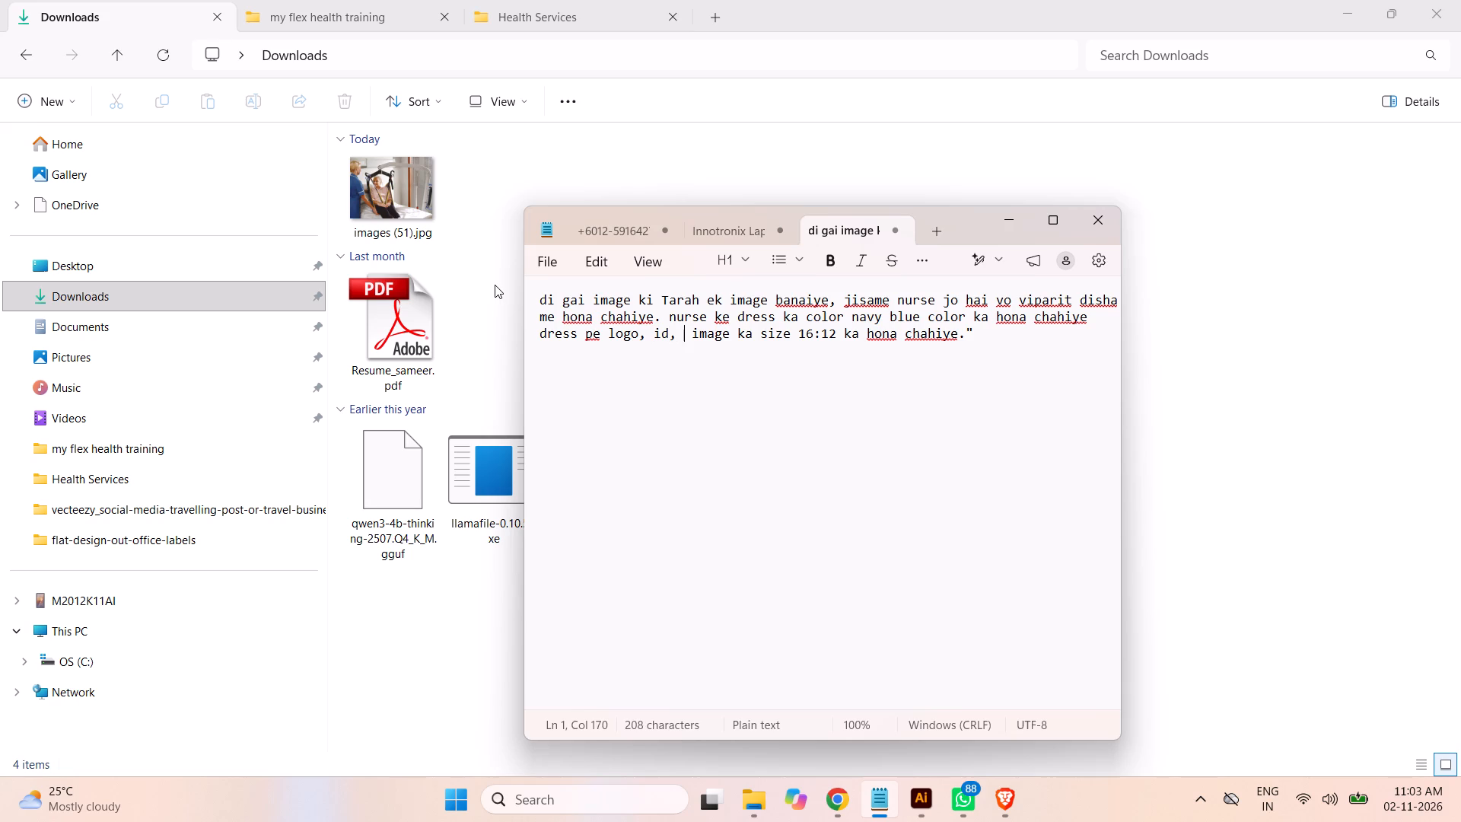
type("nameplate")
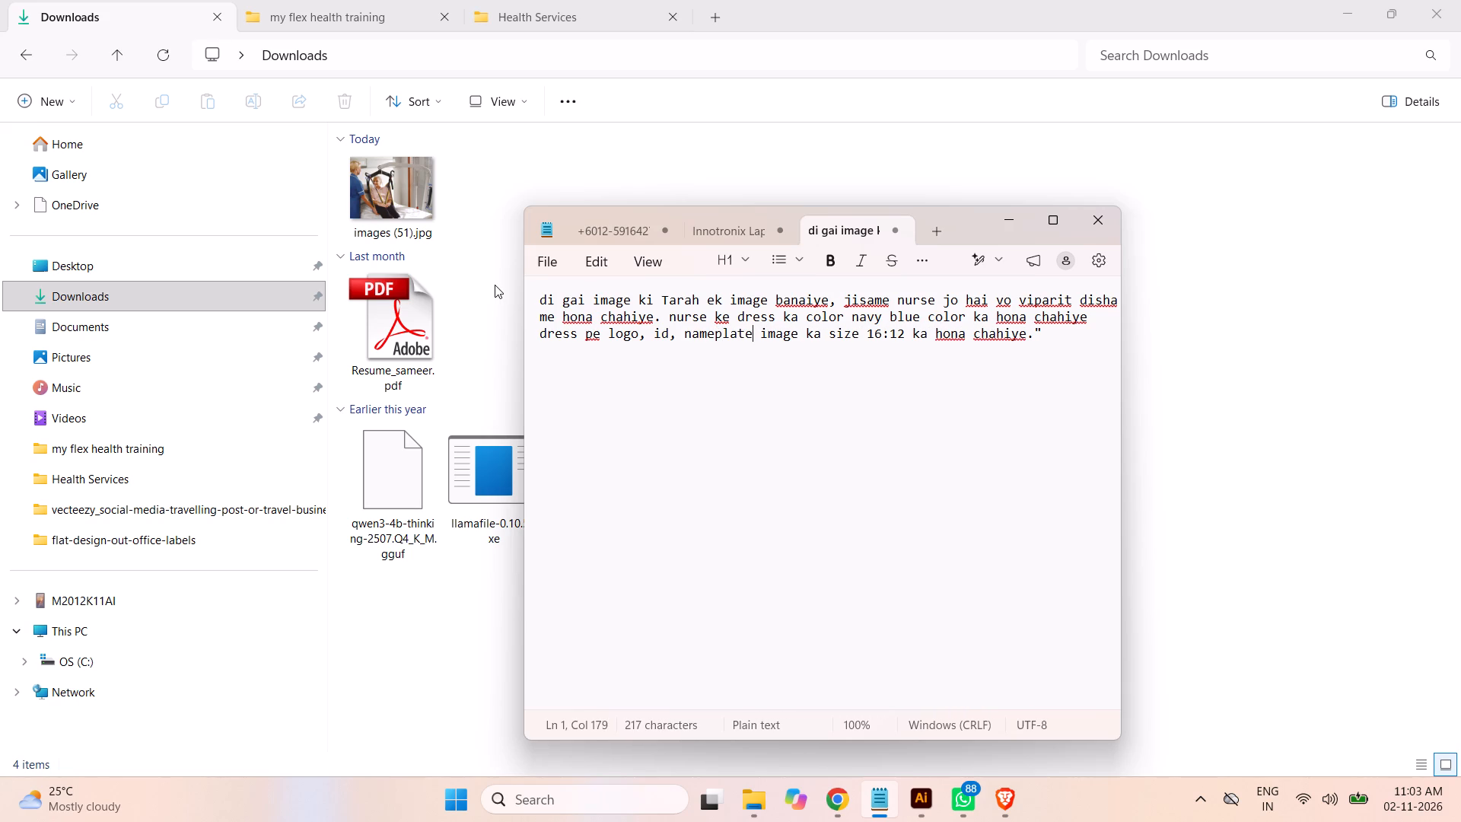
key("comma")
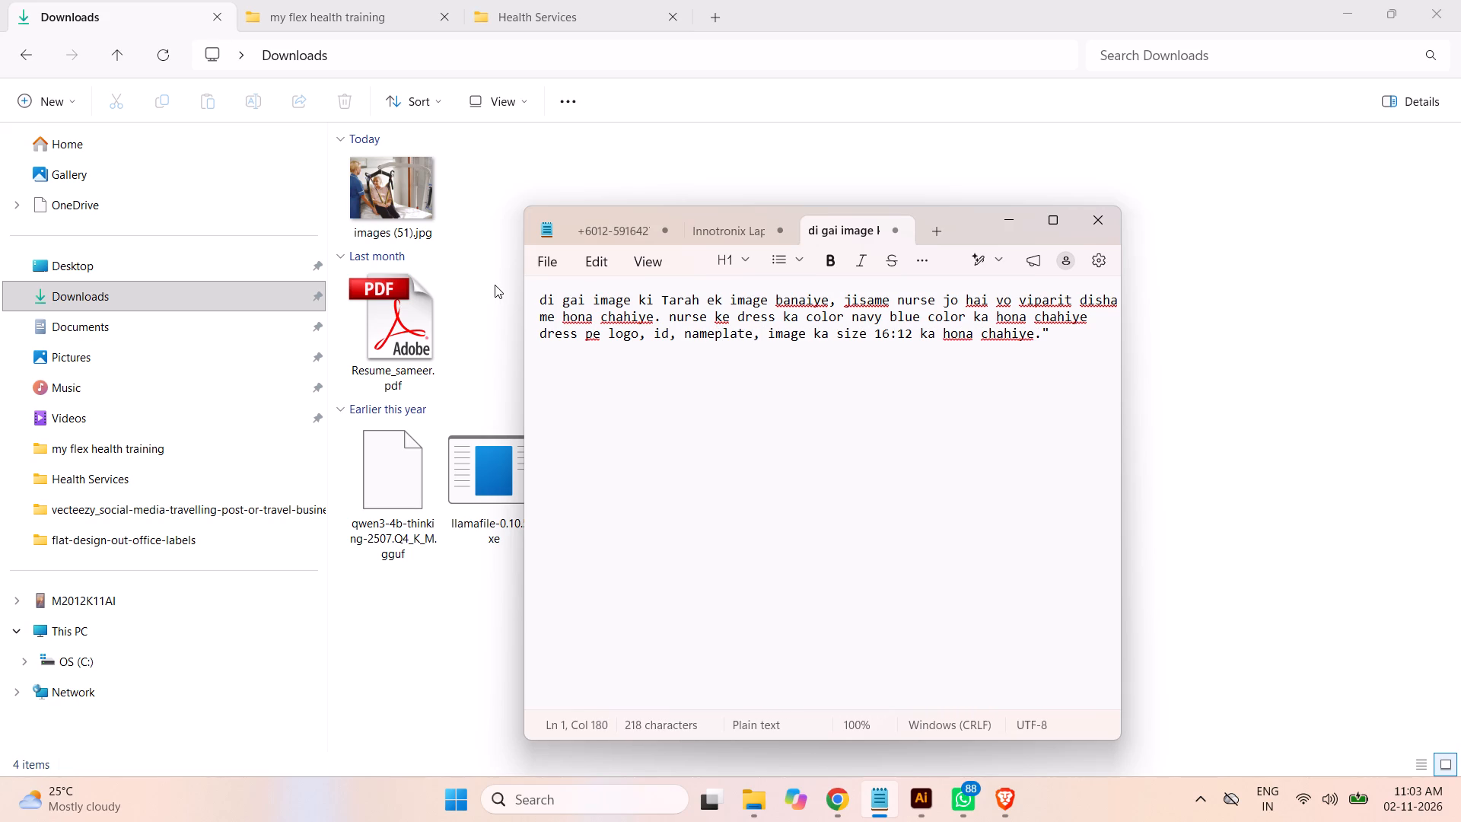
key("space")
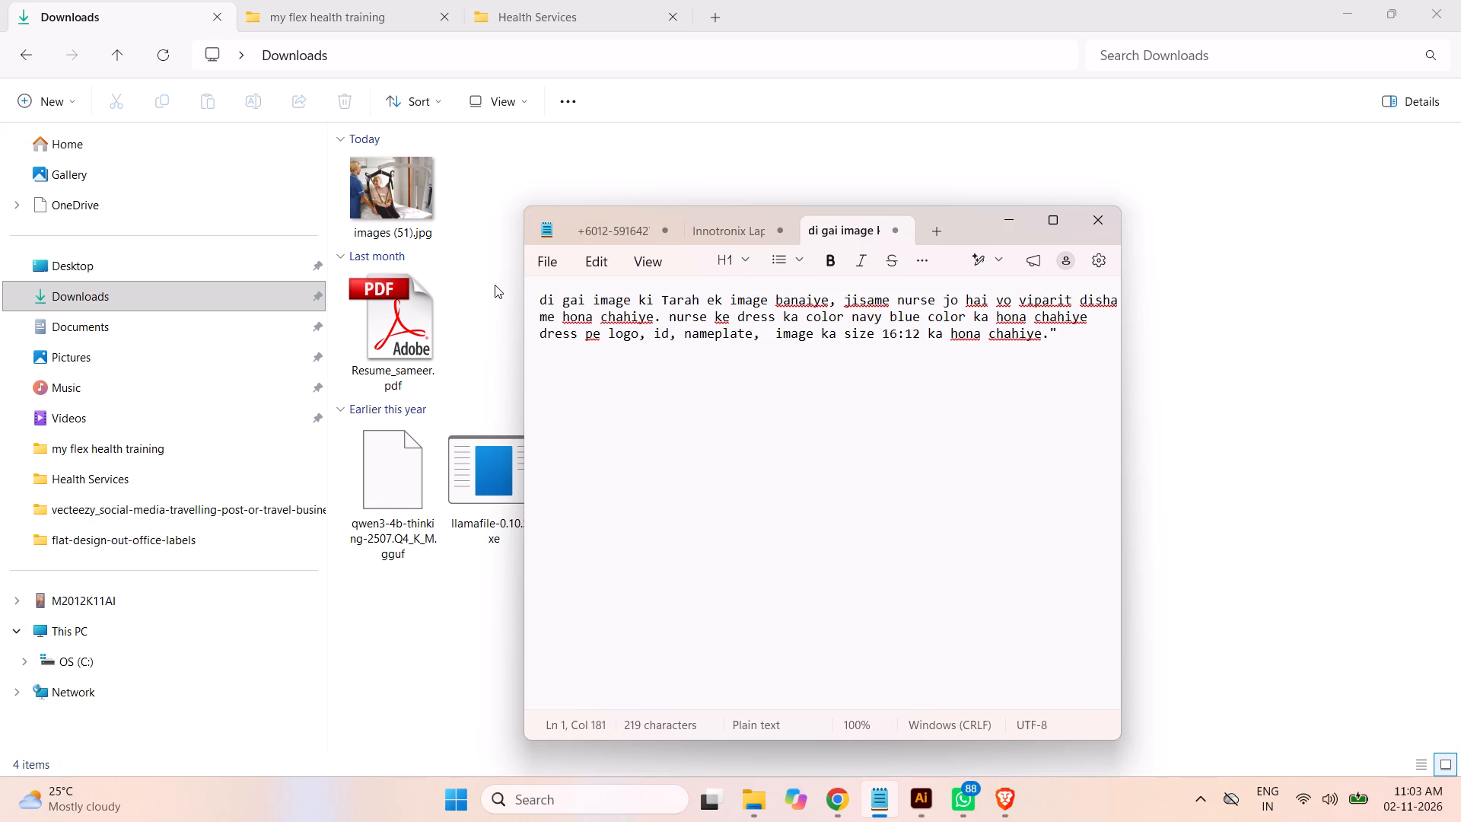
key("f")
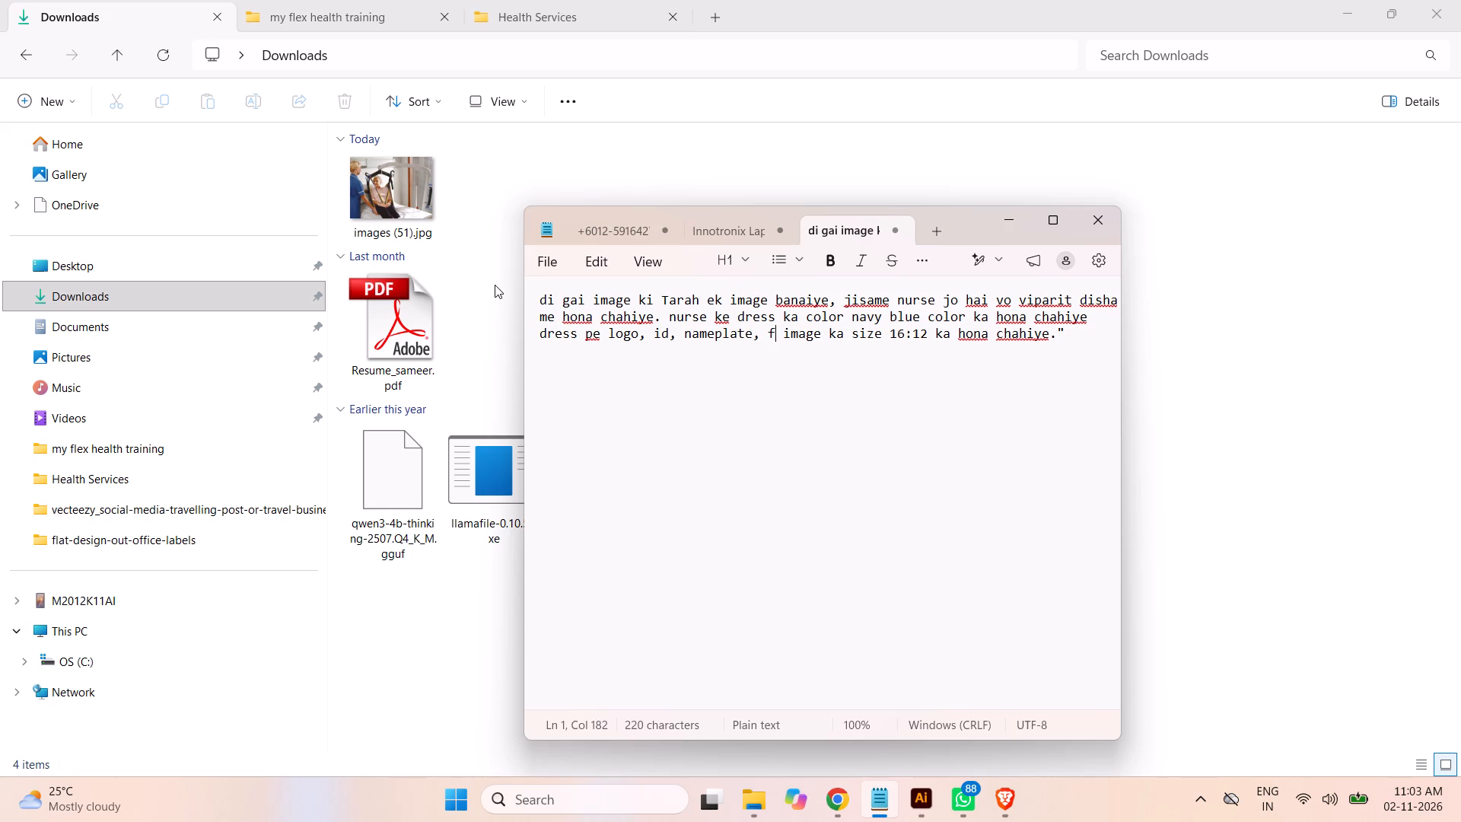
type("lag nahi")
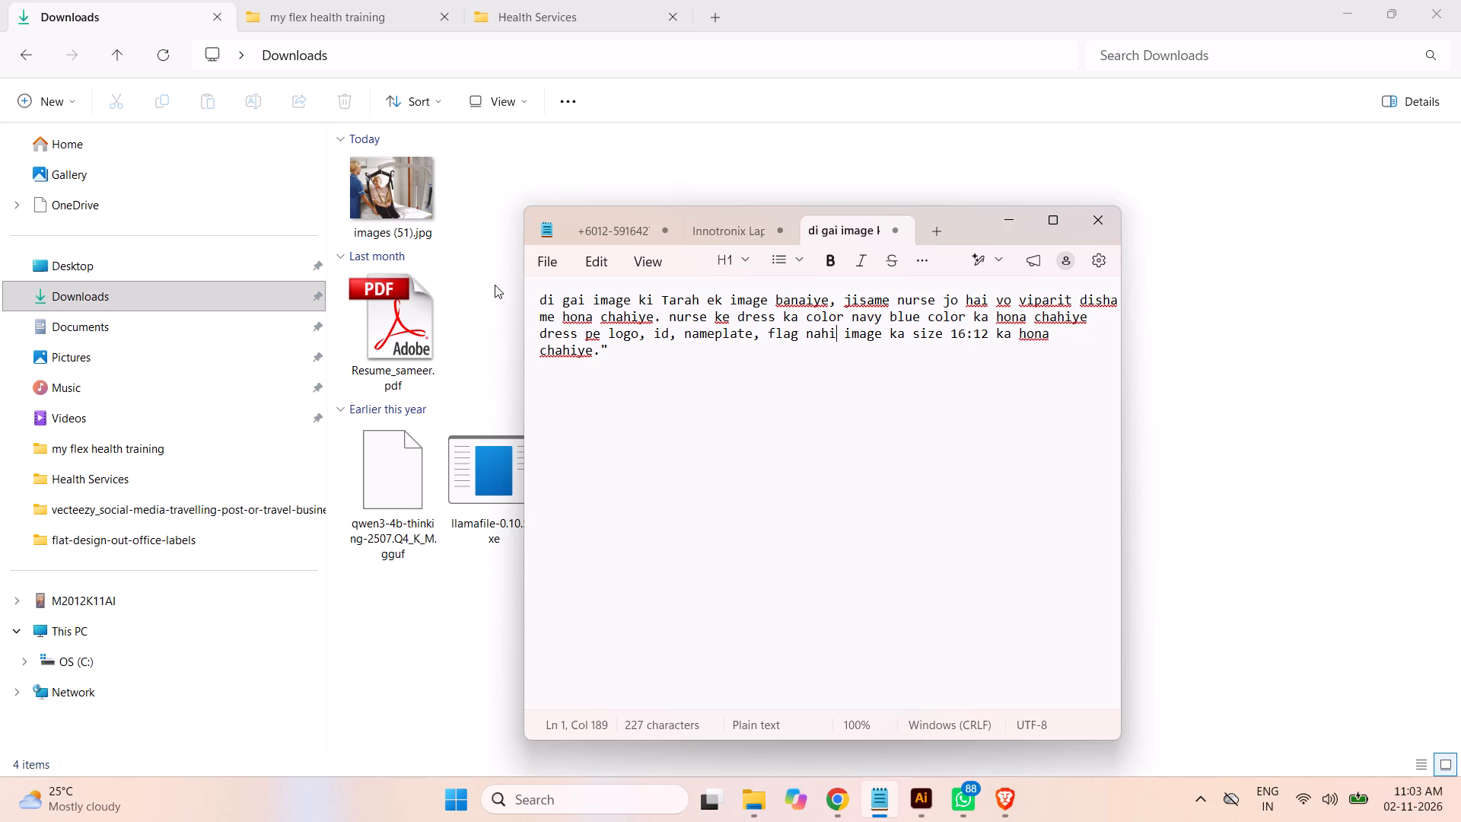
key("space")
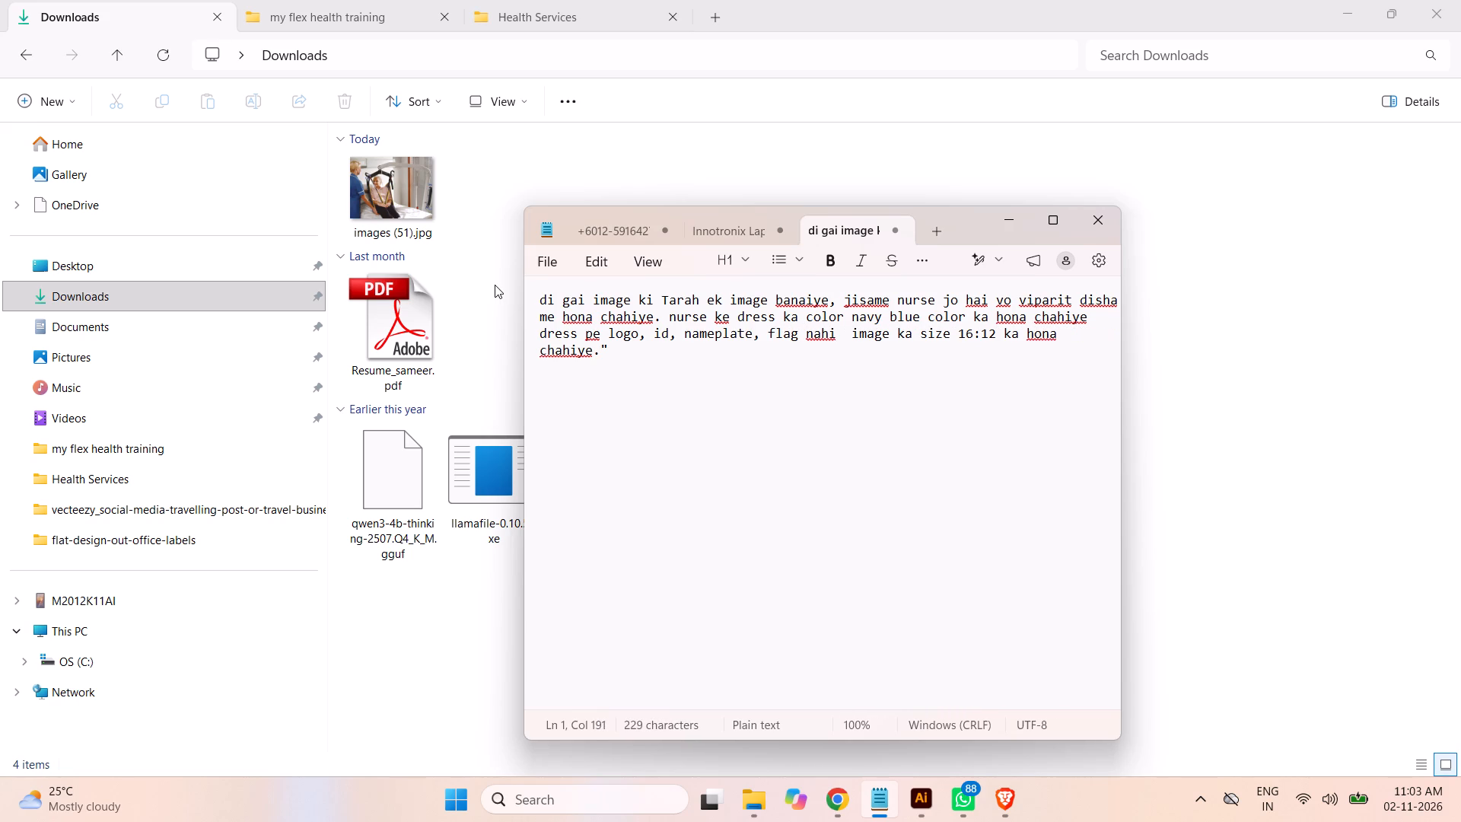
type("hona chahiye")
type(".")
key("space")
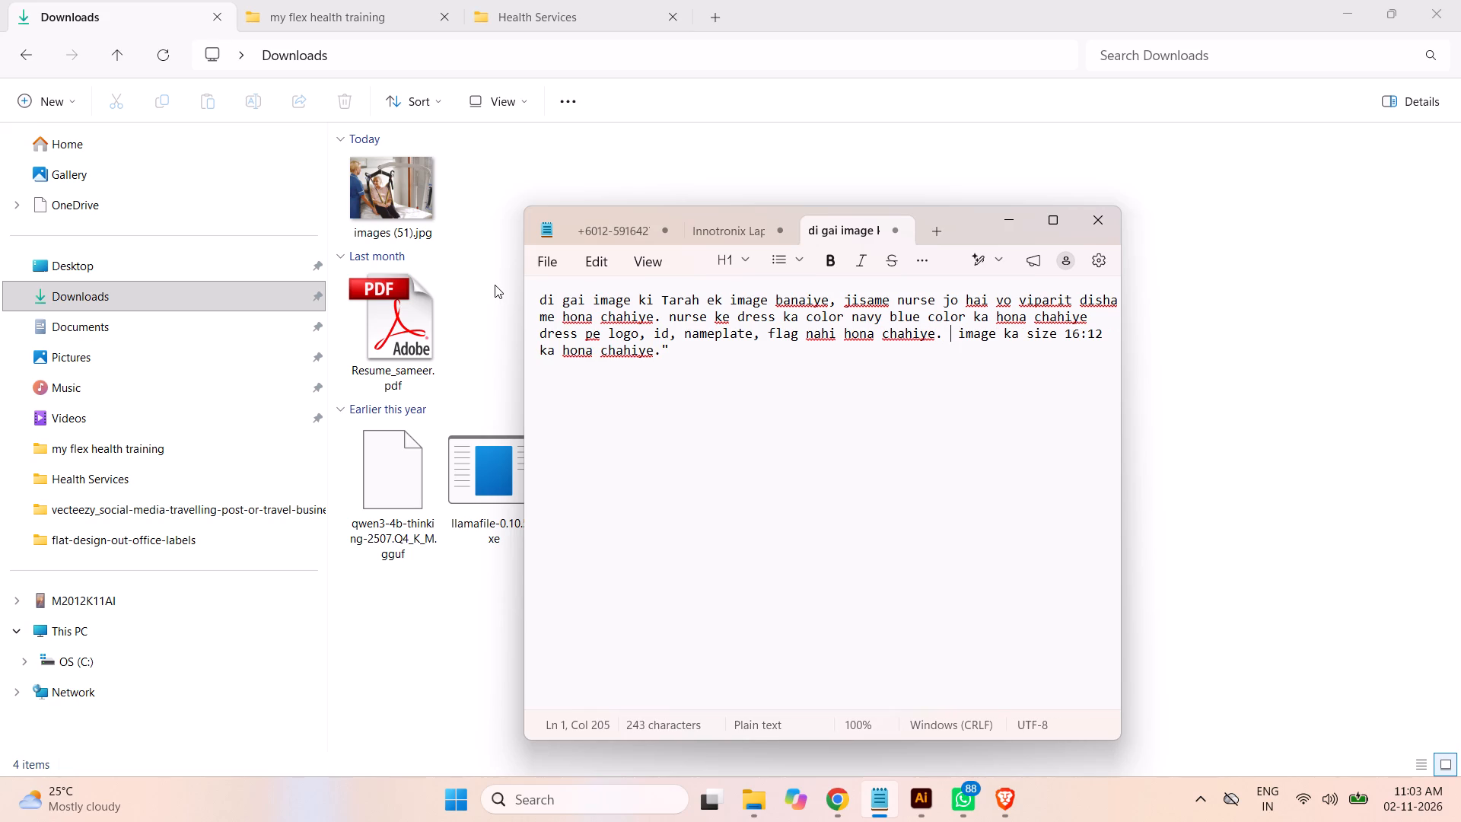
Add the sentence "image di gai har insan Australian lagana chahiye." to the prompt before the image size sentence.
type("di")
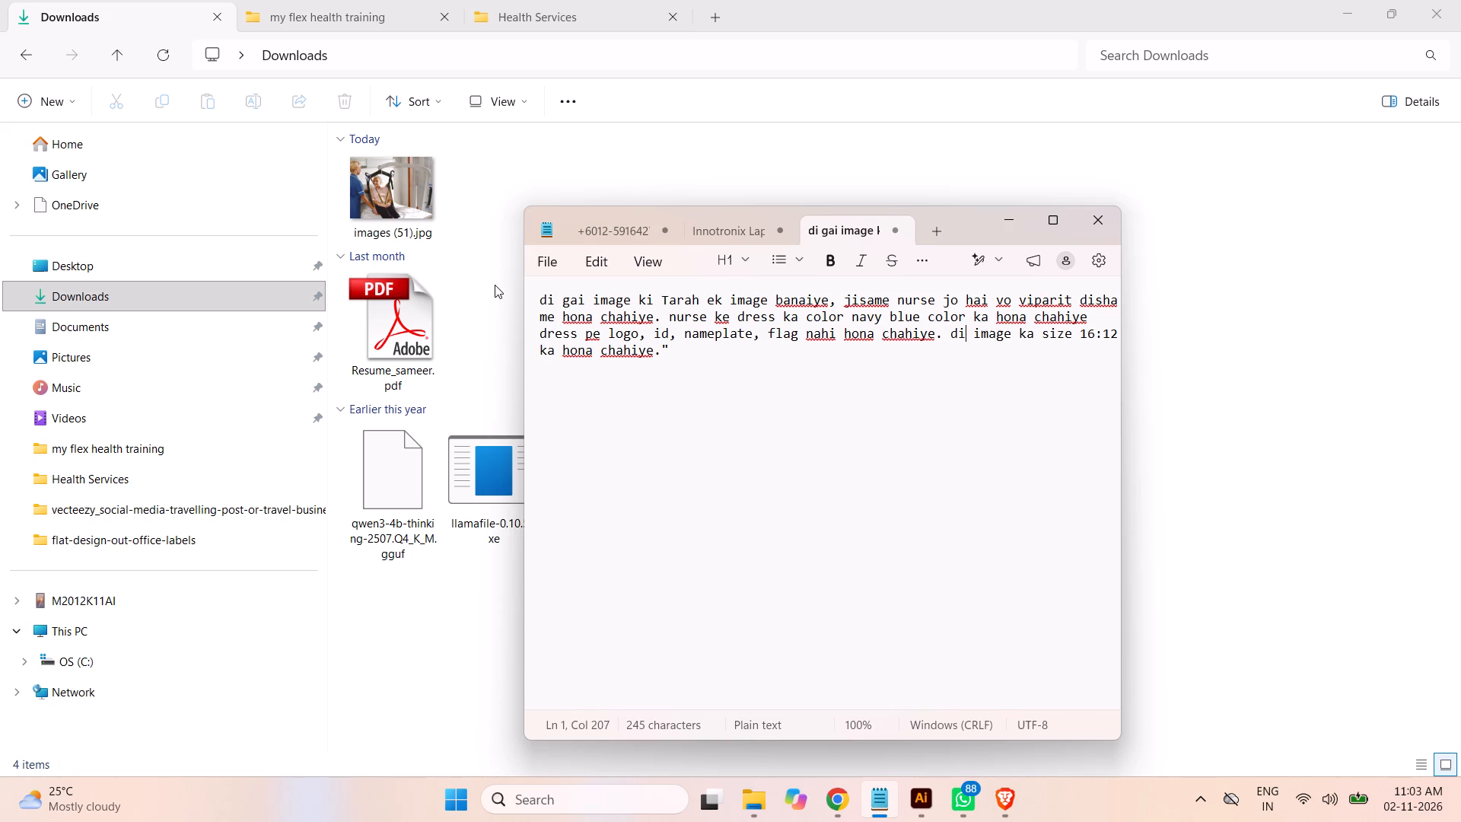
key("BackSpace")
key("BackSpace")
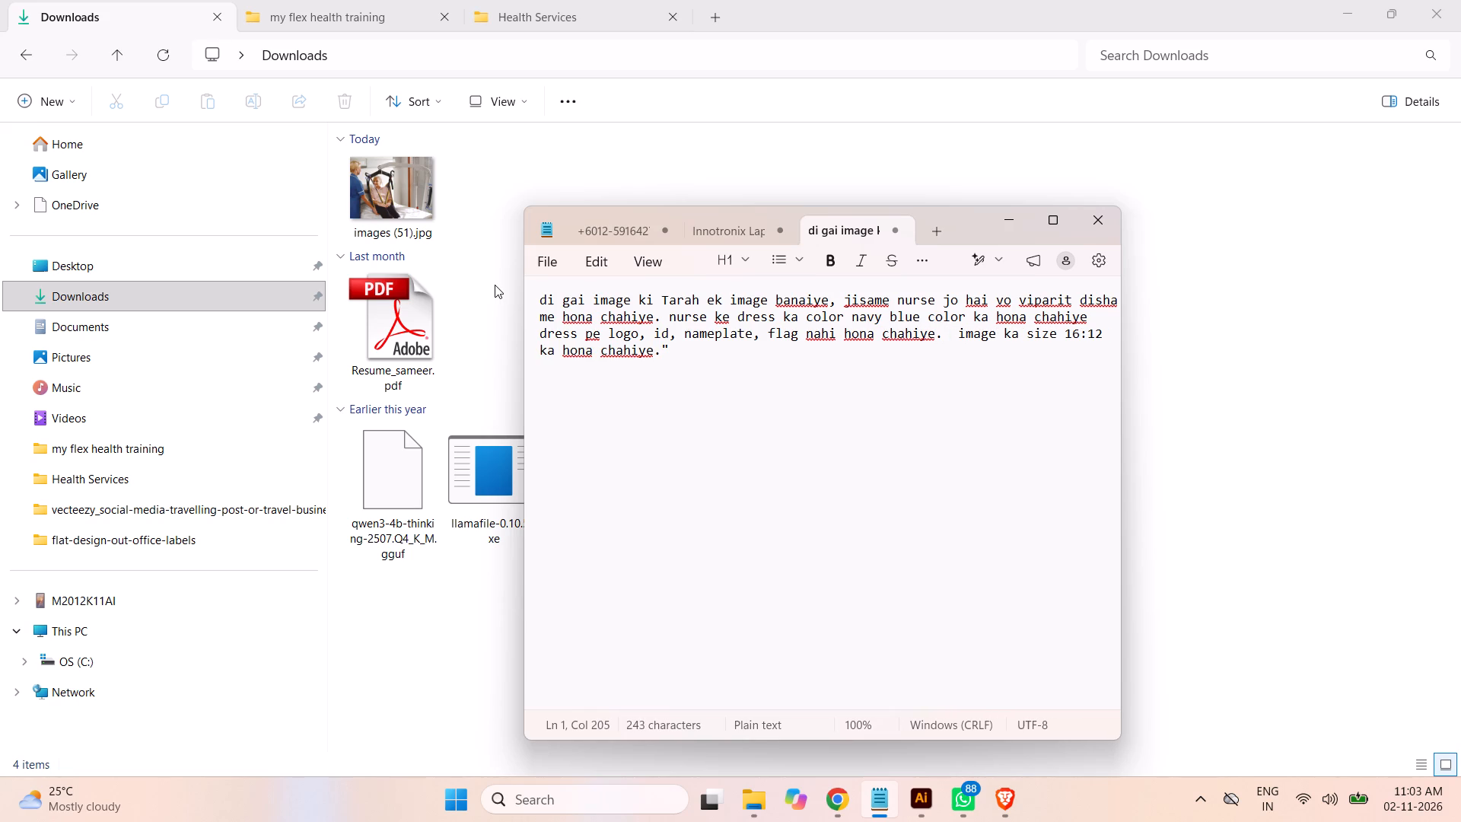
type("image di gai")
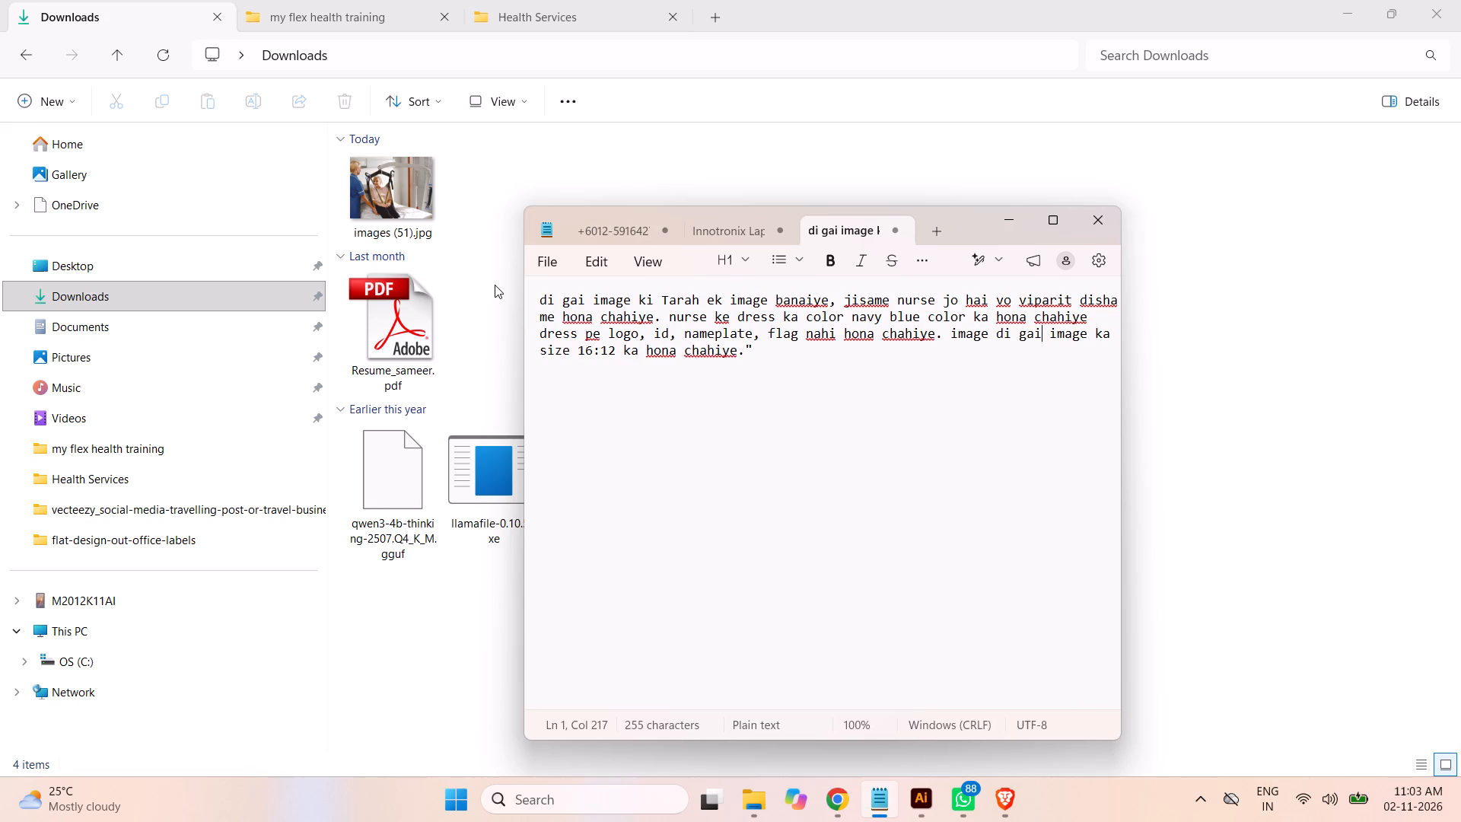
key("space")
type("har")
key("space")
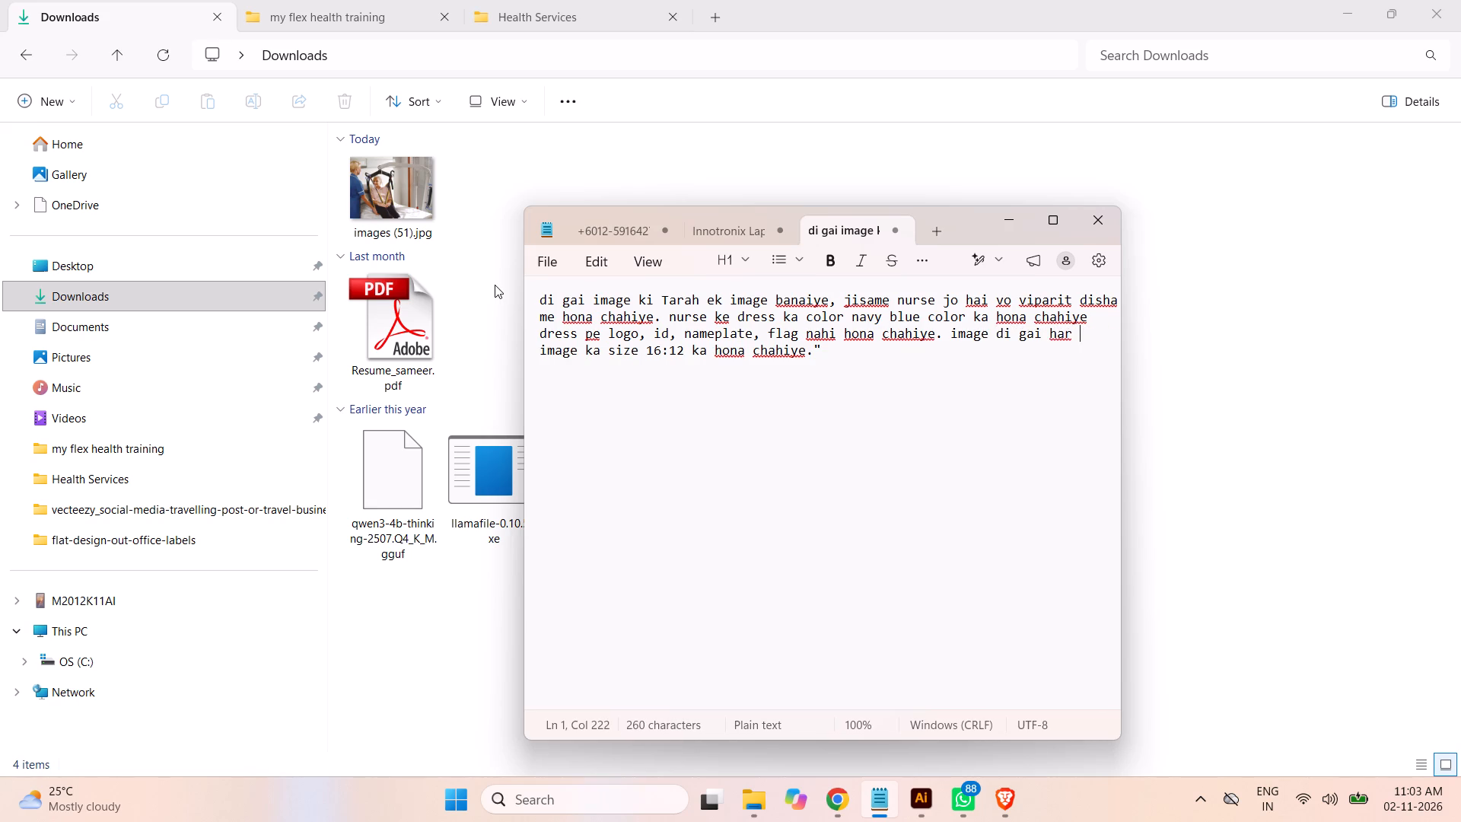
type("insan")
key("space")
type("aus")
type("tralian")
key("space")
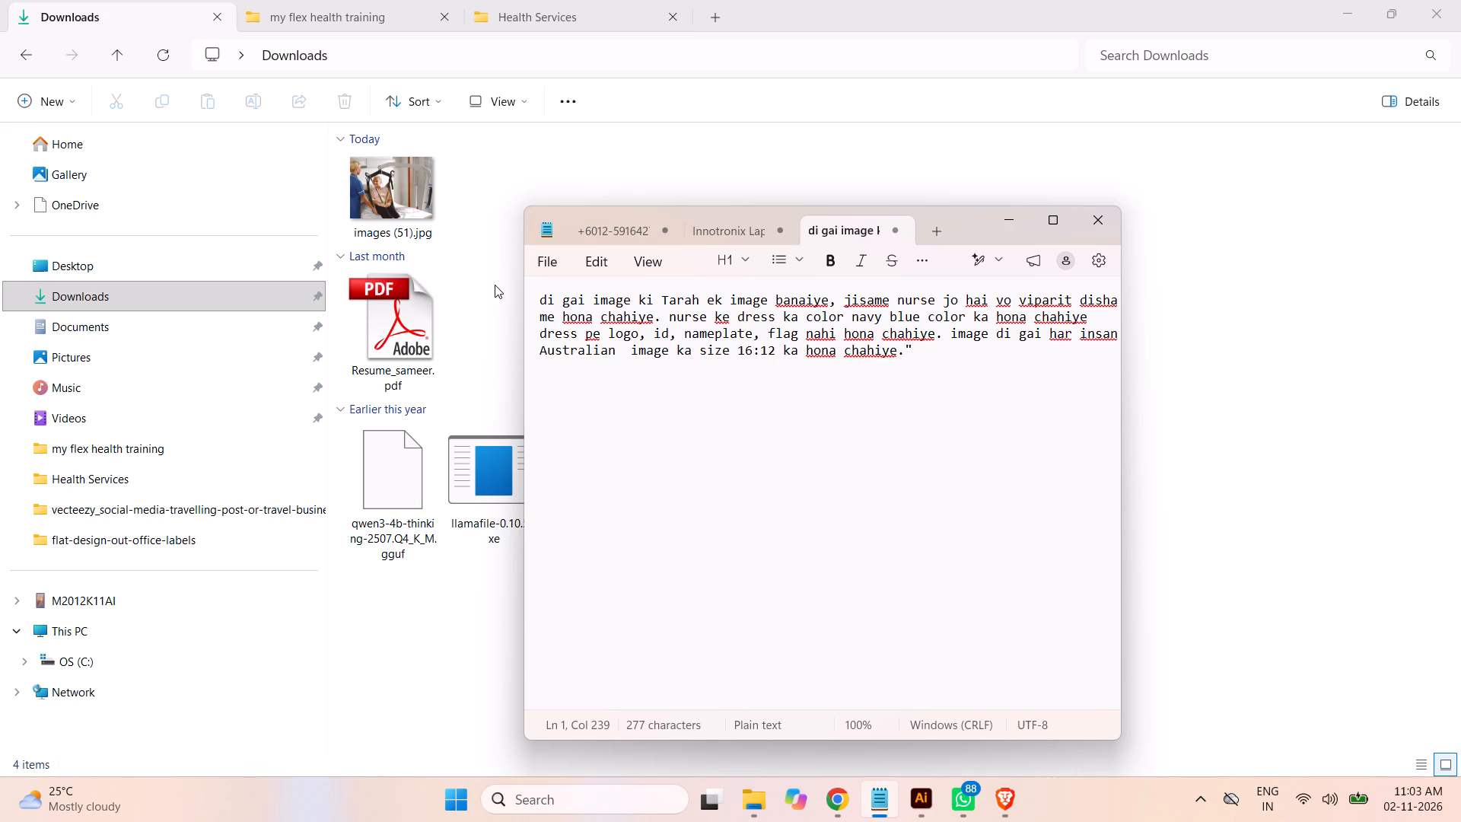
type("lagana chahiye")
key("period")
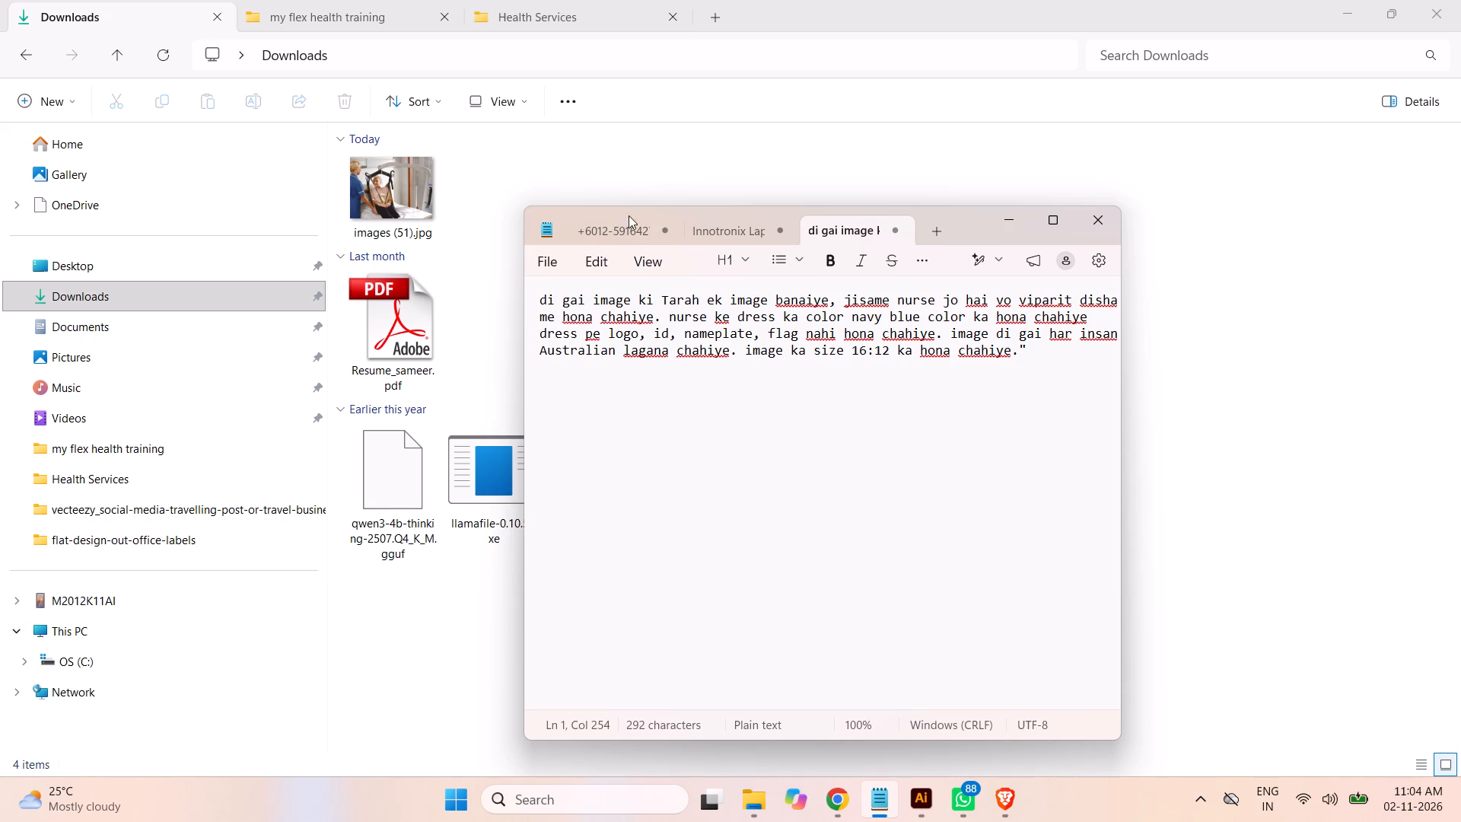
Copy the whole prompt and paste it over the previous Hindi source text in Google Translate in the Brave browser.
left_click_drag(1032, 352, 493, 298)
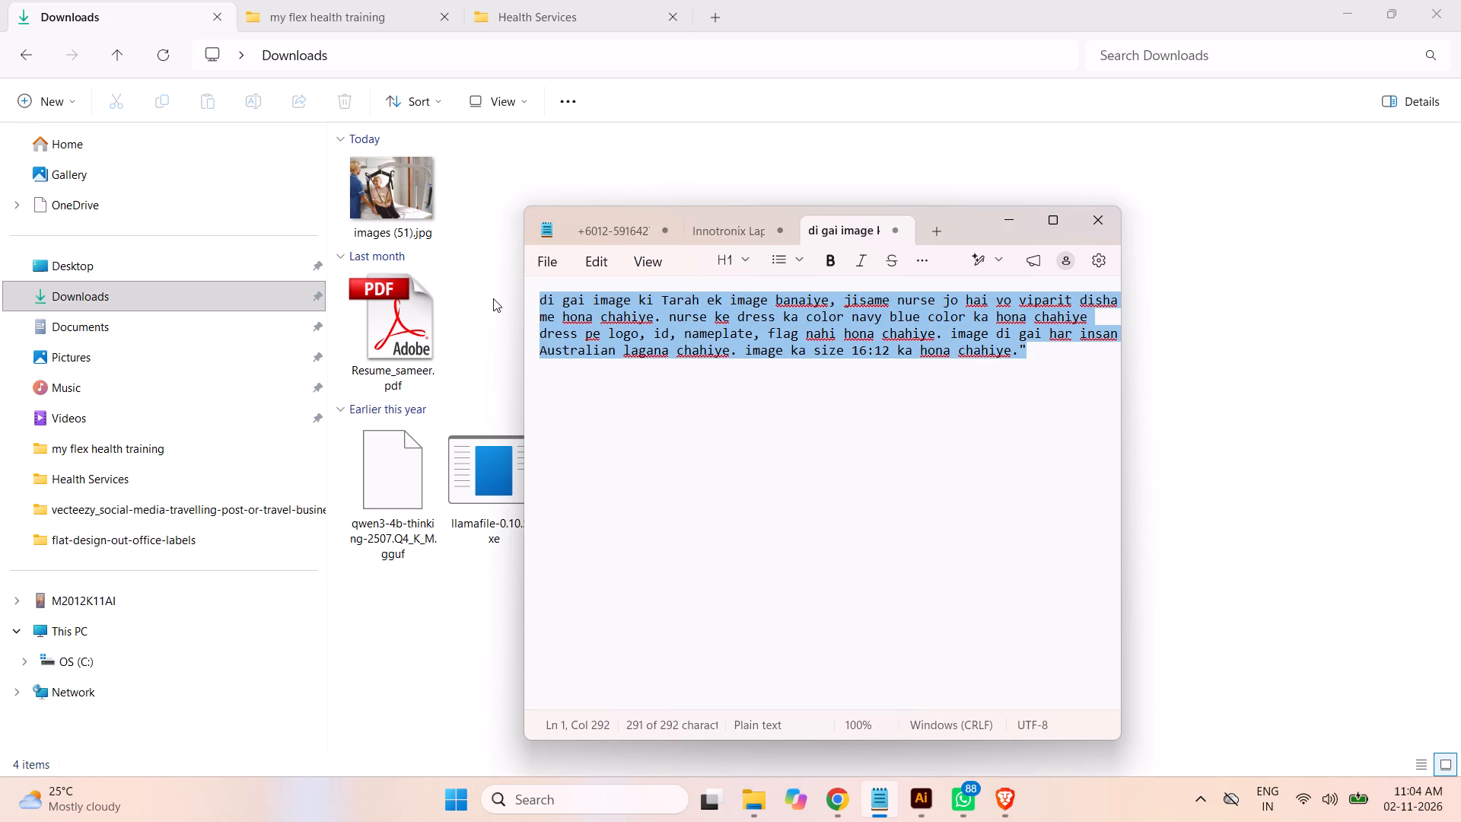
key("ctrl+c")
left_click(1001, 807)
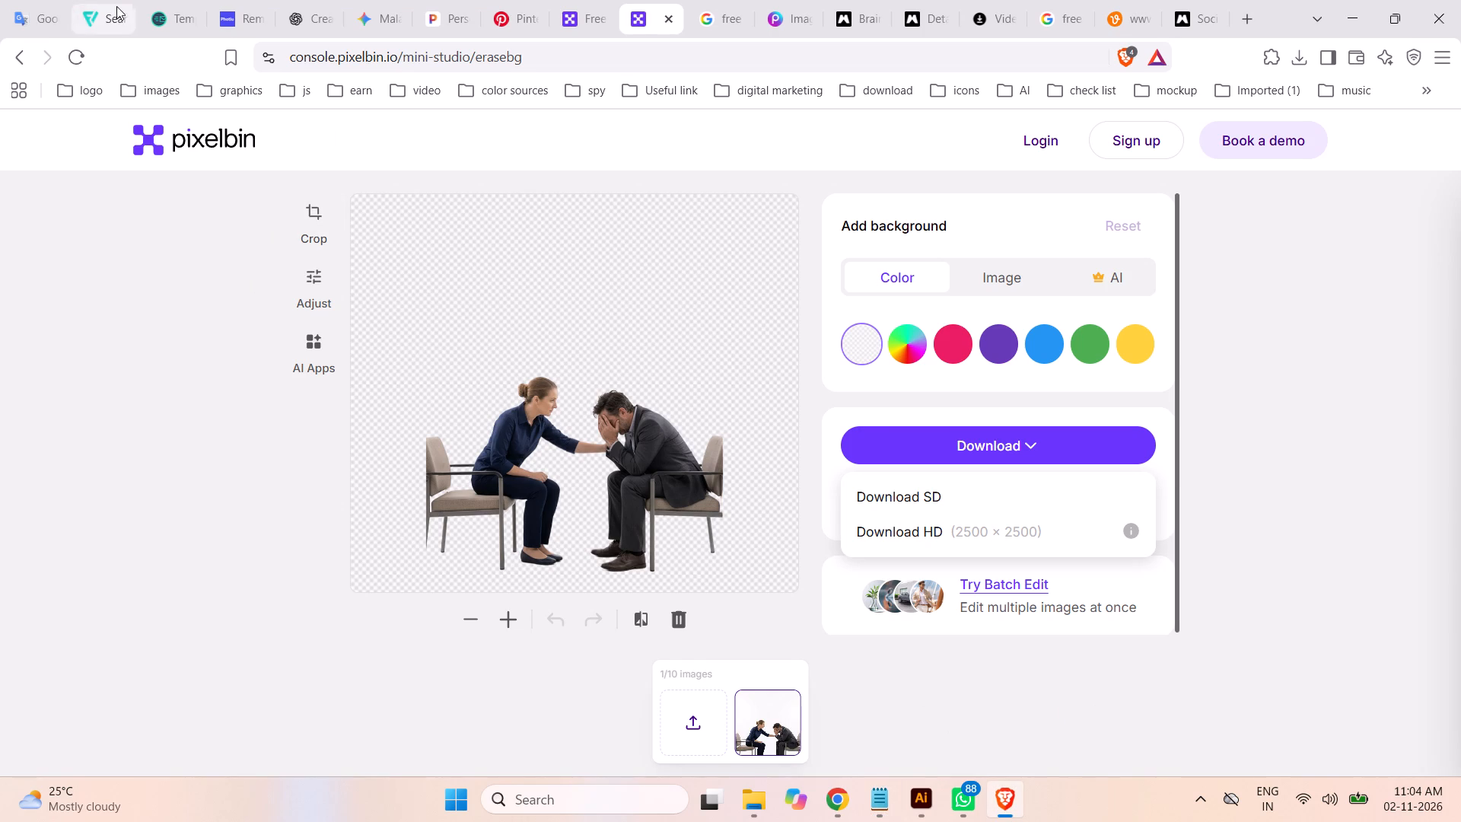
left_click(33, 17)
left_click(439, 410)
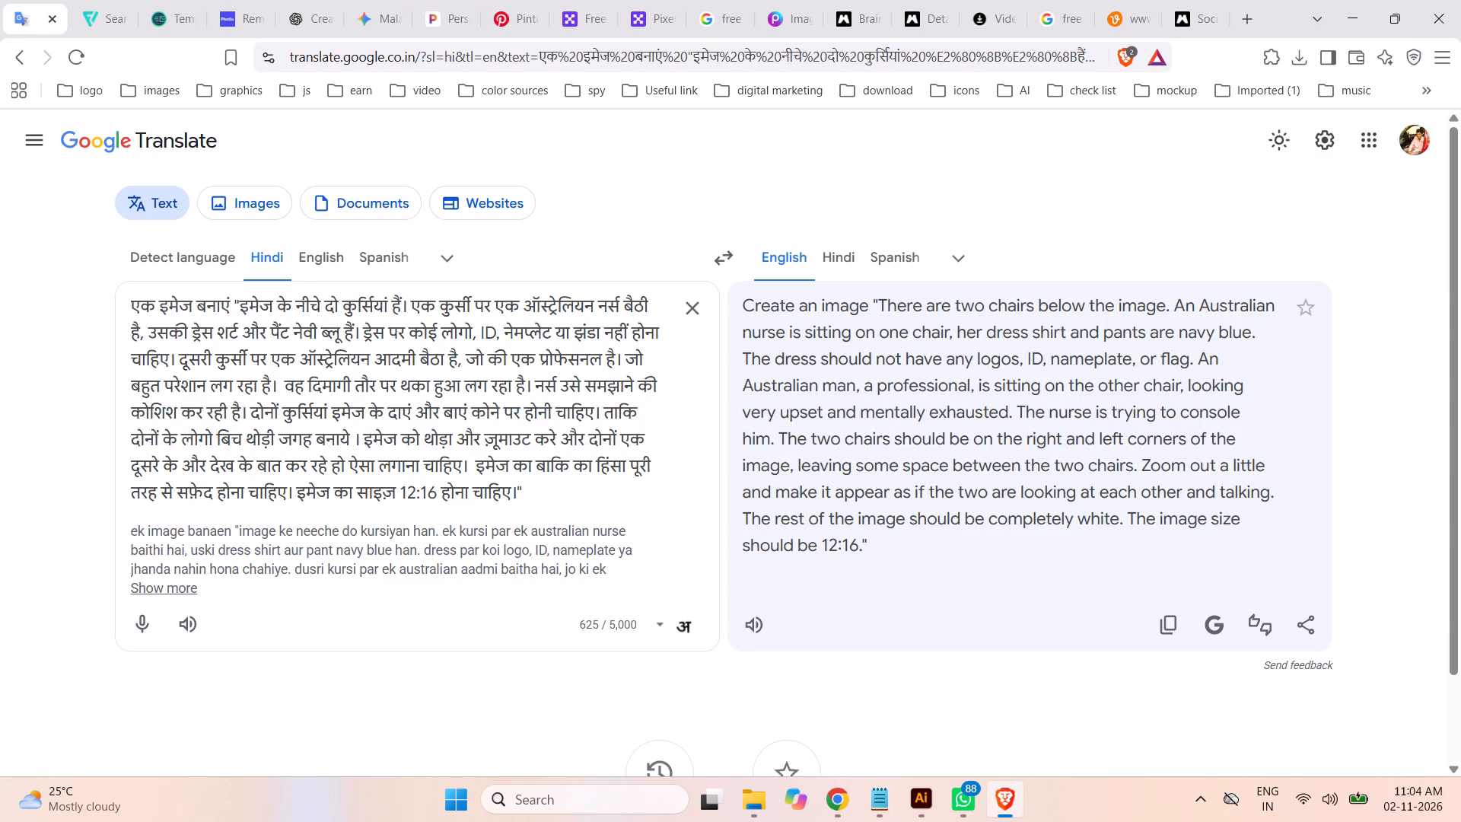
key("ctrl+a")
key("ctrl+v")
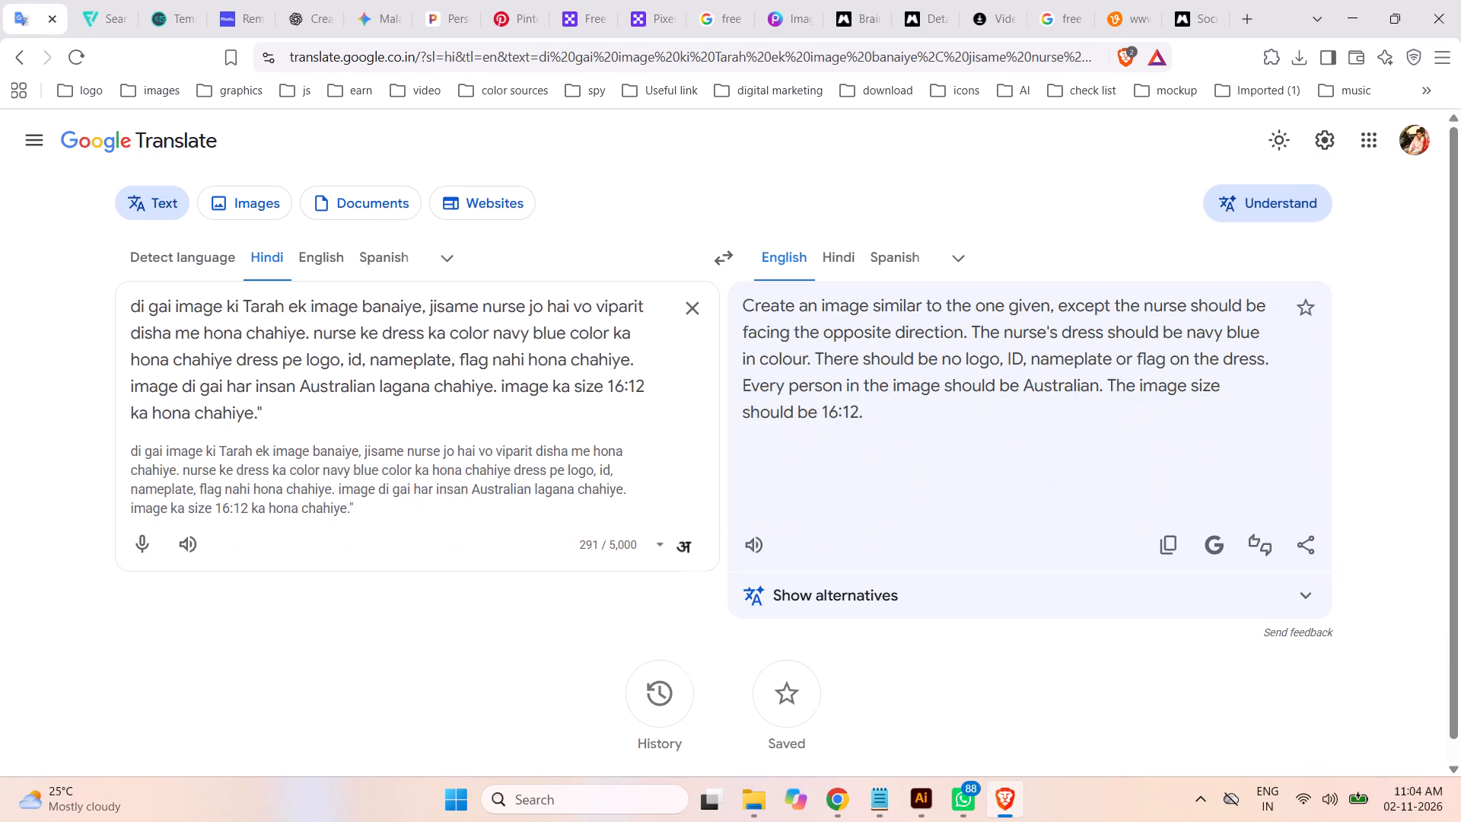
left_click(728, 260)
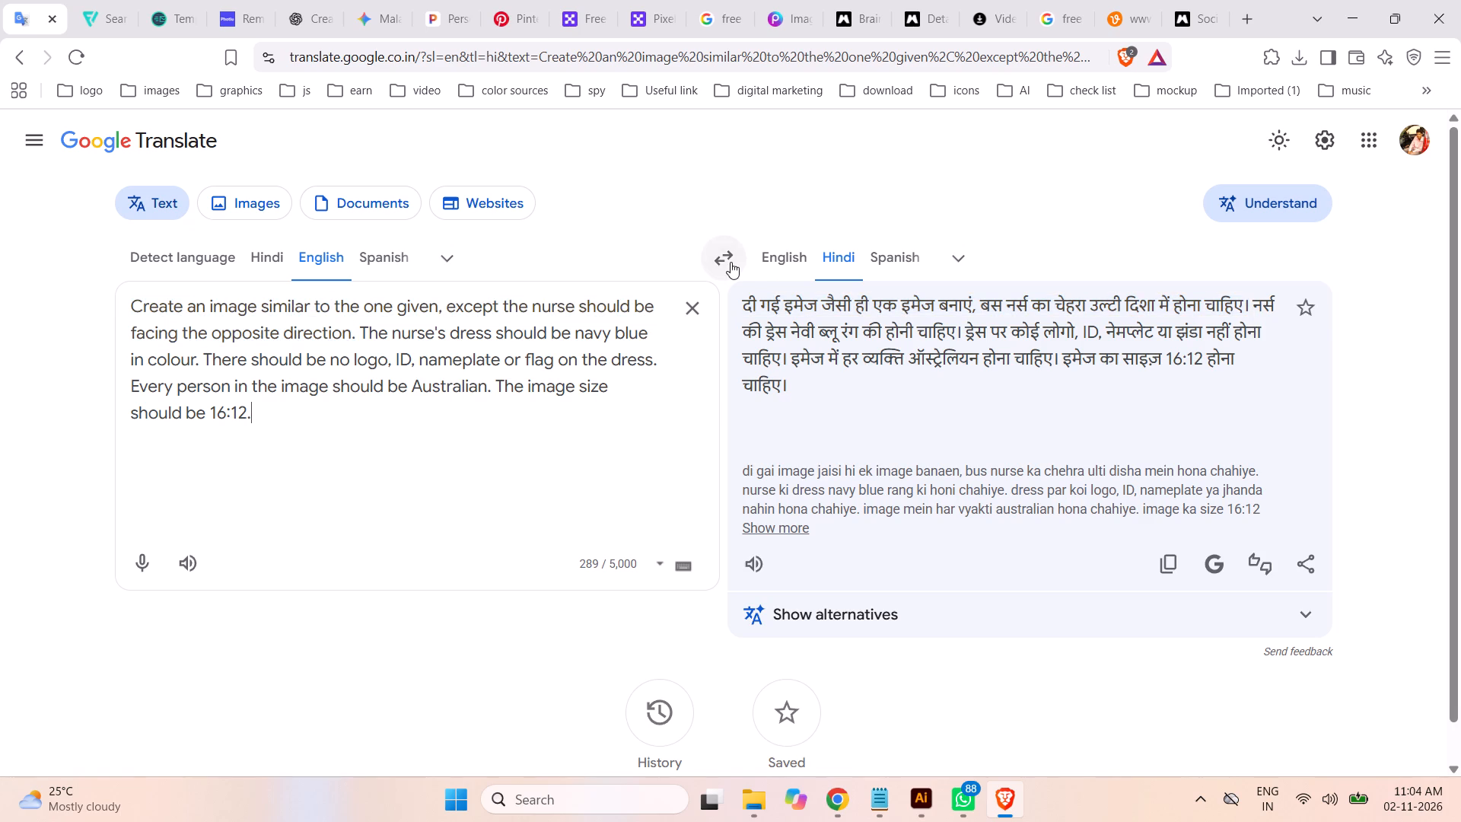
left_click(730, 262)
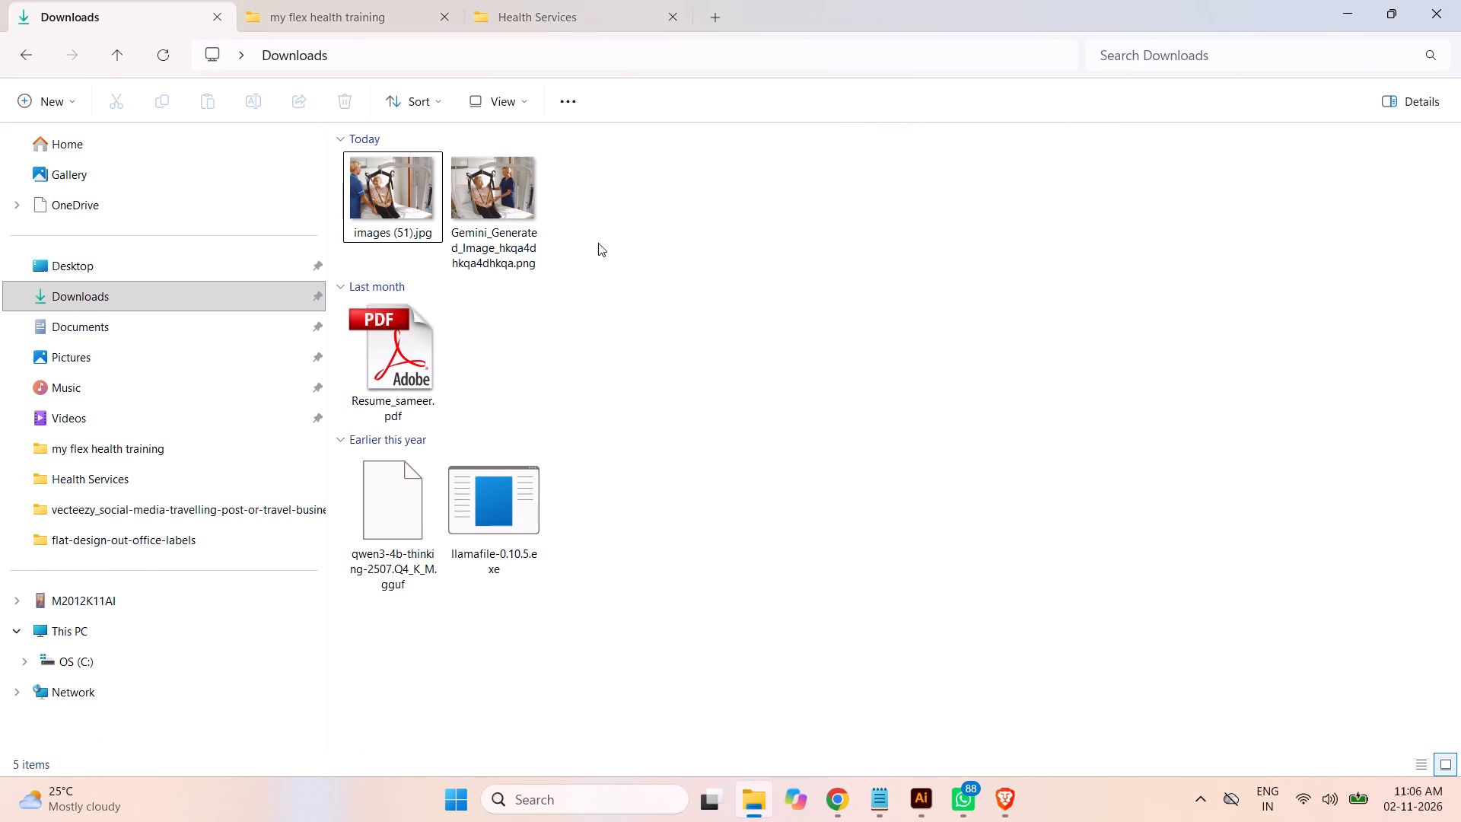
right_click(508, 209)
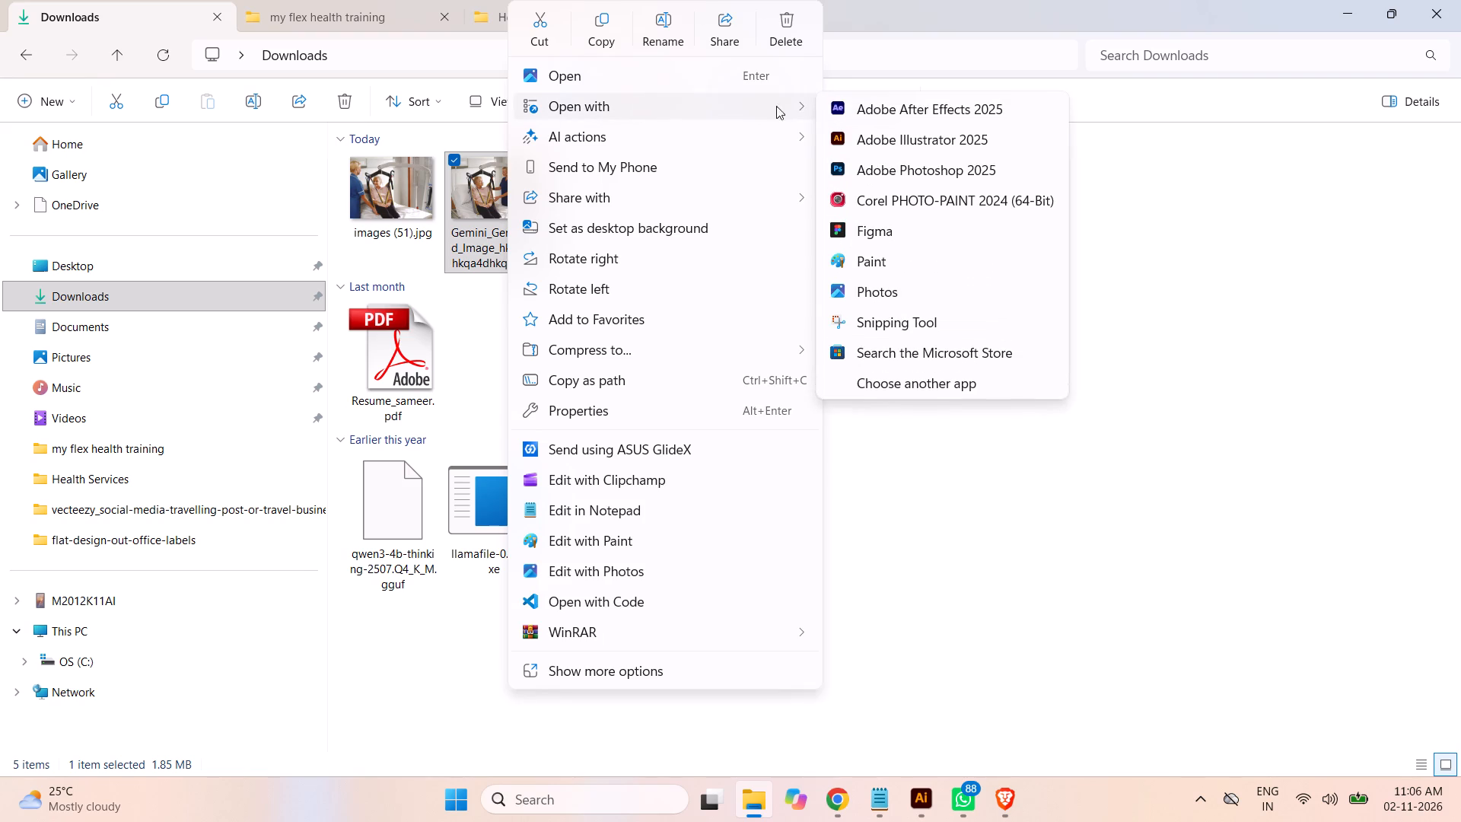
left_click(897, 169)
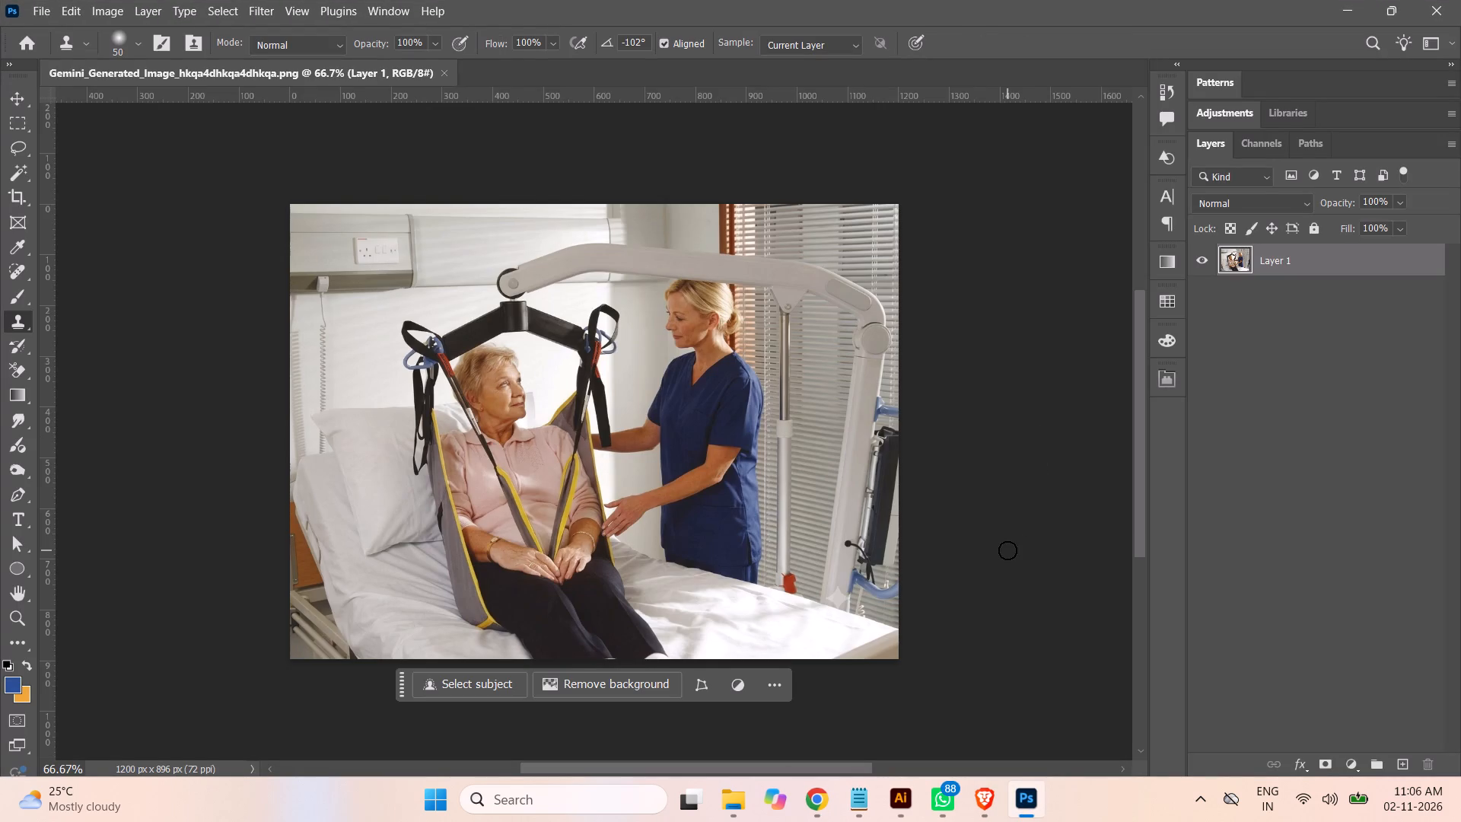
Clone Stamp over the upper point of the star watermark with a size 8 brush, sampling the grey lift post just above it.
key("z")
key("z")
key("z")
key("z")
key("z")
key("z")
key("z")
key("z")
key("z")
key("z")
key("z")
key("z")
key("z")
key("z")
key("z")
key("z")
key("z")
key("z")
key("z")
key("z")
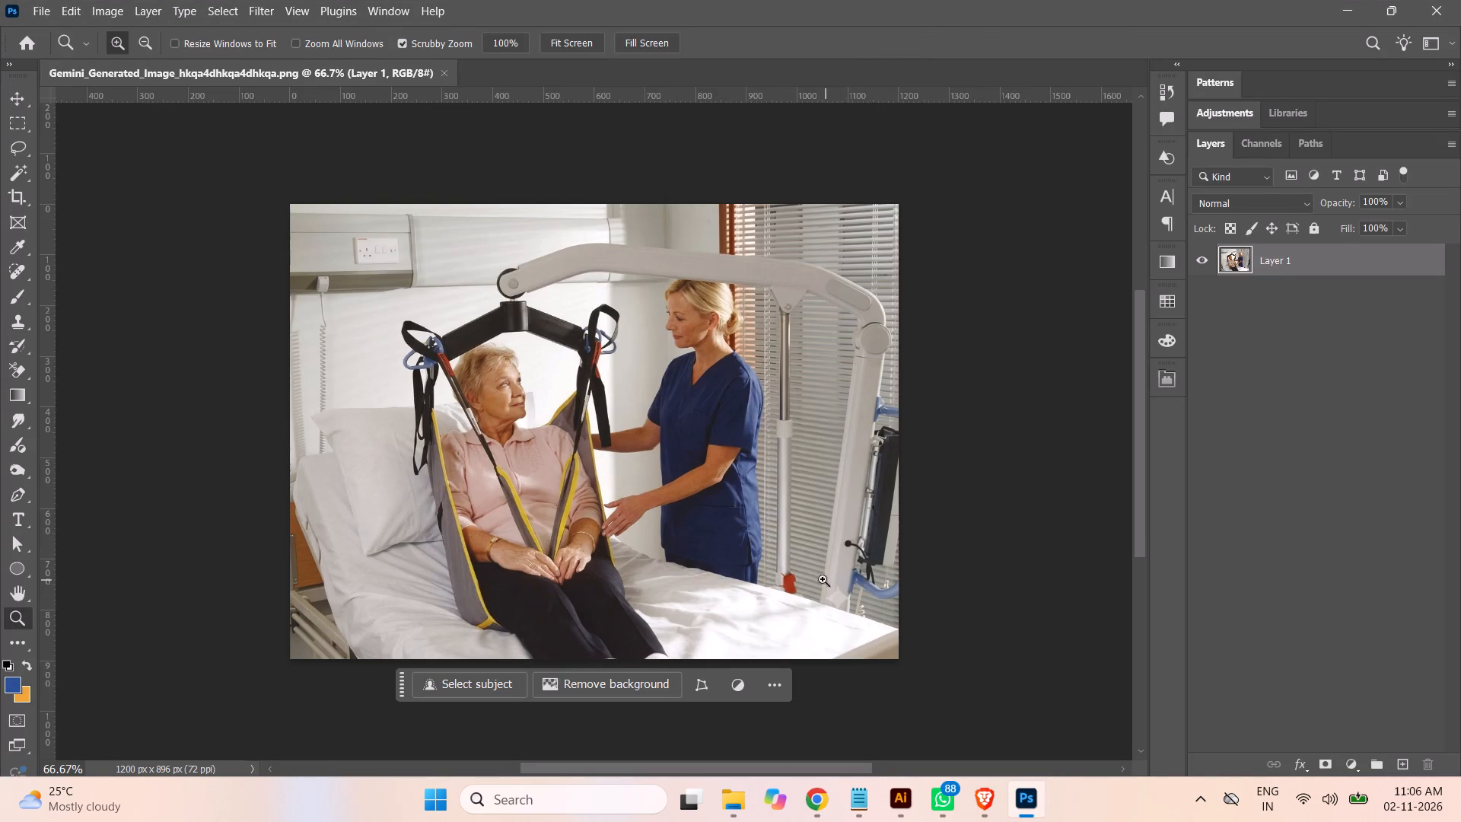
left_click_drag(819, 578, 937, 674)
scroll(999, 514, "down", 1)
scroll(999, 514, "up", 2)
scroll(999, 514, "down", 1)
scroll(998, 513, "up", 1)
scroll(998, 512, "down", 2)
scroll(993, 508, "up", 2)
scroll(991, 506, "down", 6)
scroll(988, 503, "up", 1)
scroll(988, 503, "down", 6)
scroll(985, 499, "up", 1)
scroll(985, 499, "down", 4)
scroll(985, 499, "up", 1)
scroll(985, 499, "down", 4)
scroll(983, 497, "up", 2)
scroll(983, 497, "down", 4)
scroll(983, 497, "up", 1)
scroll(983, 497, "down", 2)
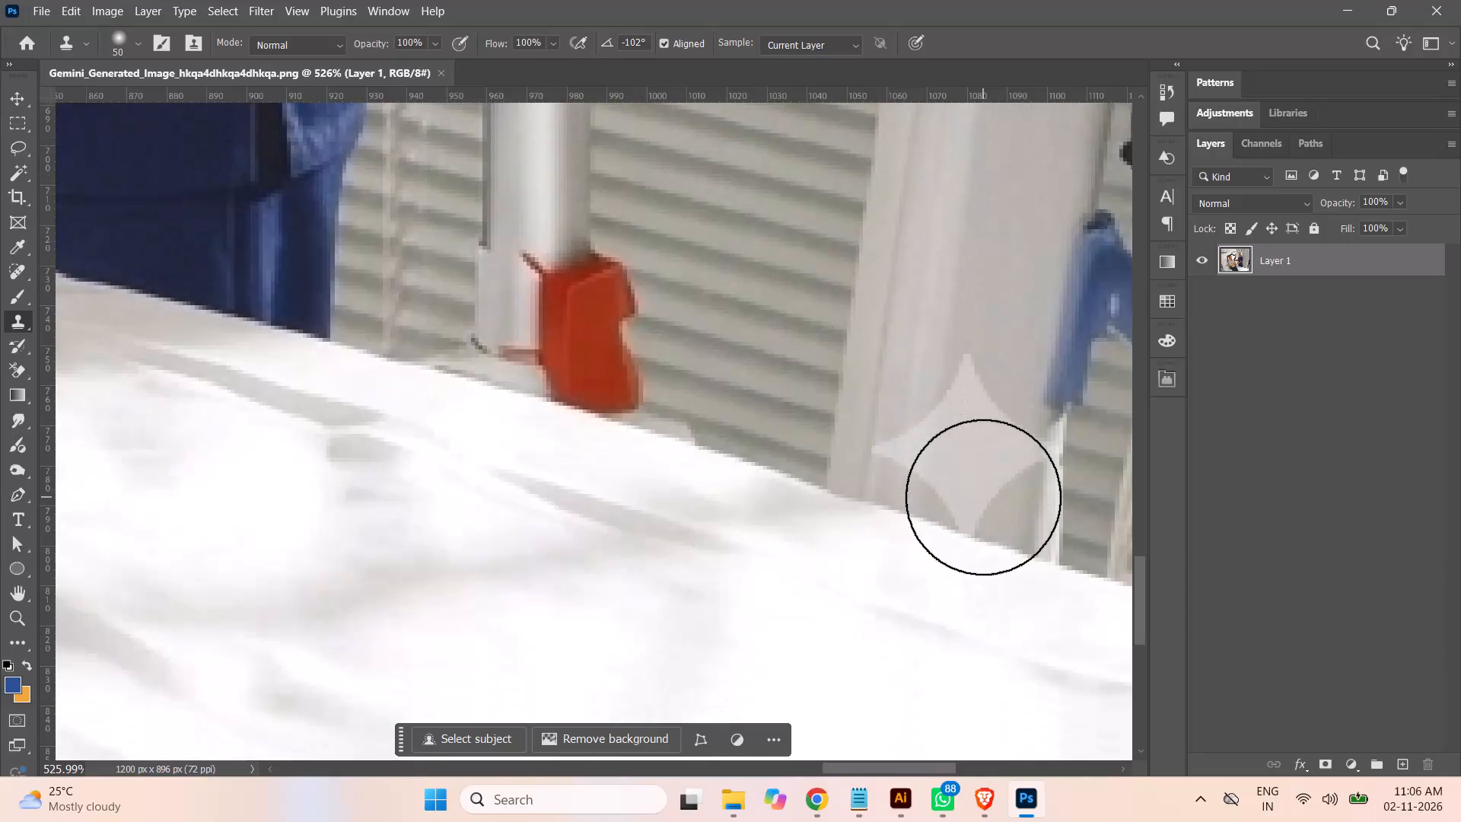
scroll(983, 497, "down", 2)
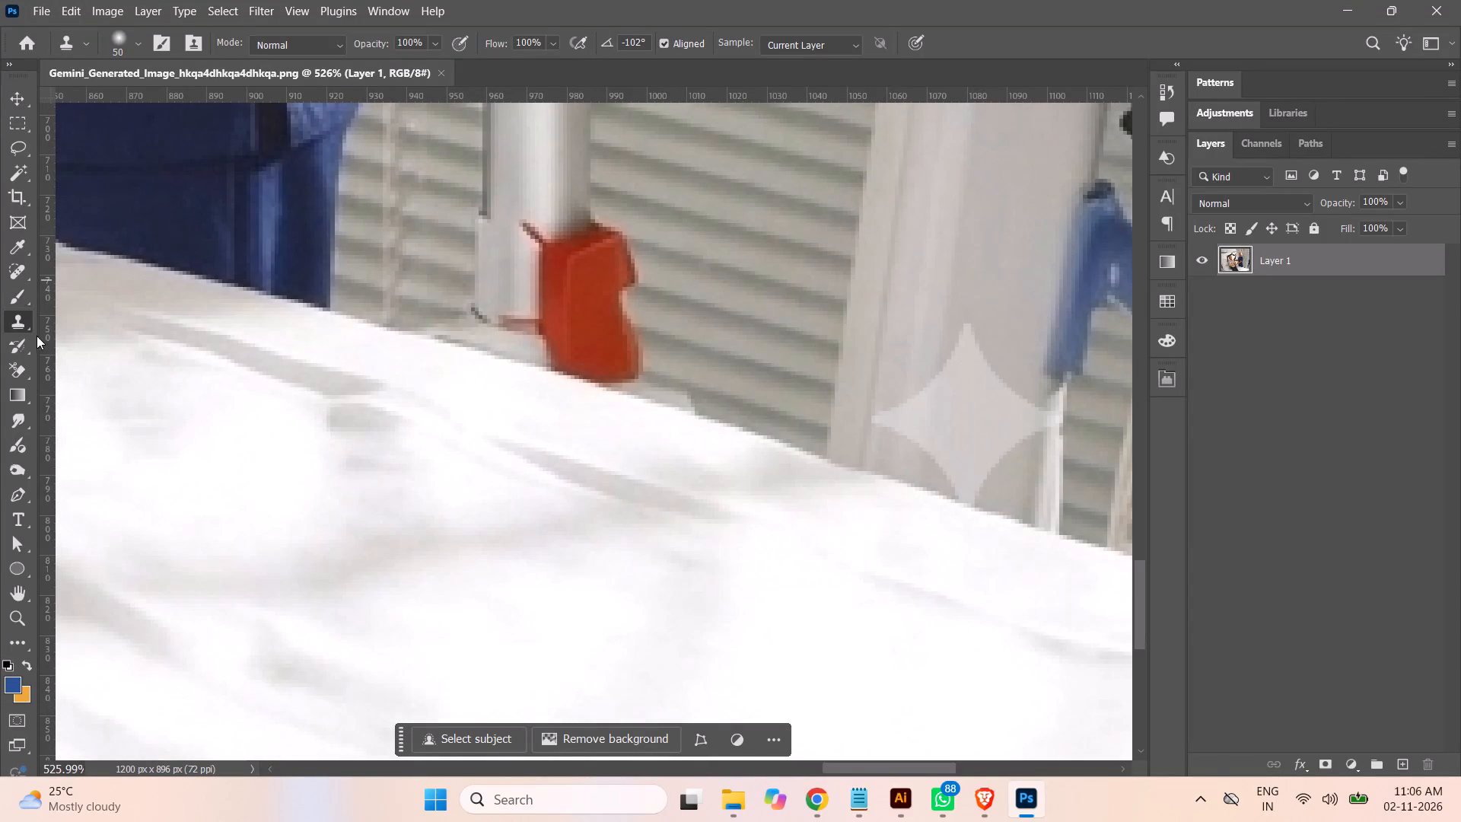
left_click(21, 318)
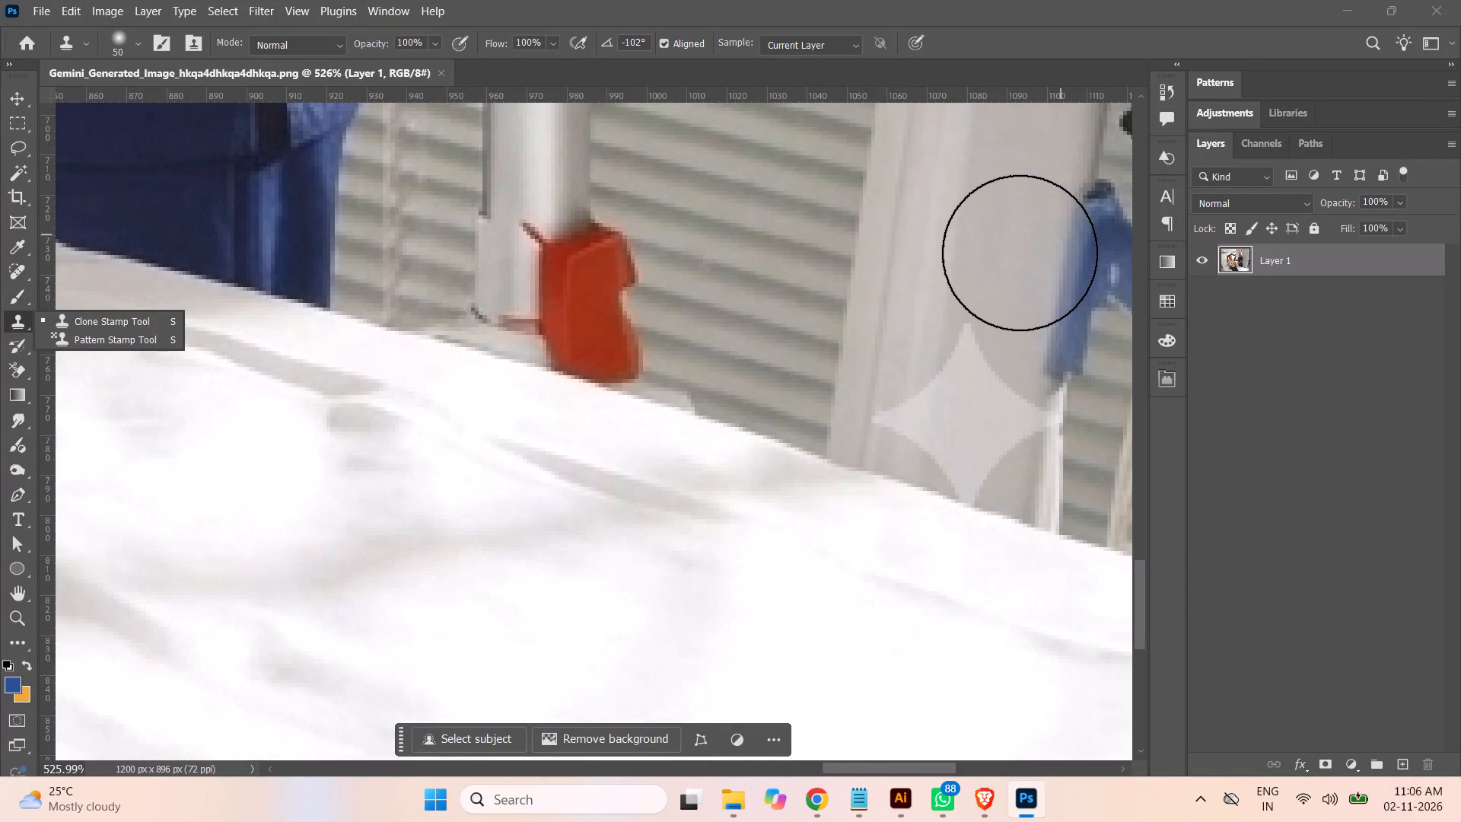
key("bracketleft")
key("bracketleft")
key("bracketleft")
key("bracketleft")
key("bracketleft")
key("bracketleft")
key("bracketleft")
key("bracketleft")
key("bracketleft")
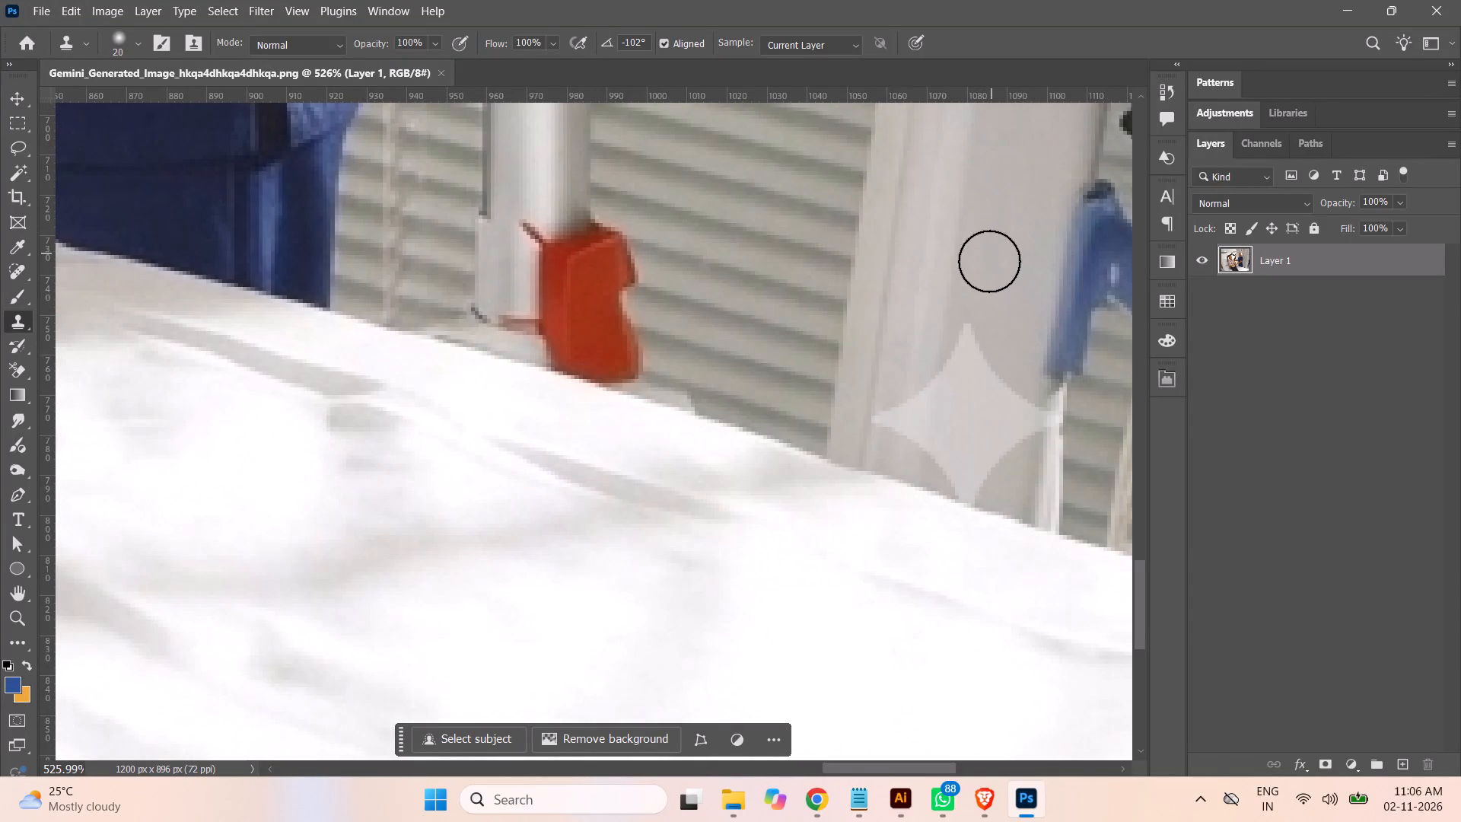
key("bracketleft")
key("bracketleft")
type("[[")
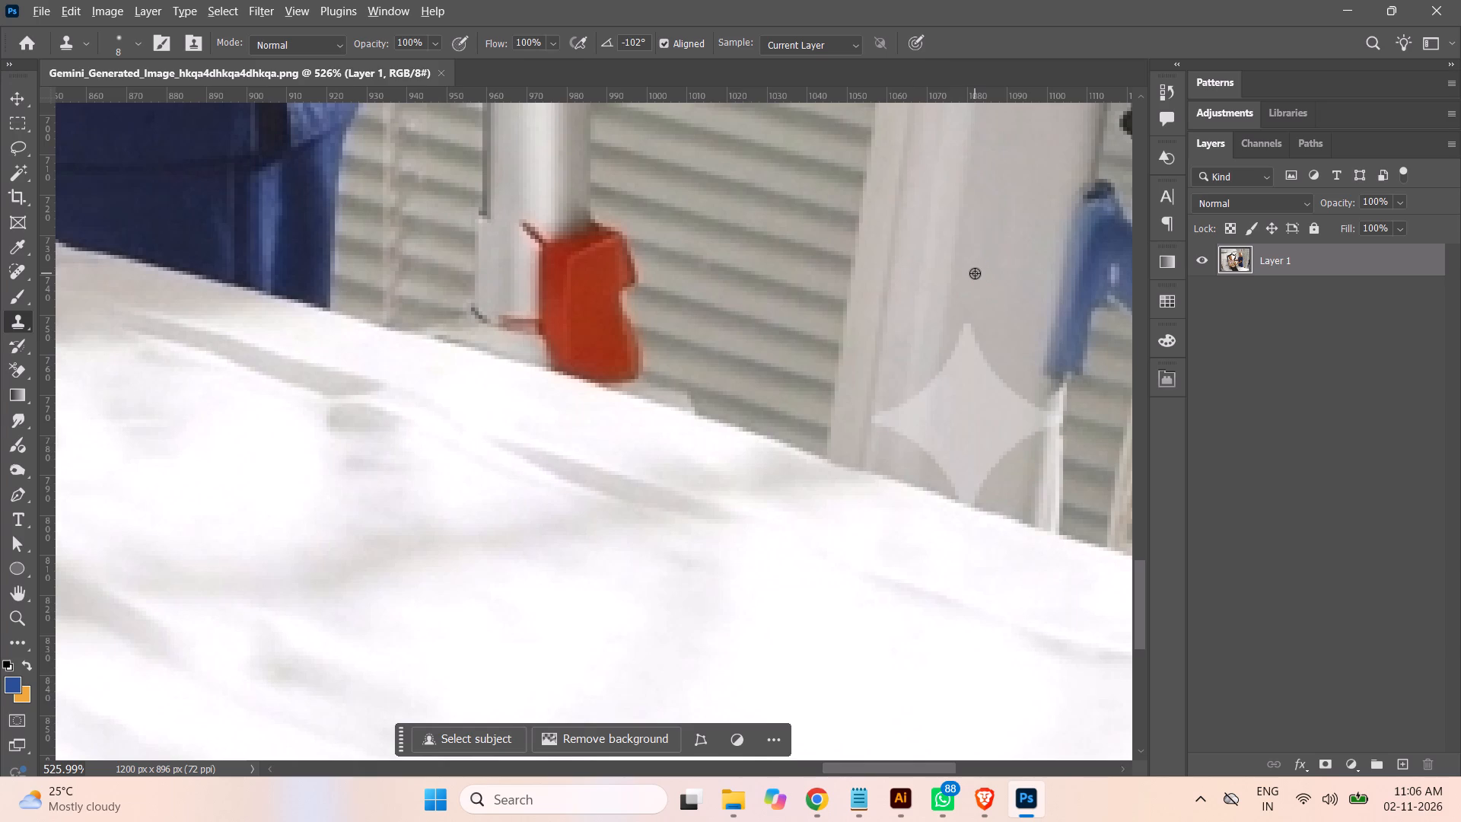
left_click(970, 273, "alt")
left_click_drag(970, 306, 974, 340)
left_click_drag(966, 316, 968, 340)
left_click_drag(960, 328, 944, 368)
left_click_drag(963, 340, 956, 369)
left_click_drag(966, 339, 969, 364)
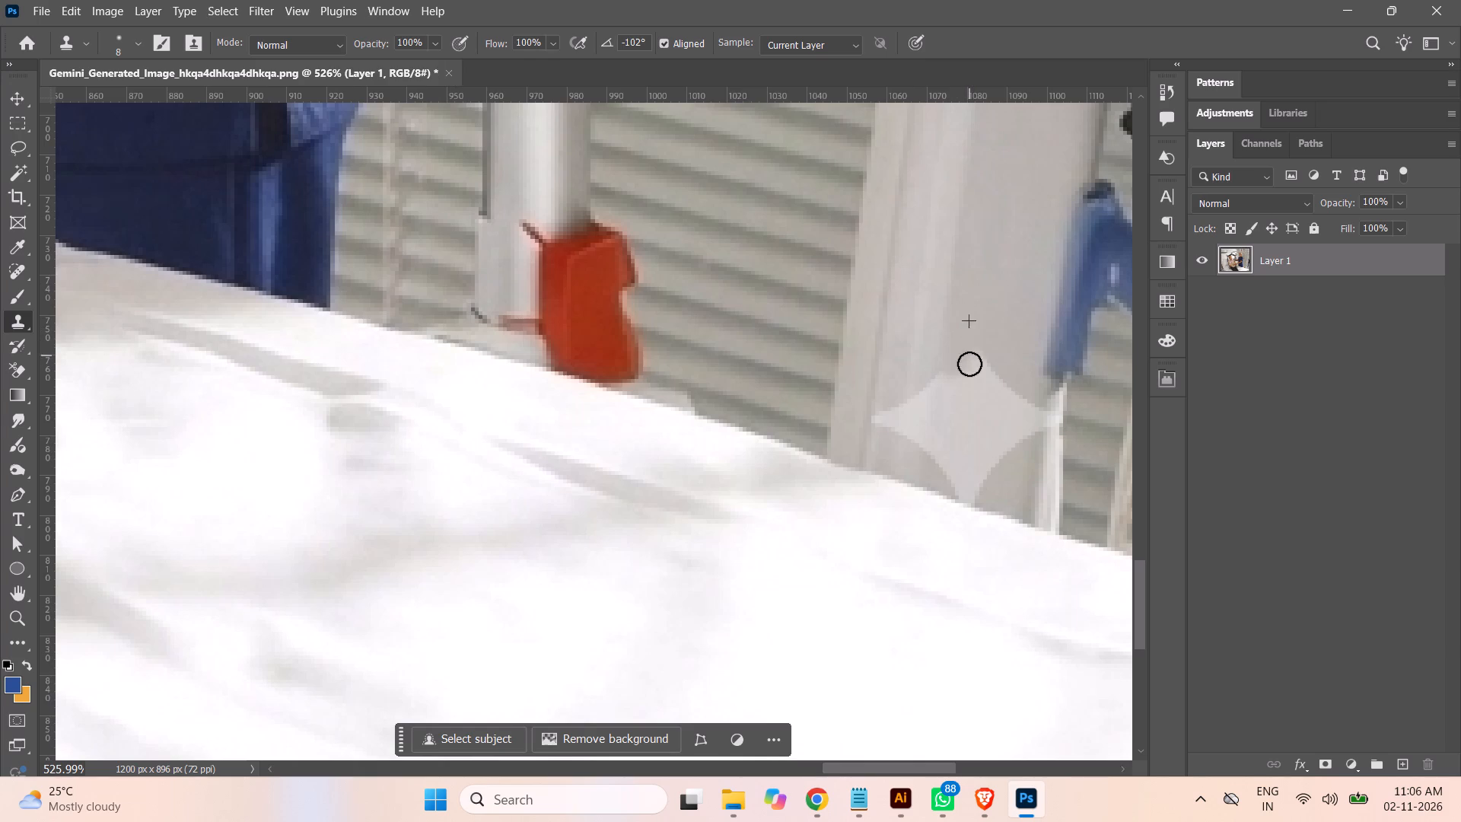
left_click_drag(969, 364, 969, 366)
left_click_drag(969, 342, 979, 371)
left_click_drag(978, 344, 982, 364)
left_click_drag(985, 355, 998, 382)
left_click_drag(997, 357, 1001, 375)
left_click_drag(1006, 365, 1007, 383)
left_click_drag(1011, 370, 1012, 384)
left_click_drag(1017, 378, 1018, 394)
left_click_drag(1015, 378, 1015, 392)
left_click_drag(998, 374, 992, 385)
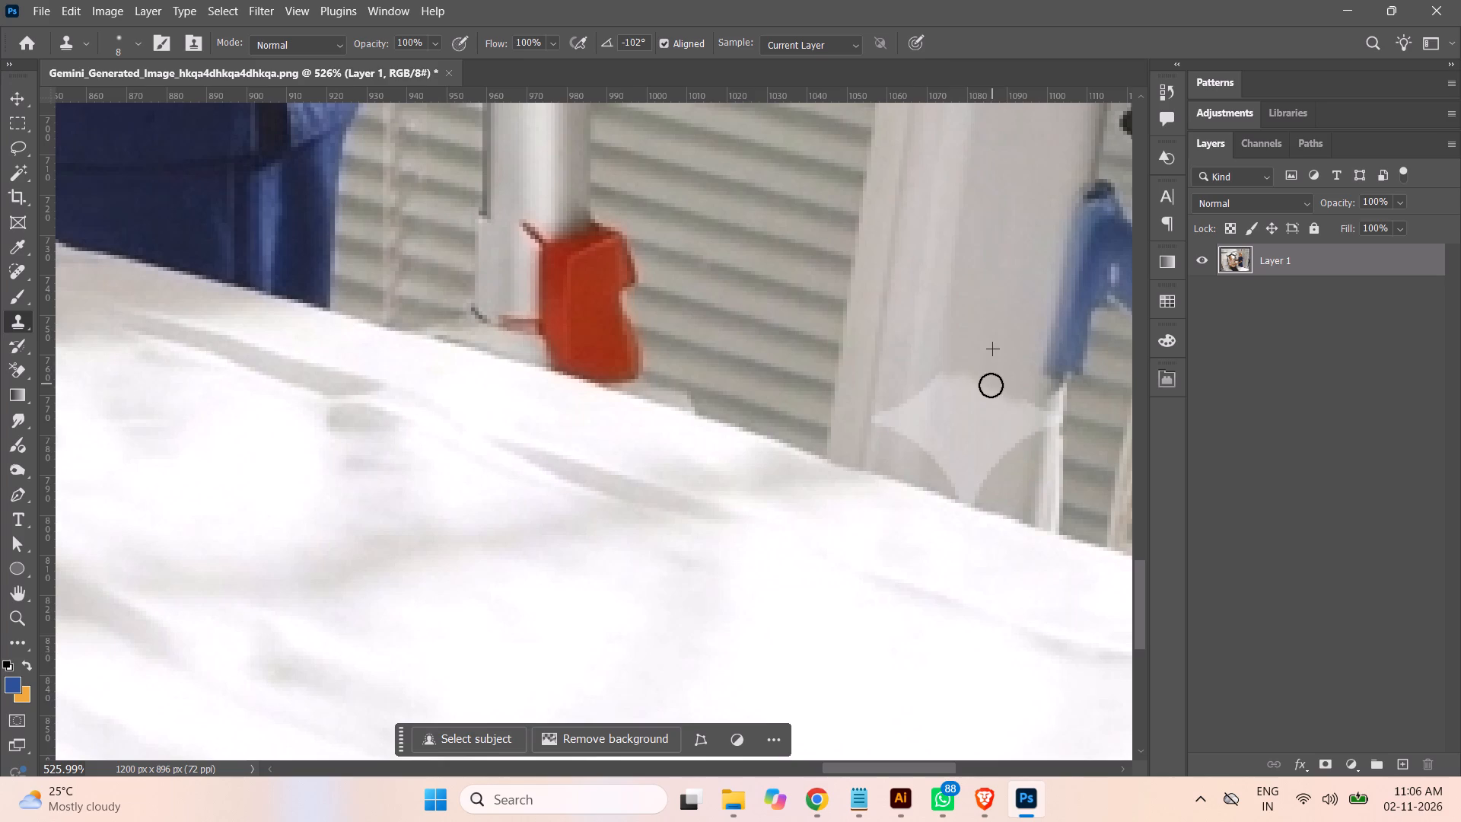
left_click_drag(974, 358, 972, 372)
left_click_drag(963, 359, 956, 387)
left_click_drag(958, 362, 955, 384)
left_click_drag(954, 366, 956, 392)
left_click_drag(954, 372, 957, 396)
Clone the grey post surface over the left arm of the star watermark, working in towards its centre.
left_click_drag(931, 346, 932, 387)
left_click_drag(931, 356, 927, 388)
left_click_drag(927, 367, 919, 407)
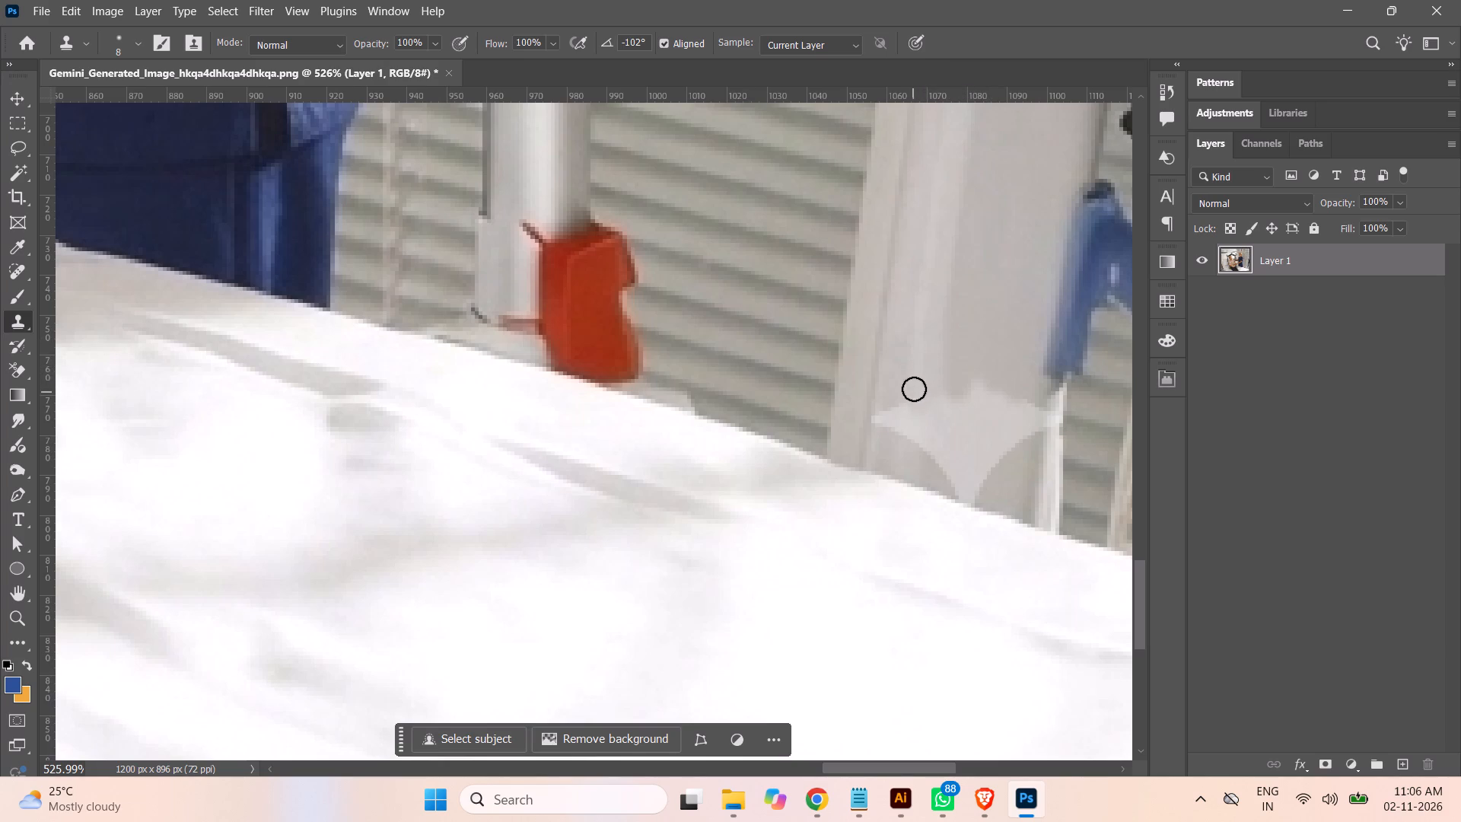
left_click_drag(916, 381, 915, 418)
left_click_drag(918, 394, 918, 422)
left_click_drag(909, 376, 904, 413)
left_click_drag(899, 375, 898, 413)
left_click_drag(894, 389, 890, 422)
left_click_drag(889, 411, 879, 440)
left_click_drag(901, 403, 899, 446)
left_click_drag(923, 374, 921, 438)
left_click_drag(941, 362, 941, 418)
left_click_drag(956, 368, 950, 425)
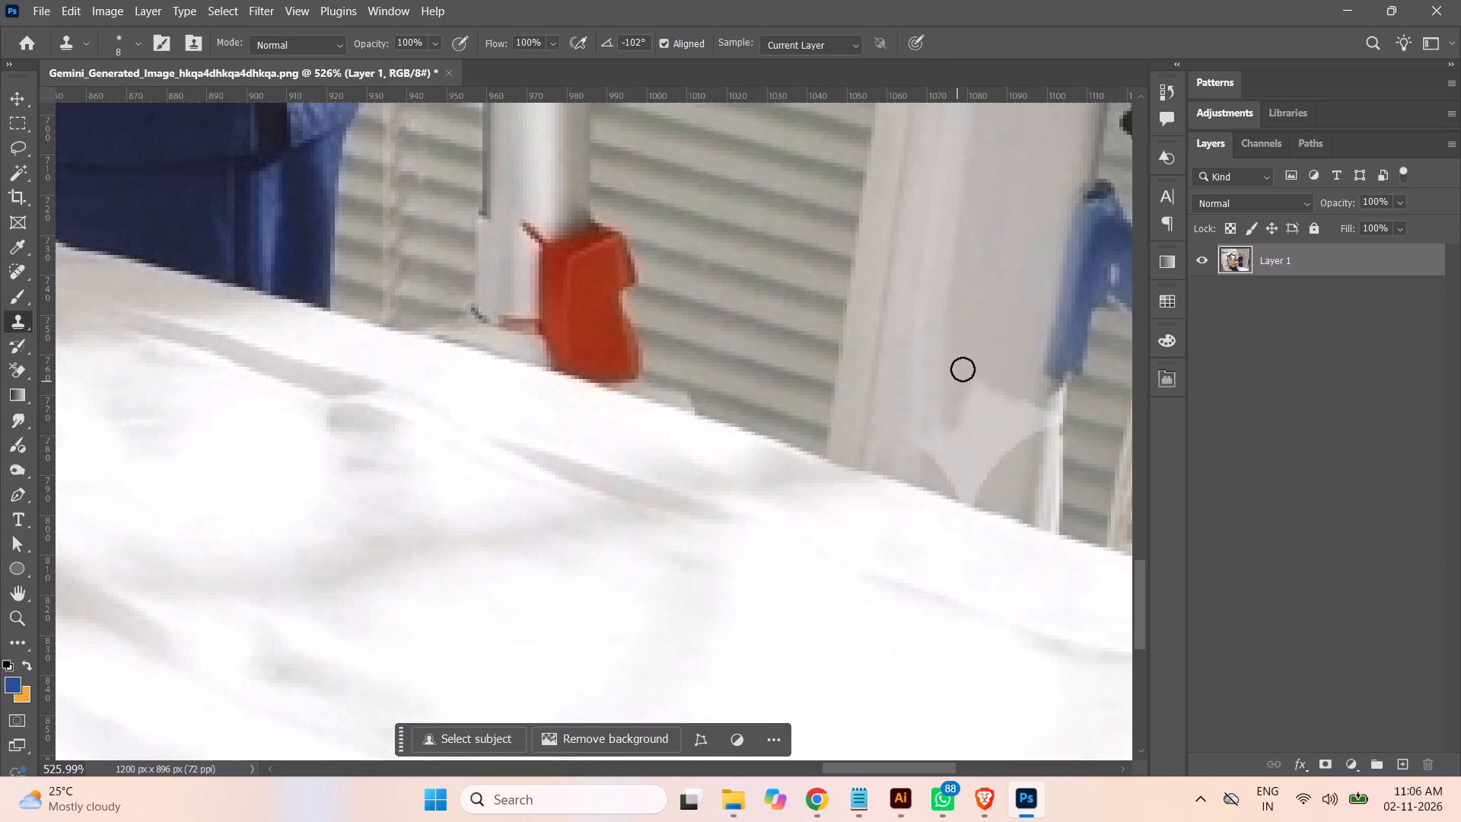
Clone the post surface over the centre and right arm of the star watermark, up to the post's right edge.
left_click_drag(966, 365, 960, 422)
left_click_drag(975, 366, 969, 415)
left_click_drag(979, 357, 978, 418)
left_click_drag(988, 361, 988, 390)
left_click_drag(988, 390, 988, 418)
left_click_drag(993, 373, 988, 425)
left_click_drag(1003, 374, 1001, 425)
left_click_drag(1011, 368, 1003, 422)
left_click_drag(1020, 376, 1015, 421)
left_click_drag(1021, 384, 1027, 417)
left_click_drag(1027, 391, 1026, 425)
left_click_drag(1027, 409, 1027, 431)
left_click_drag(1019, 397, 1015, 438)
left_click_drag(1011, 395, 1005, 456)
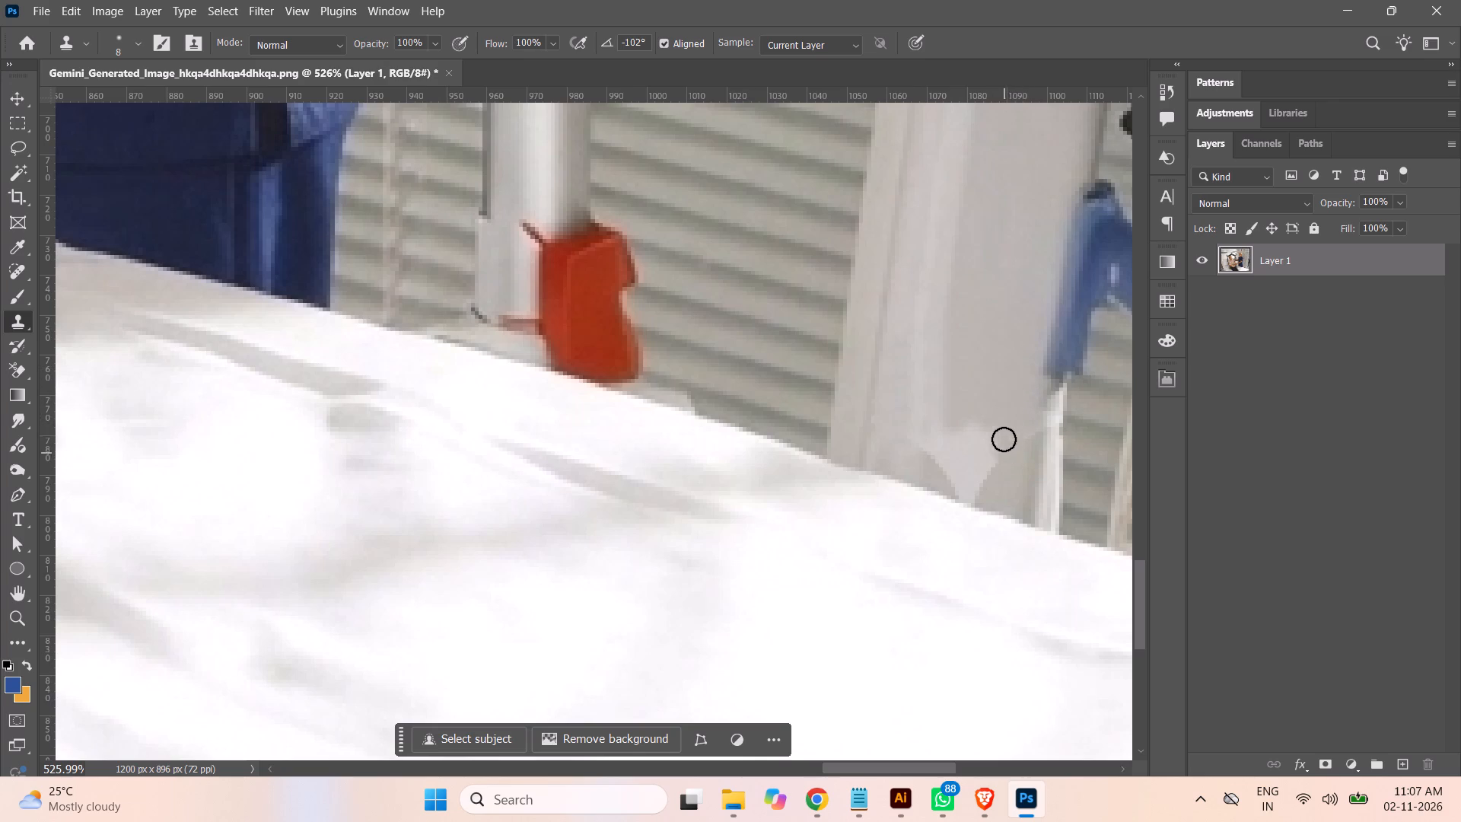
left_click_drag(1021, 413, 1023, 441)
left_click_drag(1030, 418, 1027, 434)
Clone out the remaining lower part of the star watermark down to the edge of the white bed sheet.
left_click_drag(1005, 395, 992, 459)
left_click_drag(997, 390, 979, 459)
left_click_drag(983, 396, 966, 460)
left_click_drag(960, 407, 952, 456)
left_click_drag(954, 409, 946, 460)
left_click_drag(963, 422, 959, 466)
left_click_drag(984, 438, 979, 475)
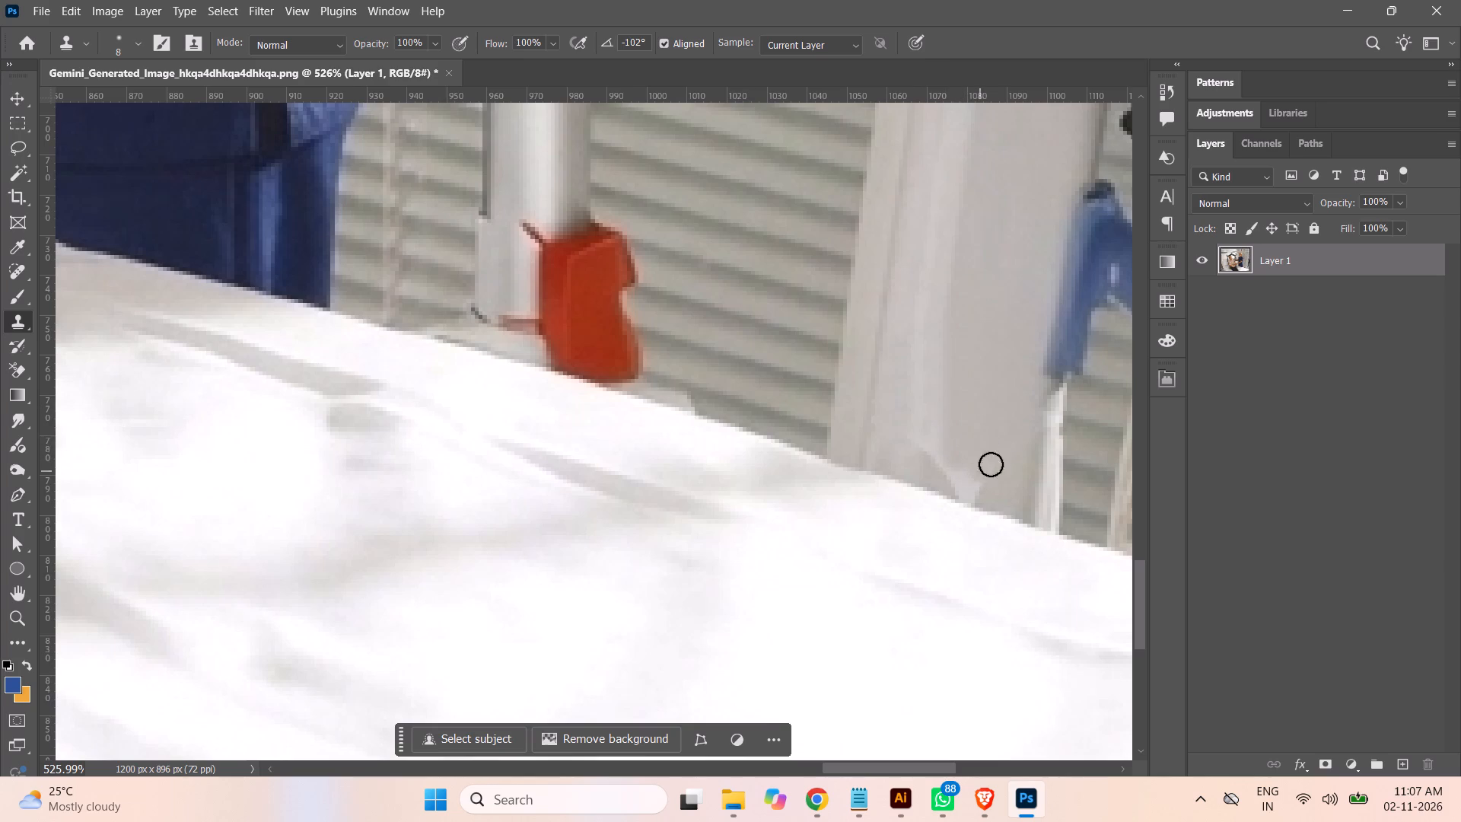
left_click_drag(997, 446, 982, 476)
left_click_drag(988, 460, 971, 483)
left_click_drag(987, 489, 976, 495)
left_click_drag(976, 495, 955, 470)
left_click_drag(956, 431, 948, 476)
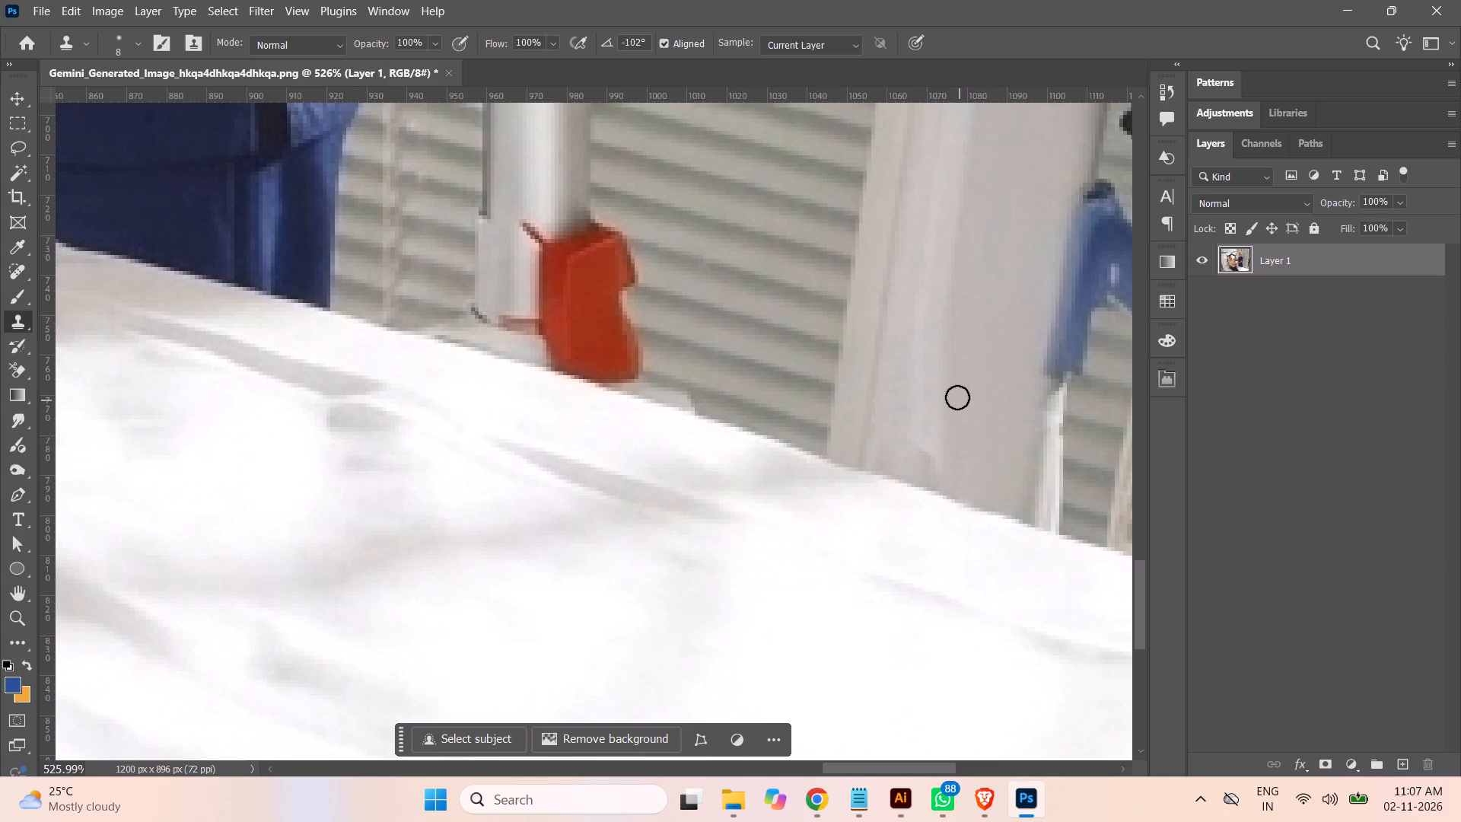
left_click_drag(957, 397, 941, 461)
left_click_drag(951, 397, 939, 451)
left_click_drag(981, 449, 971, 490)
Save the retouched PNG, check the whole image at 50% zoom, and close the document.
key("ctrl+s")
key("ctrl+minus")
key("ctrl+minus")
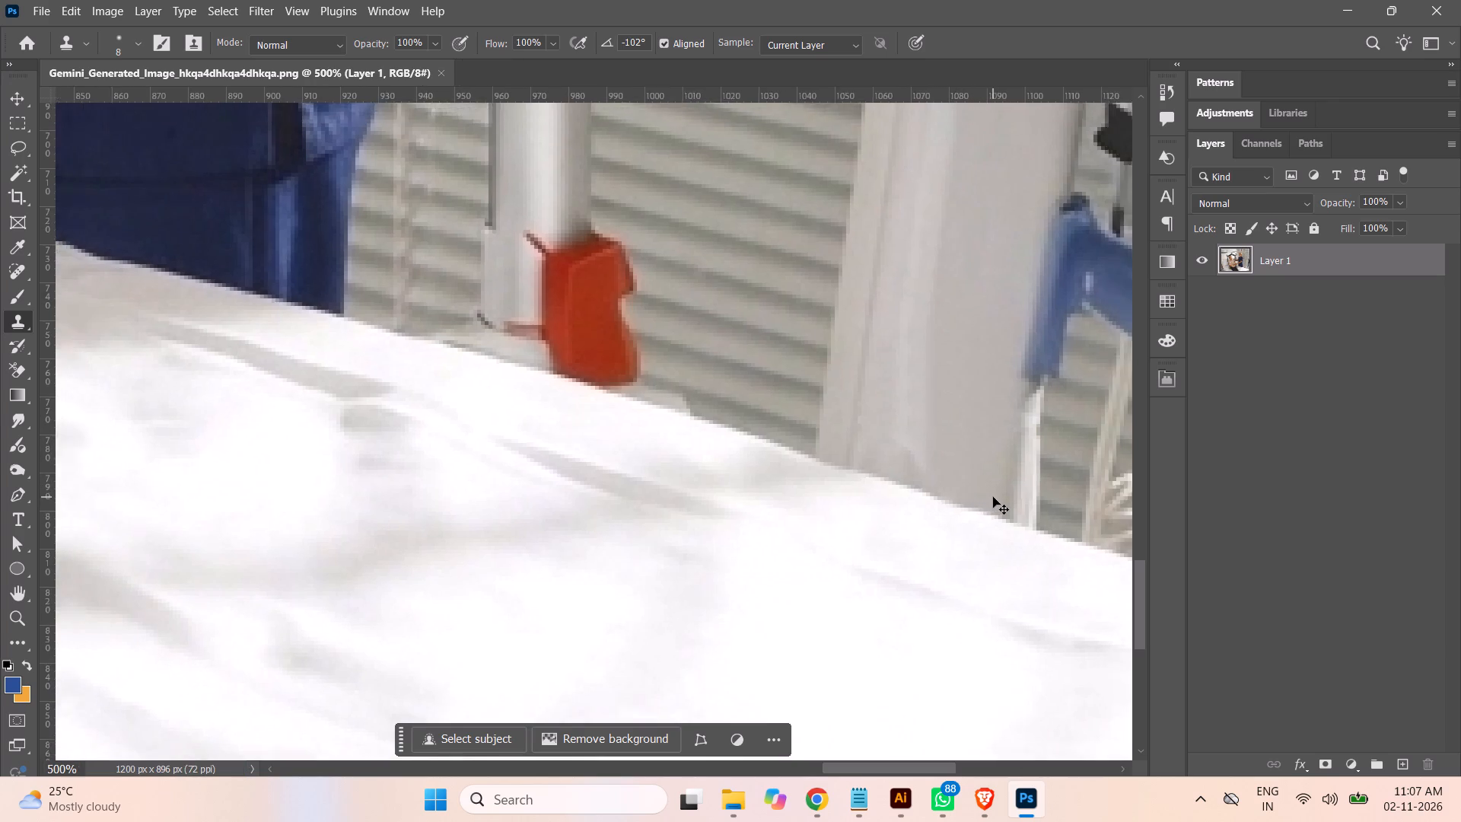
key("ctrl+minus")
key("ctrl+minus")
key("ctrl+minus")
key("ctrl+minus")
key("ctrl+minus")
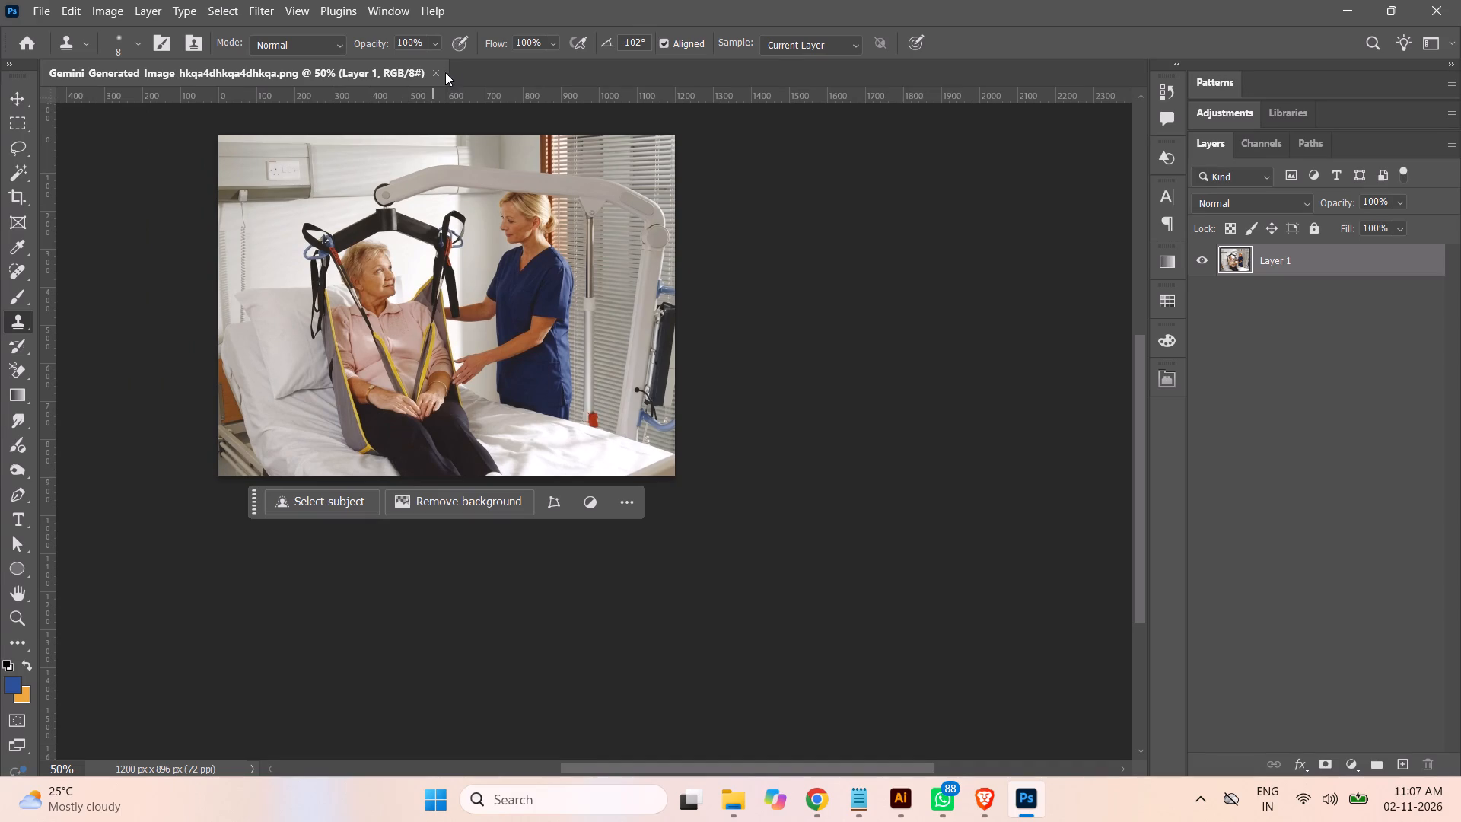
left_click(434, 73)
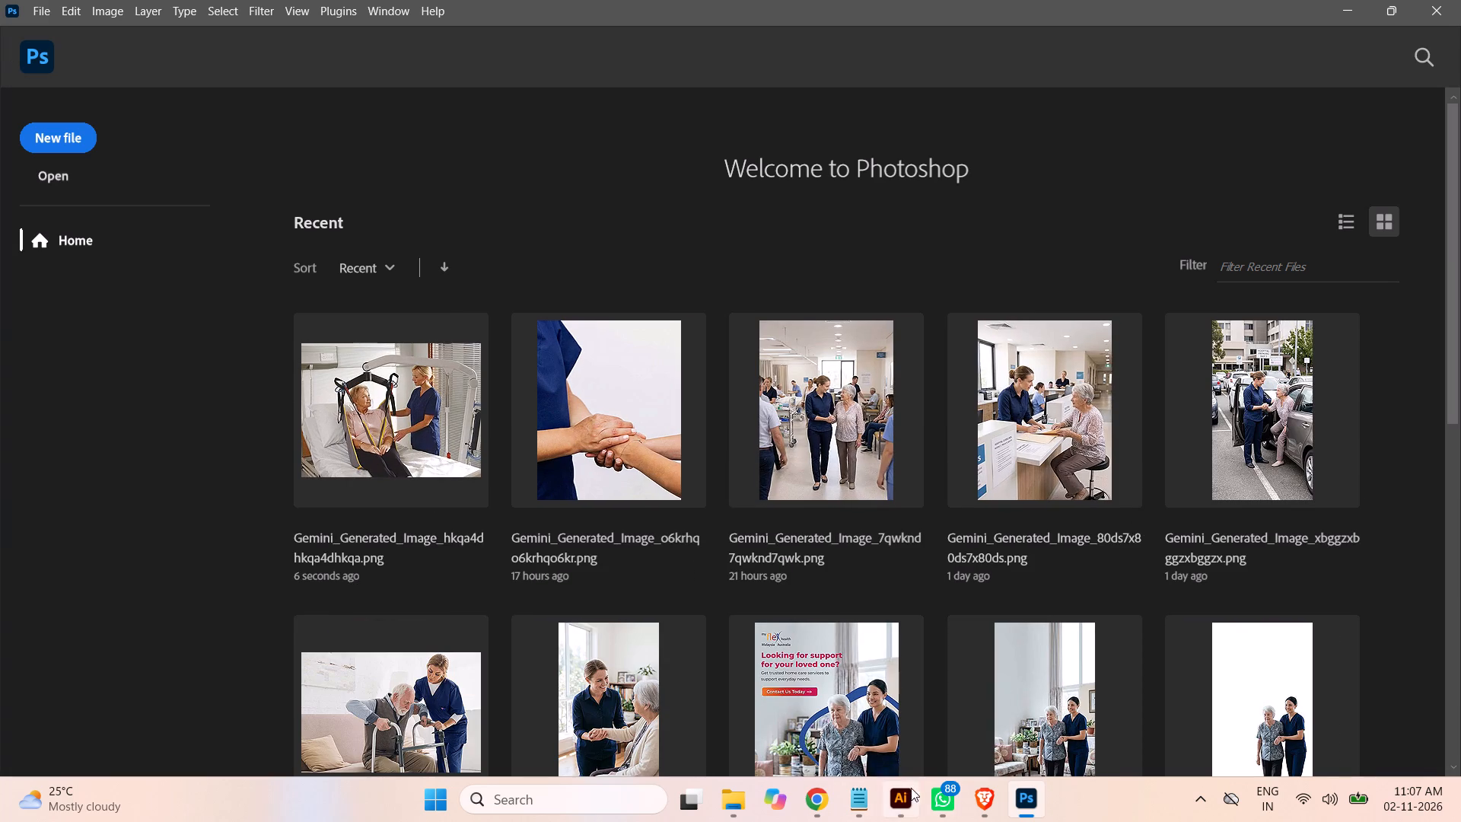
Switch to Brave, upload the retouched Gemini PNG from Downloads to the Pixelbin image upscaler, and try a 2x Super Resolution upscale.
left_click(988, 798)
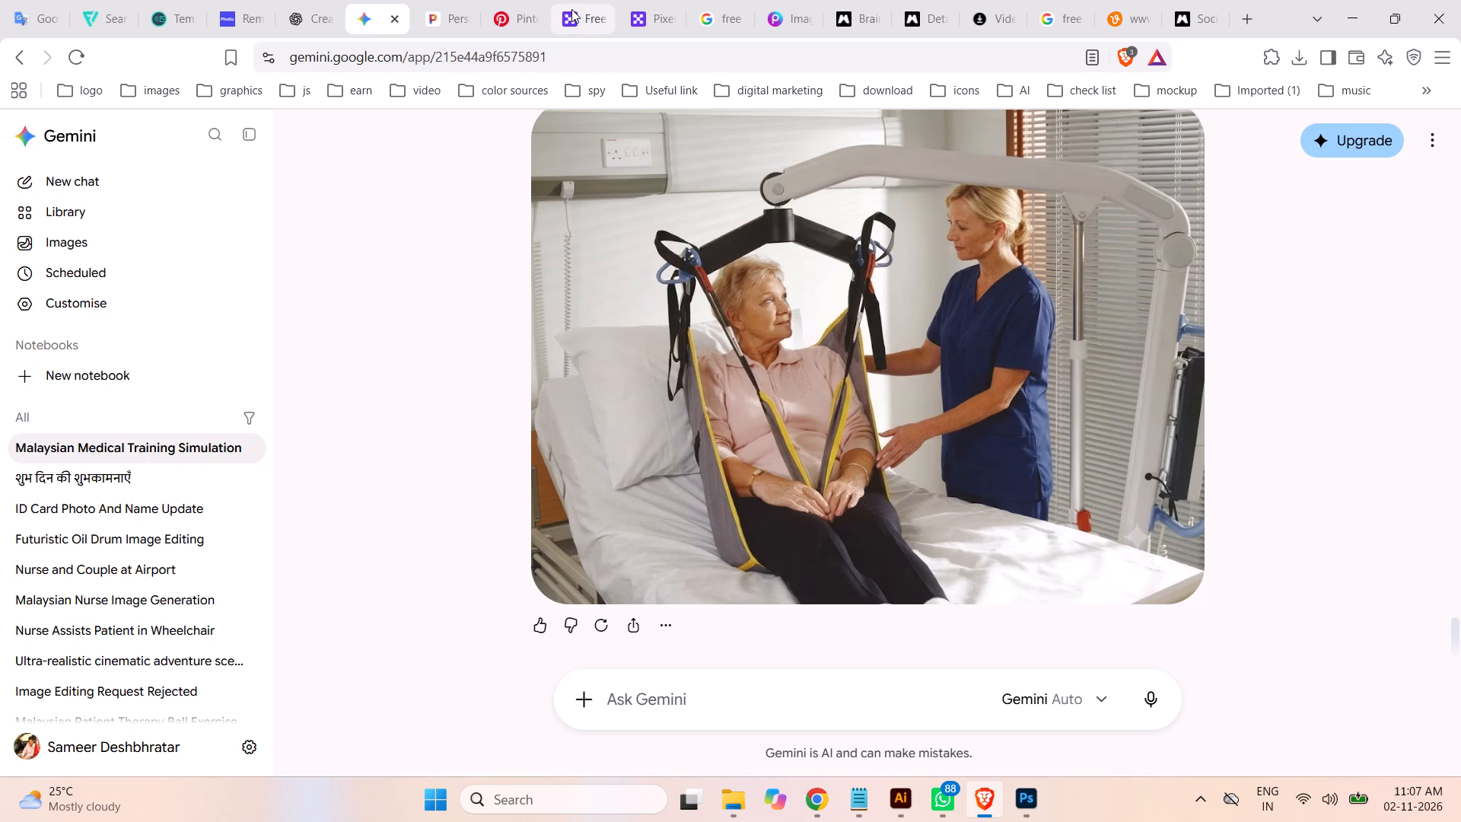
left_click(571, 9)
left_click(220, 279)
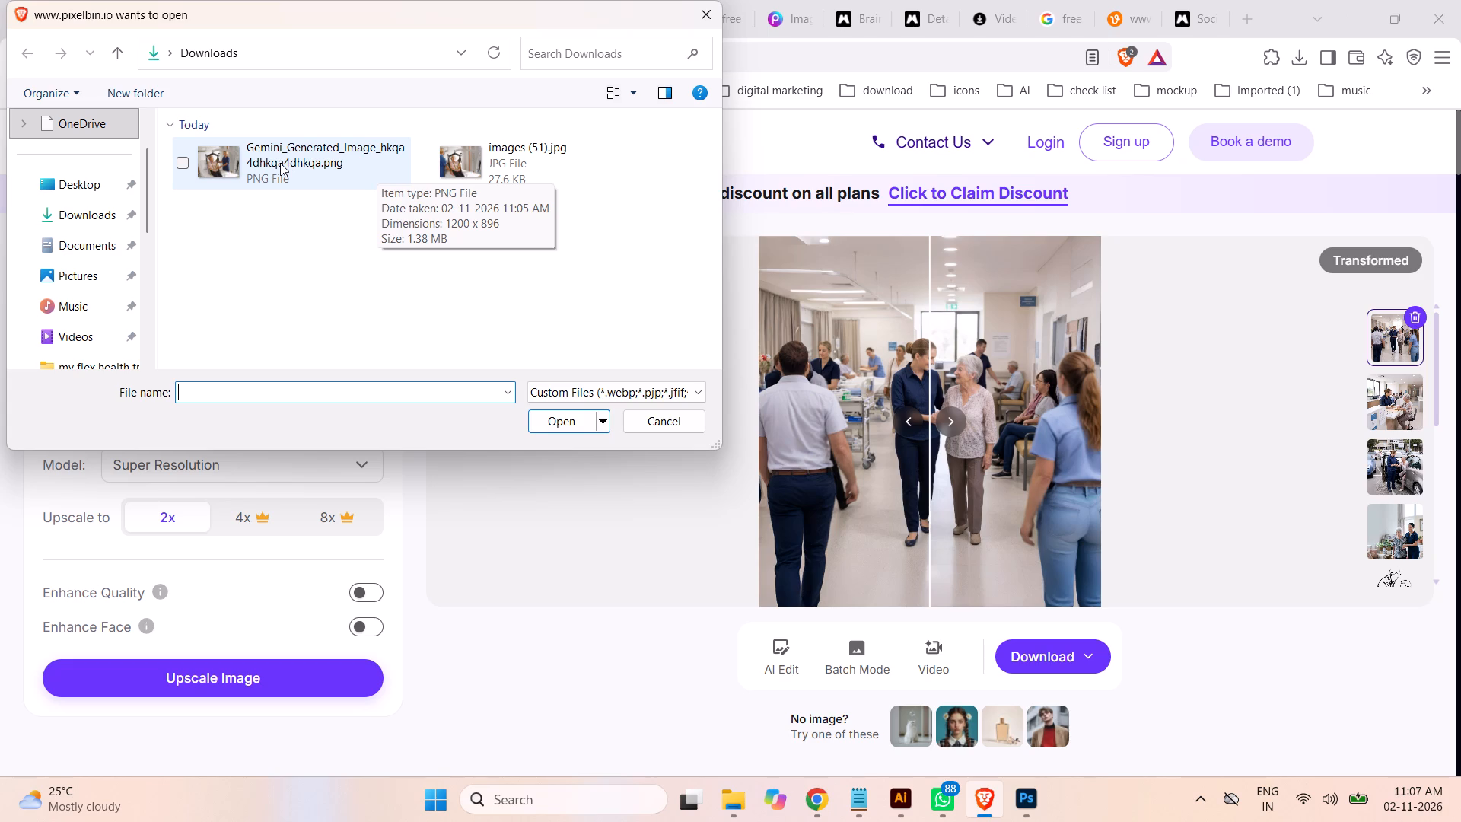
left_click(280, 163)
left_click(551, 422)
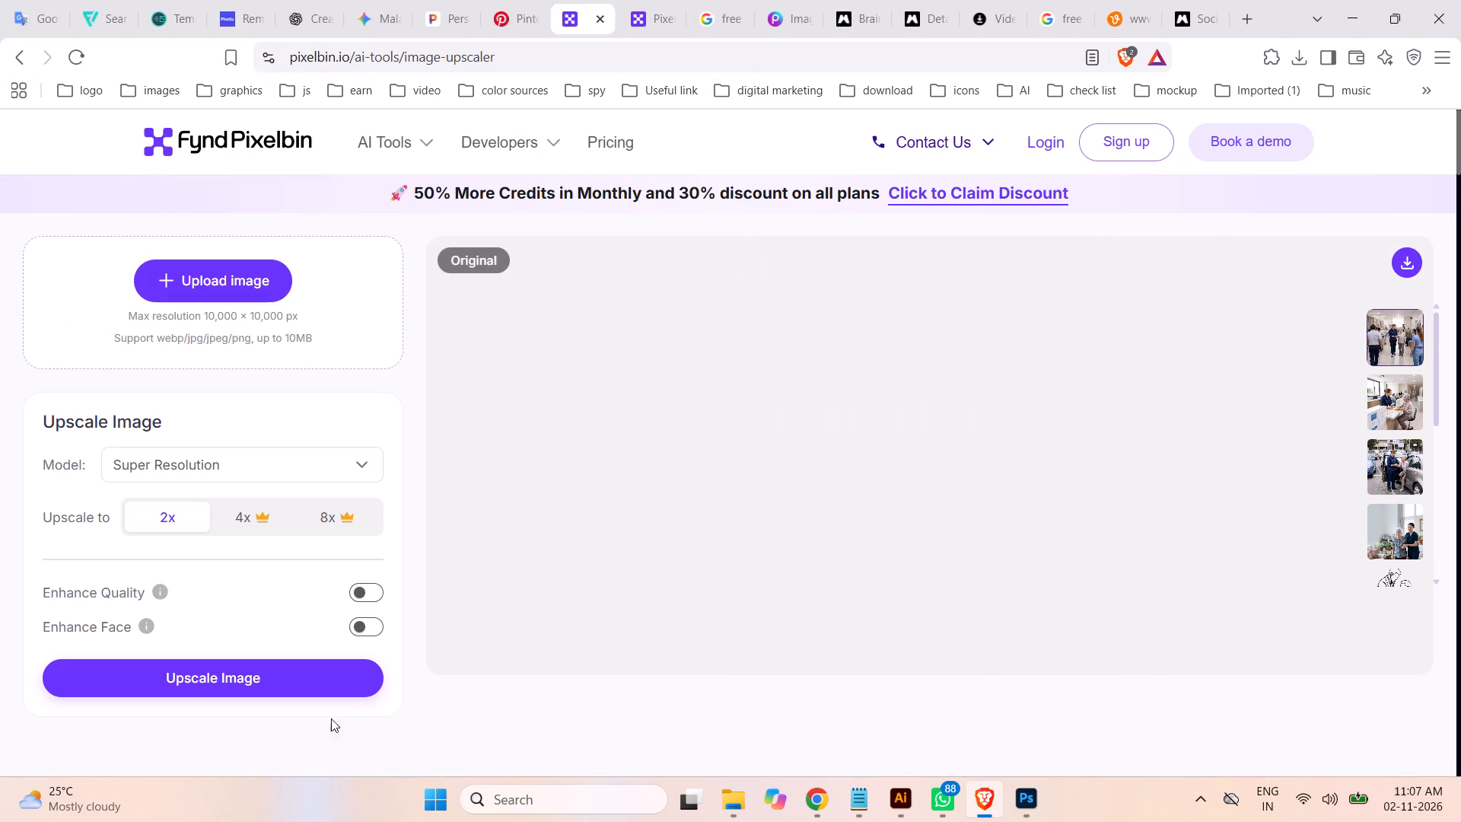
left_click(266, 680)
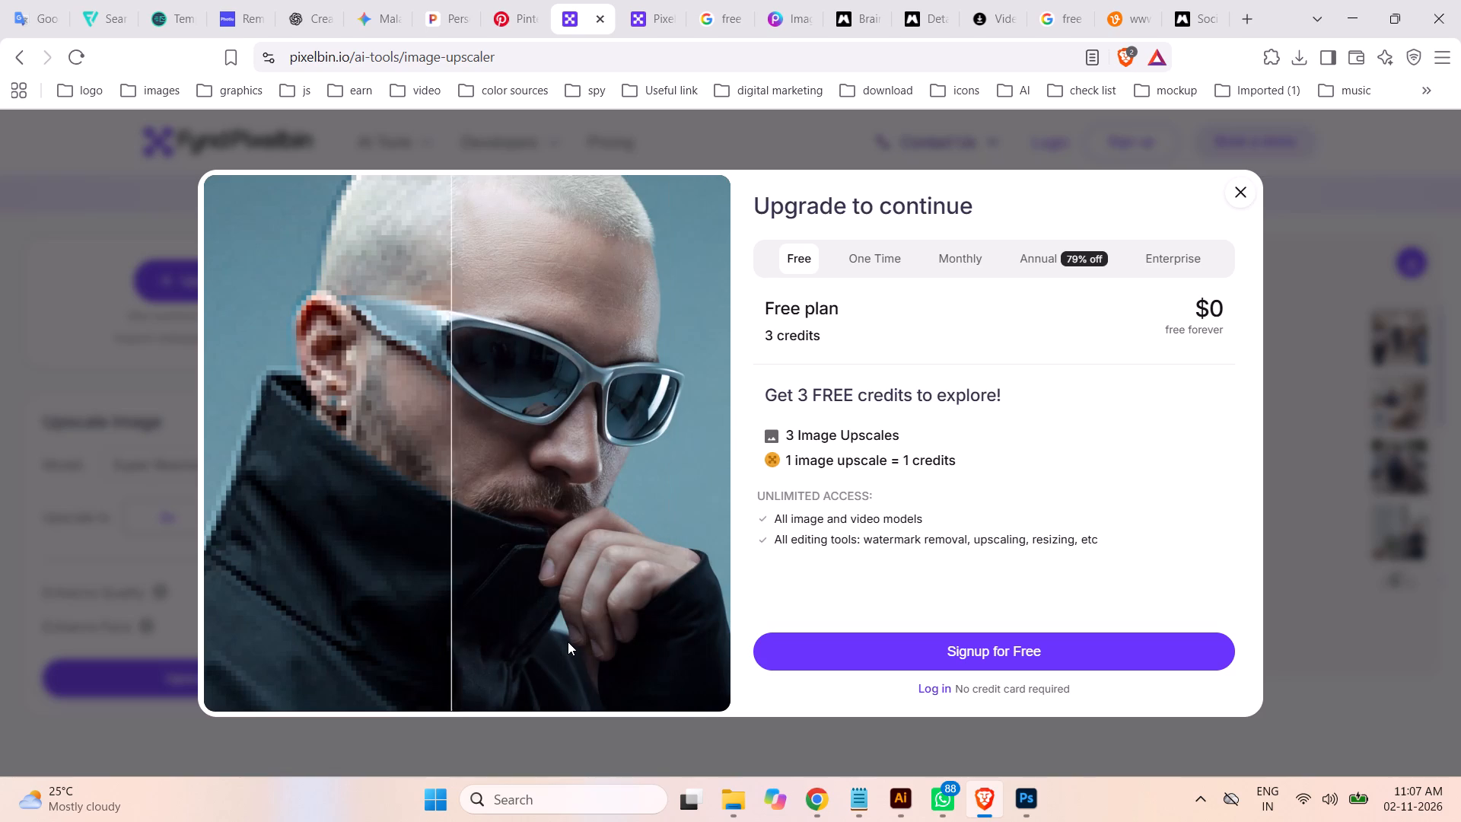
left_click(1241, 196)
Reload the Pixelbin image upscaler page and upload the retouched Gemini PNG from Downloads again.
left_click(433, 54)
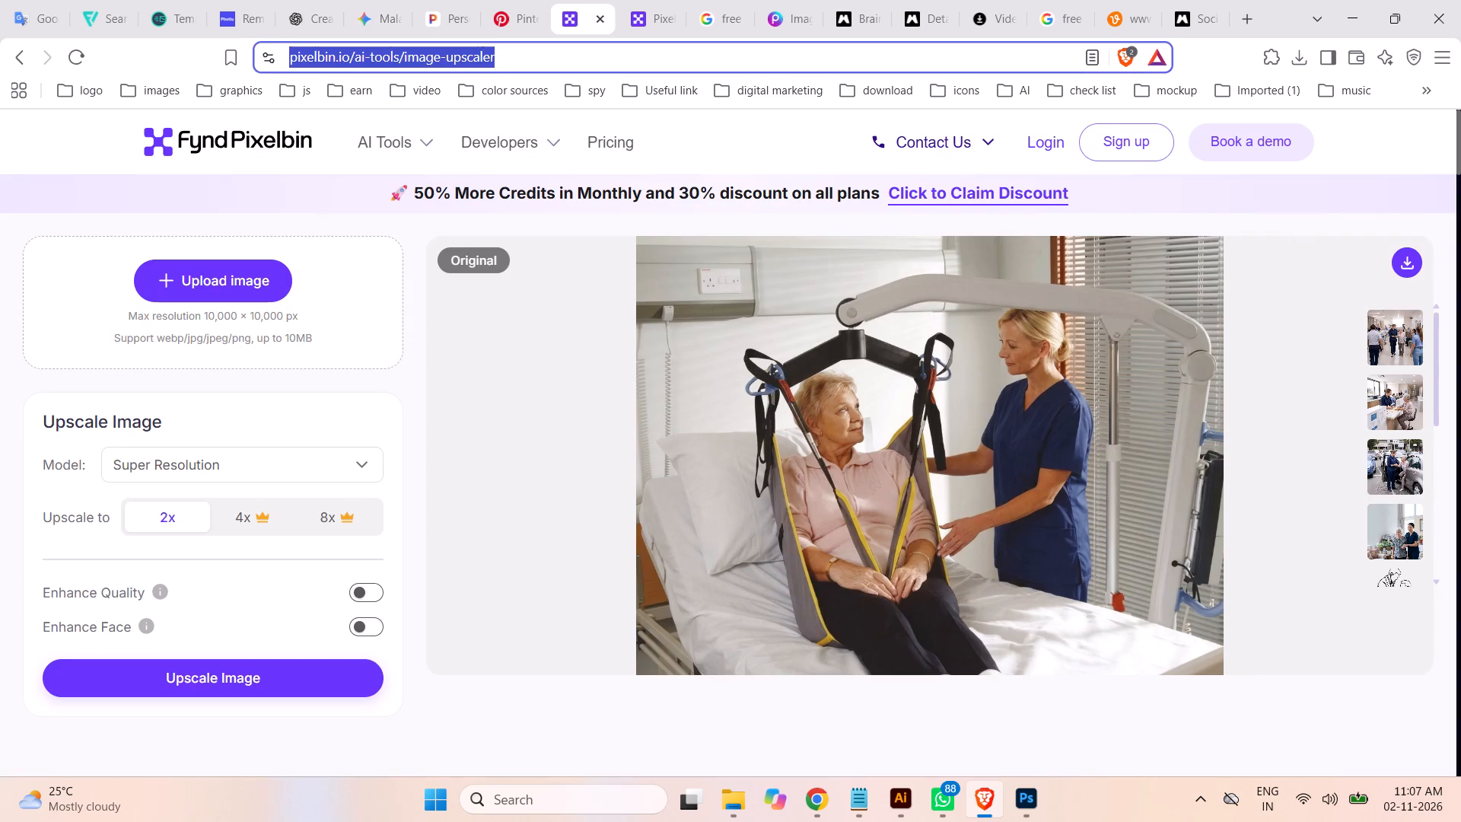
key("Return")
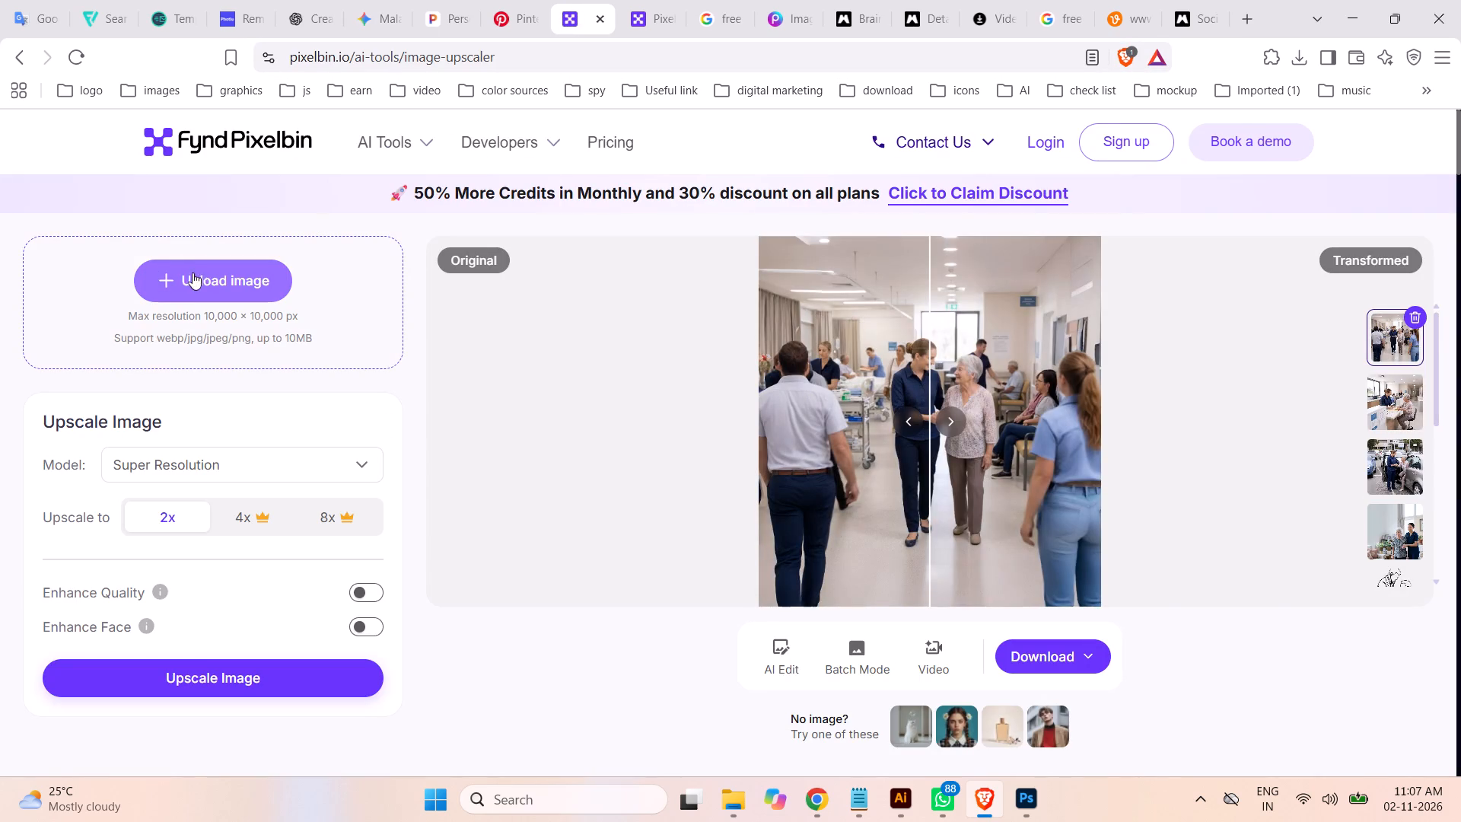
left_click(205, 271)
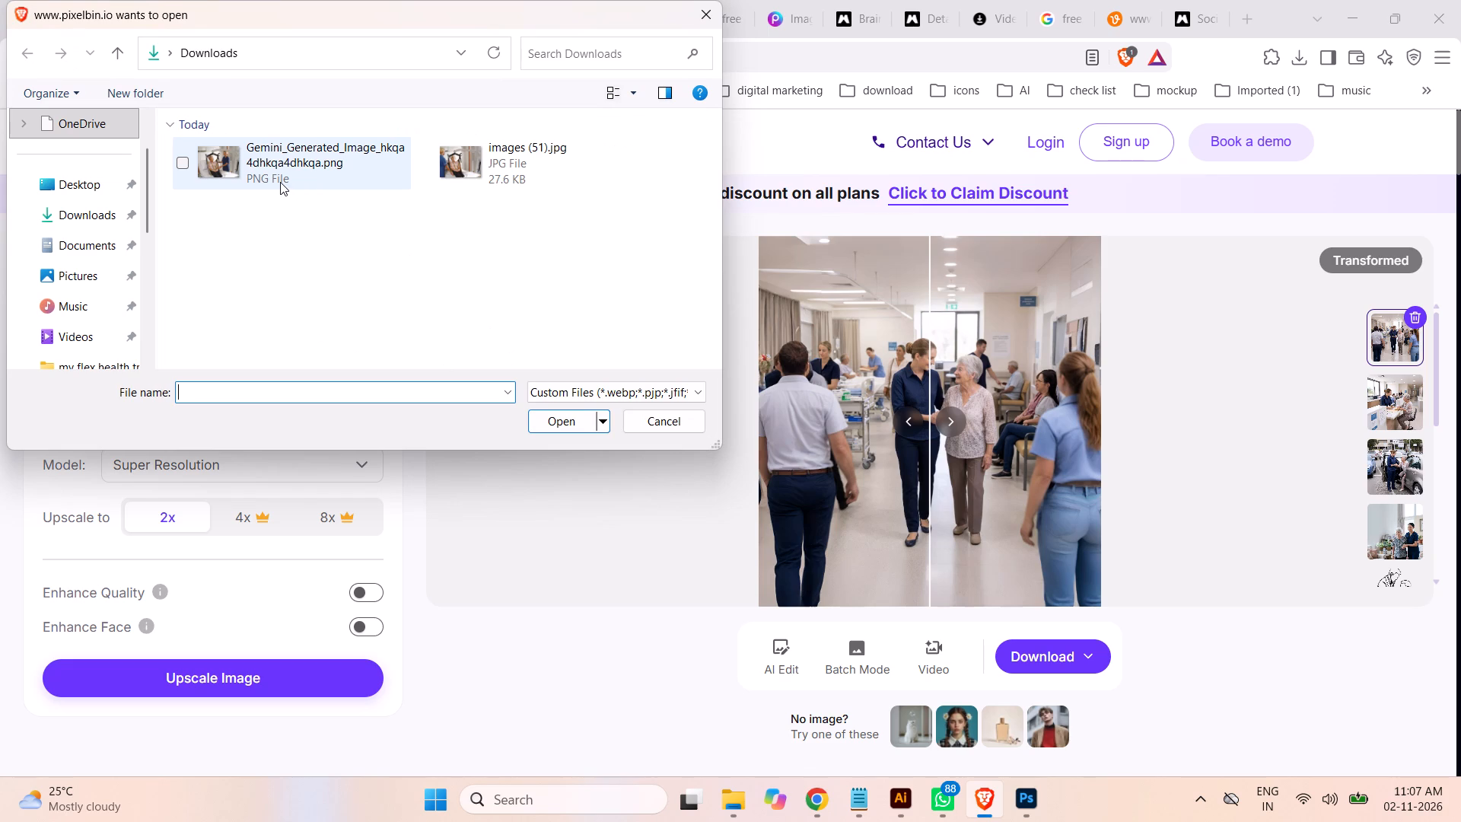
left_click(279, 178)
left_click(551, 419)
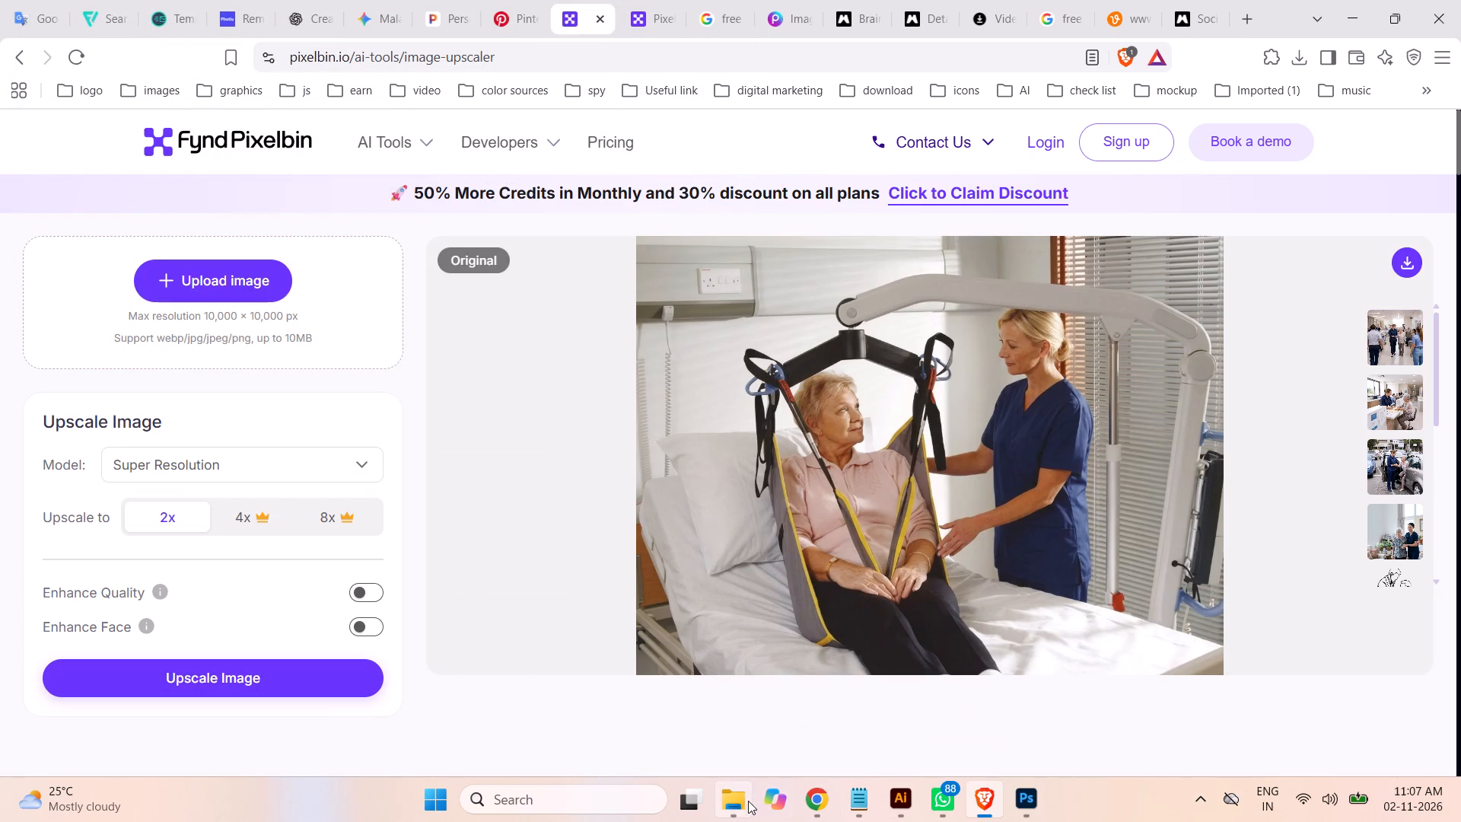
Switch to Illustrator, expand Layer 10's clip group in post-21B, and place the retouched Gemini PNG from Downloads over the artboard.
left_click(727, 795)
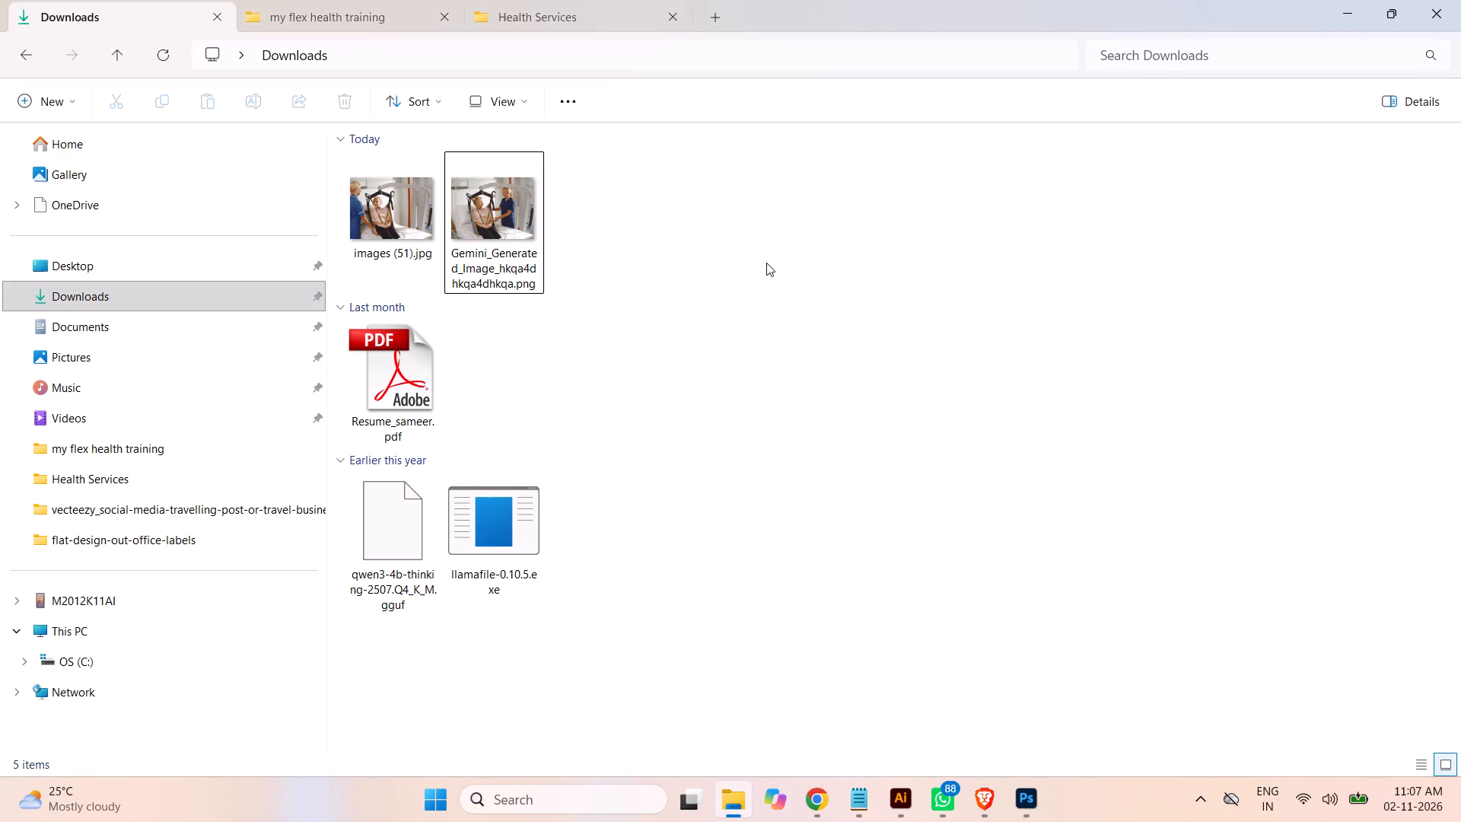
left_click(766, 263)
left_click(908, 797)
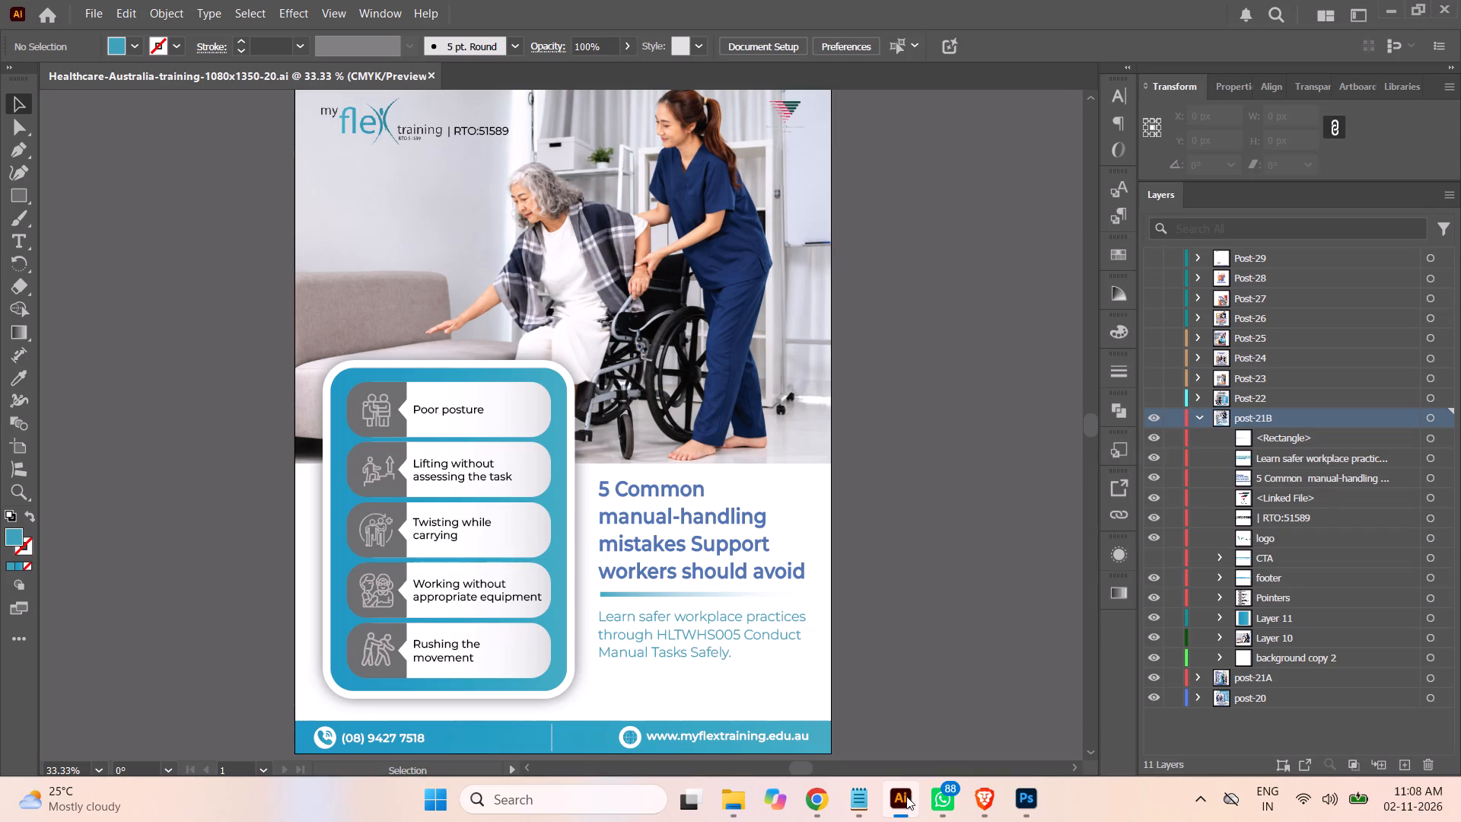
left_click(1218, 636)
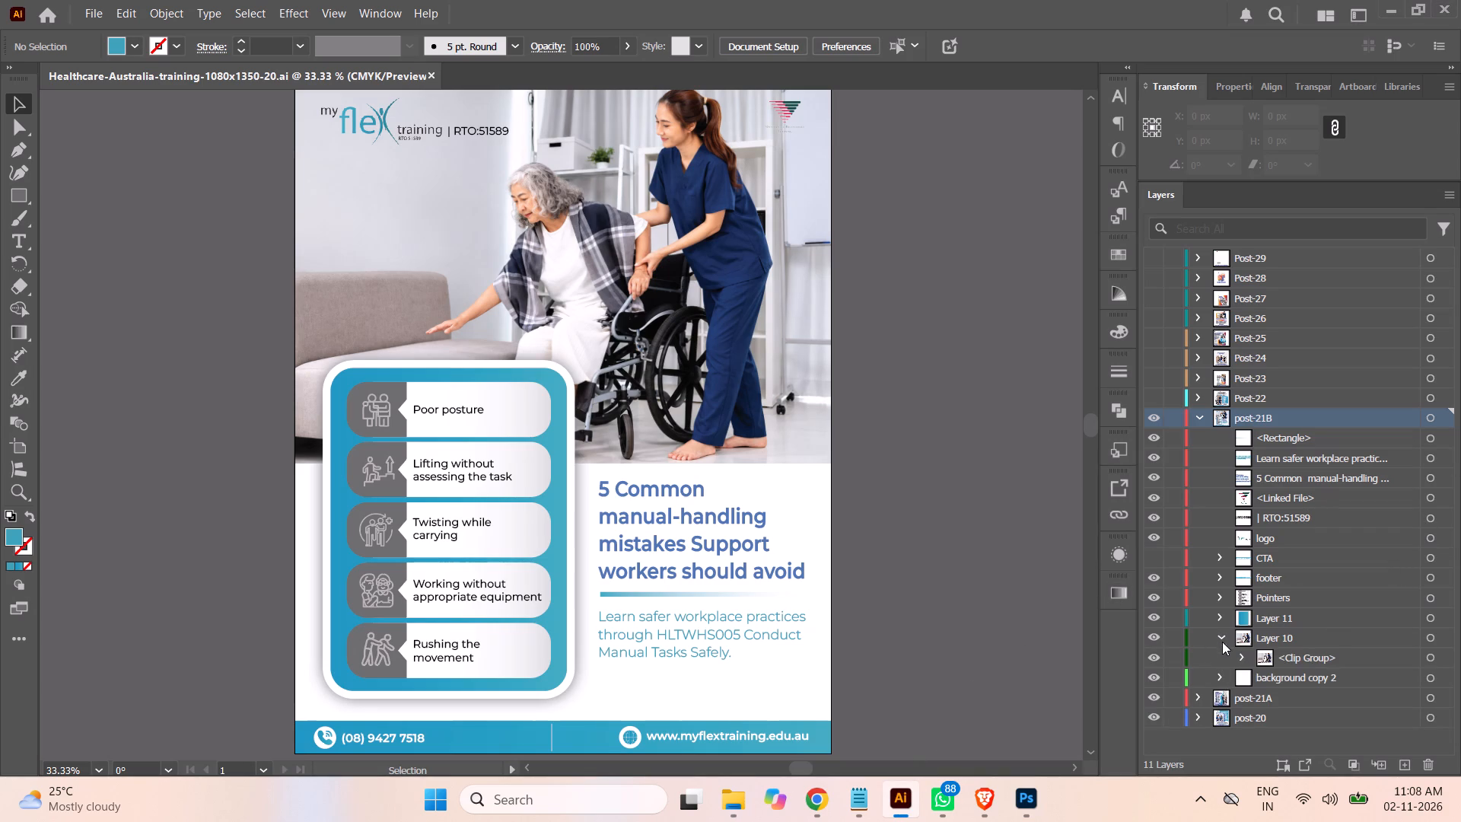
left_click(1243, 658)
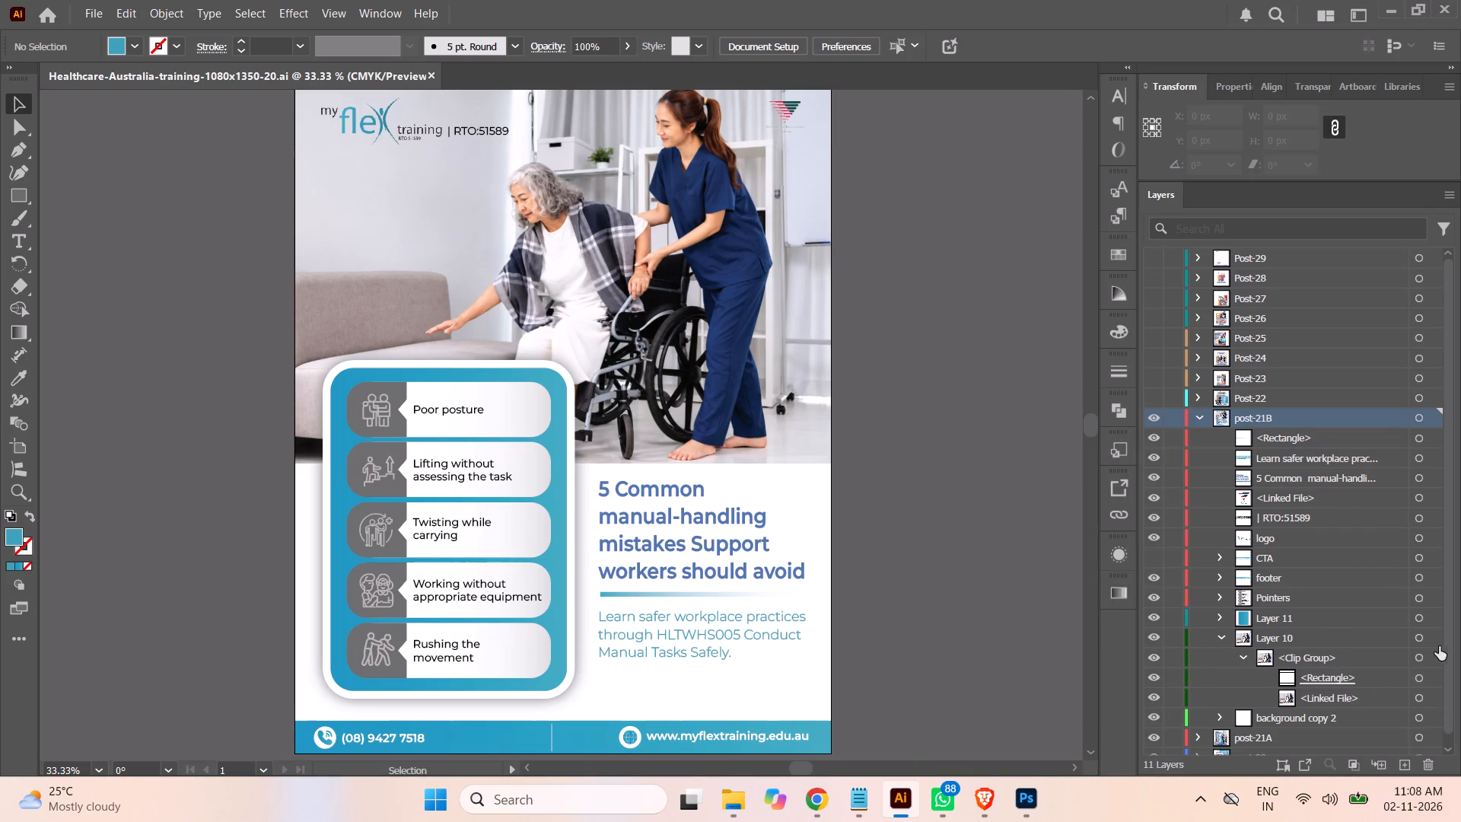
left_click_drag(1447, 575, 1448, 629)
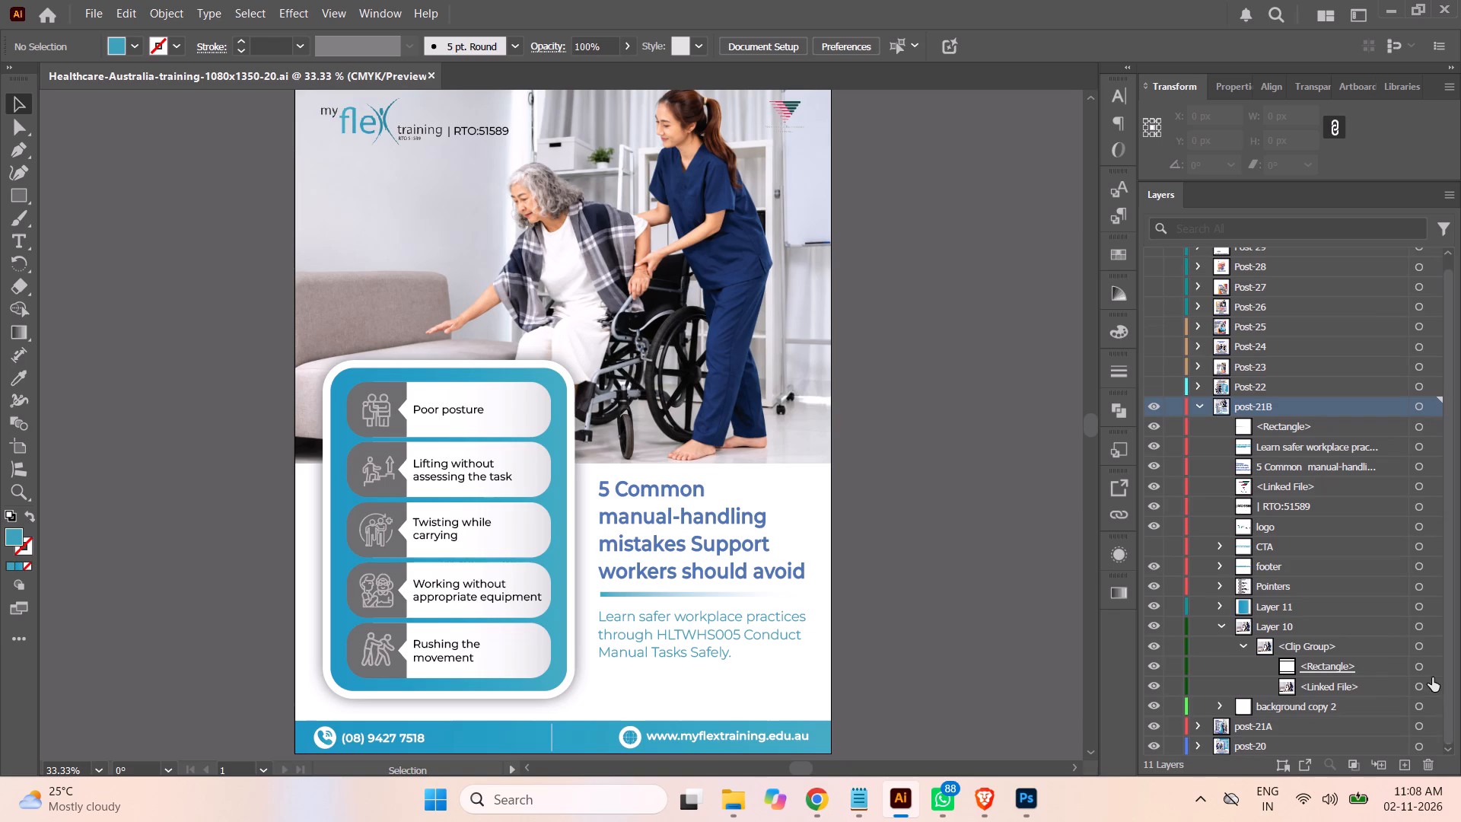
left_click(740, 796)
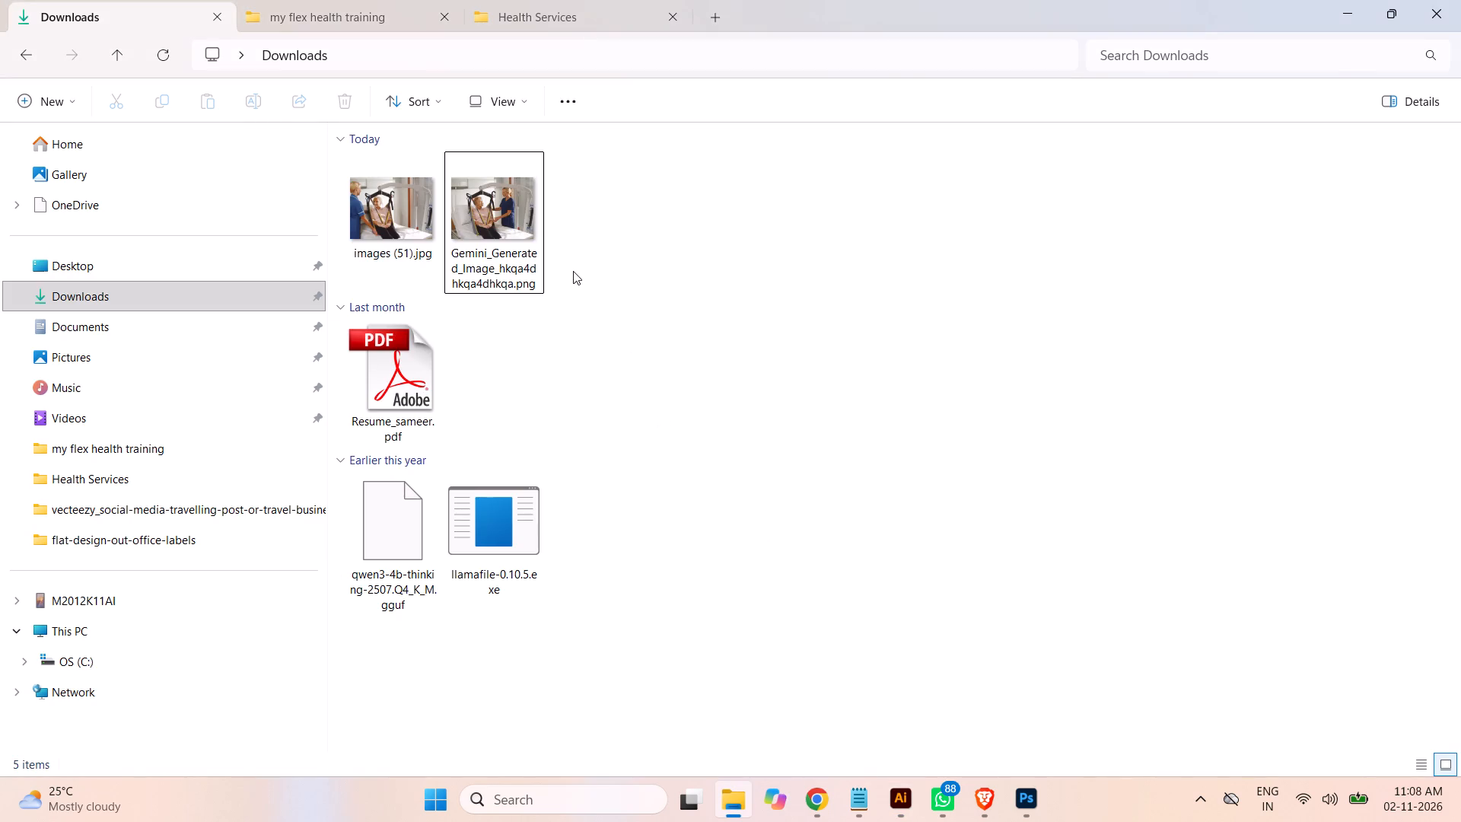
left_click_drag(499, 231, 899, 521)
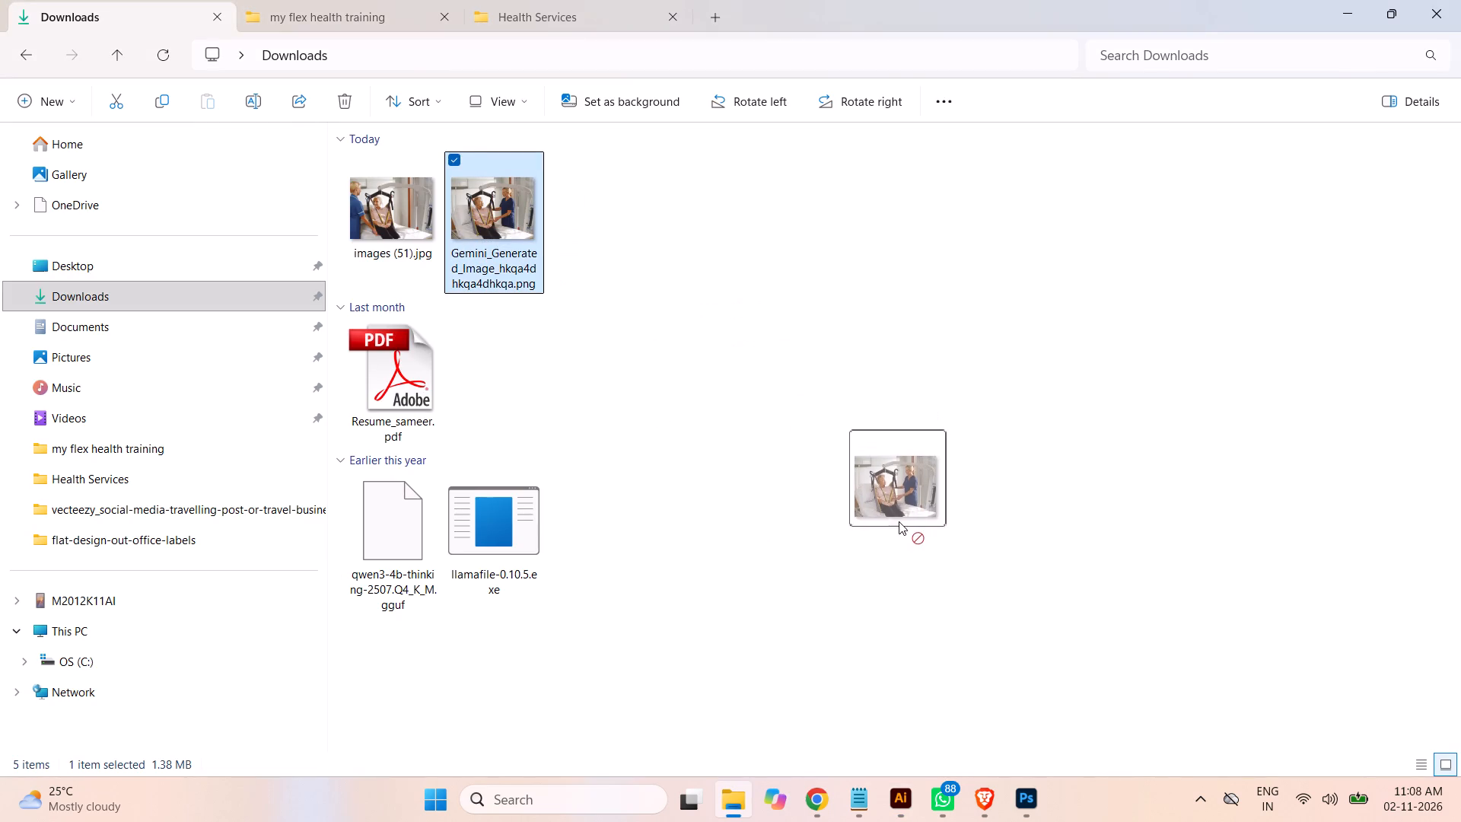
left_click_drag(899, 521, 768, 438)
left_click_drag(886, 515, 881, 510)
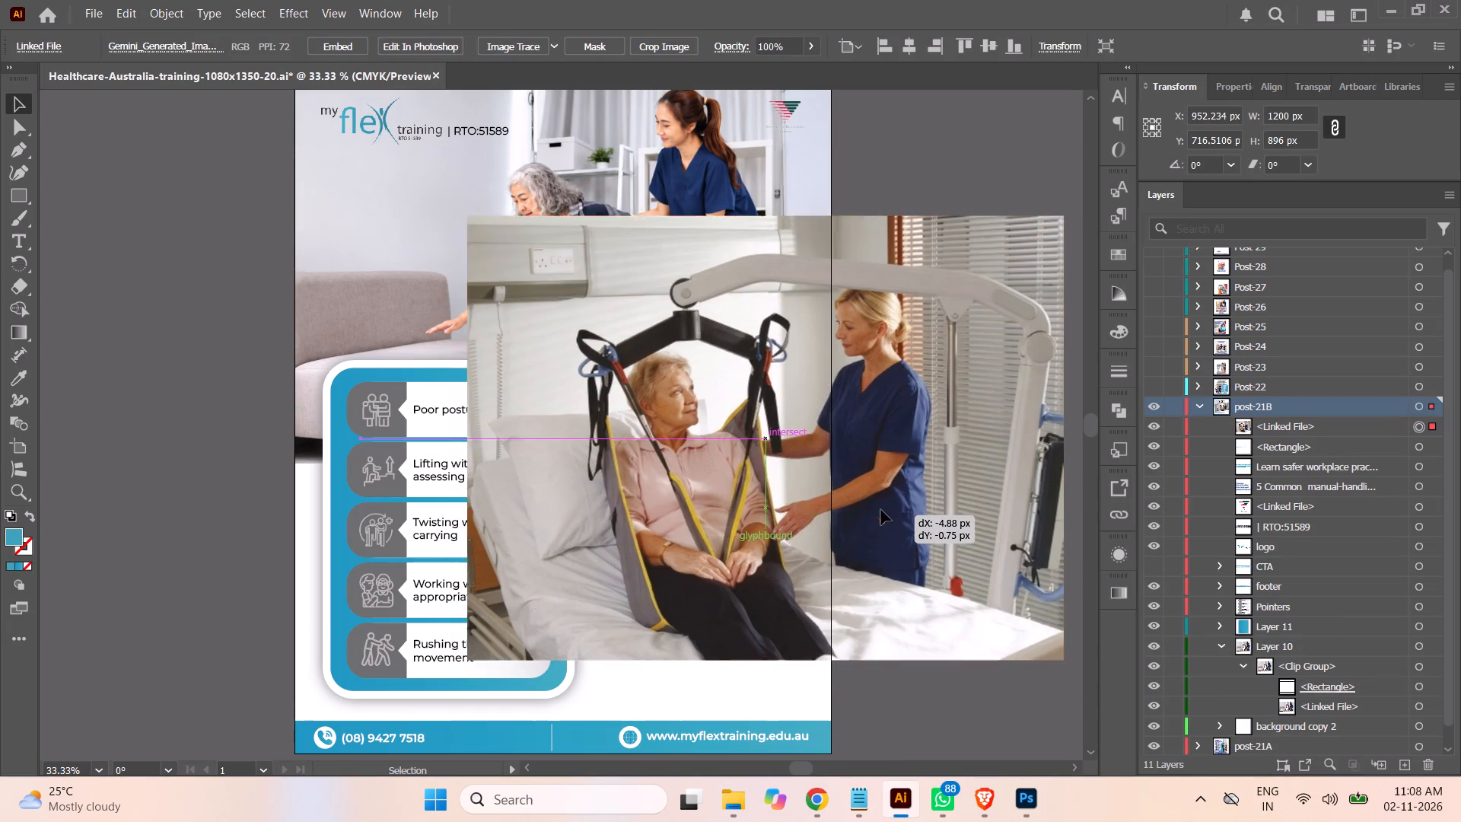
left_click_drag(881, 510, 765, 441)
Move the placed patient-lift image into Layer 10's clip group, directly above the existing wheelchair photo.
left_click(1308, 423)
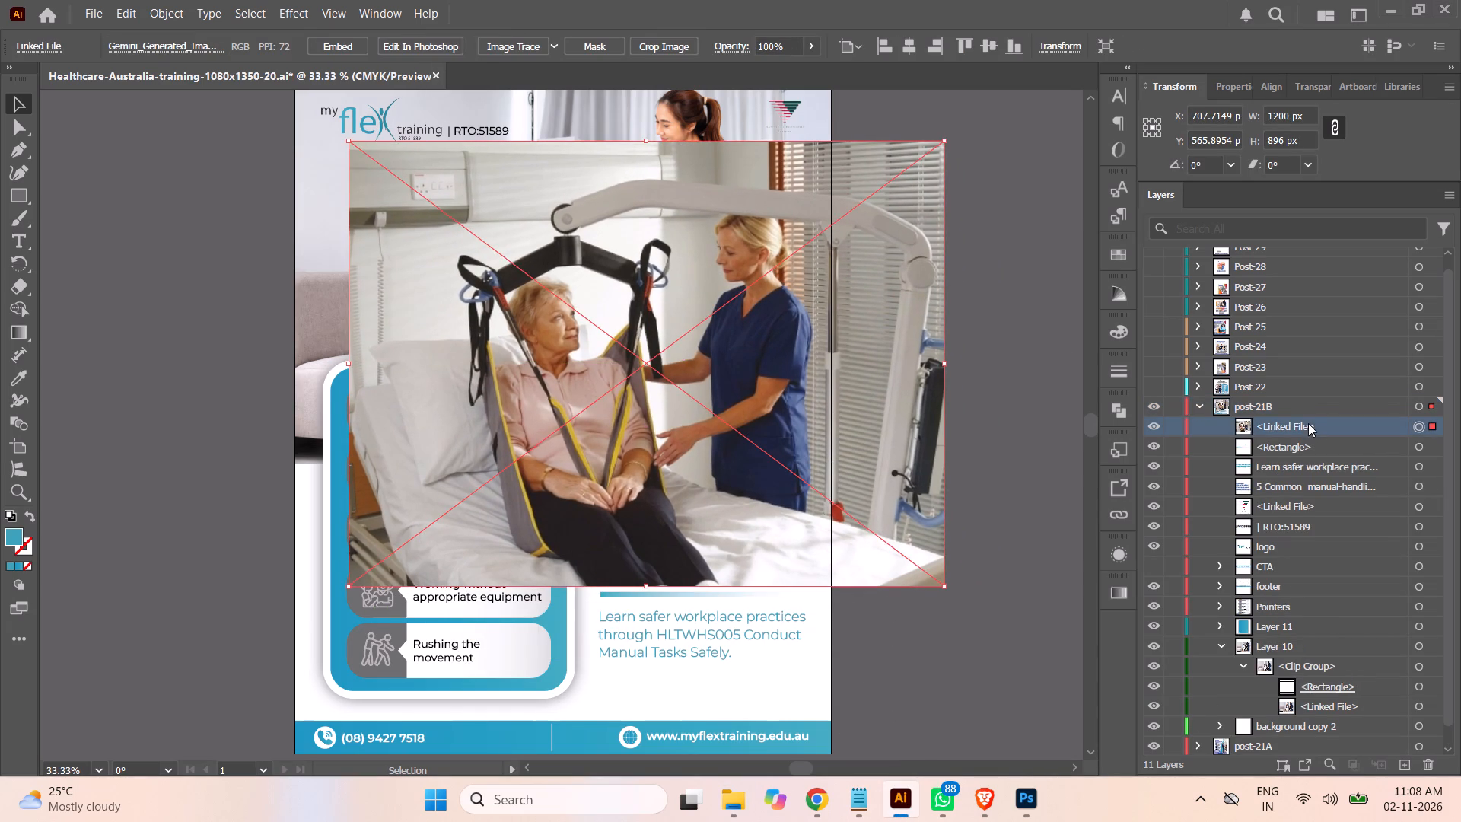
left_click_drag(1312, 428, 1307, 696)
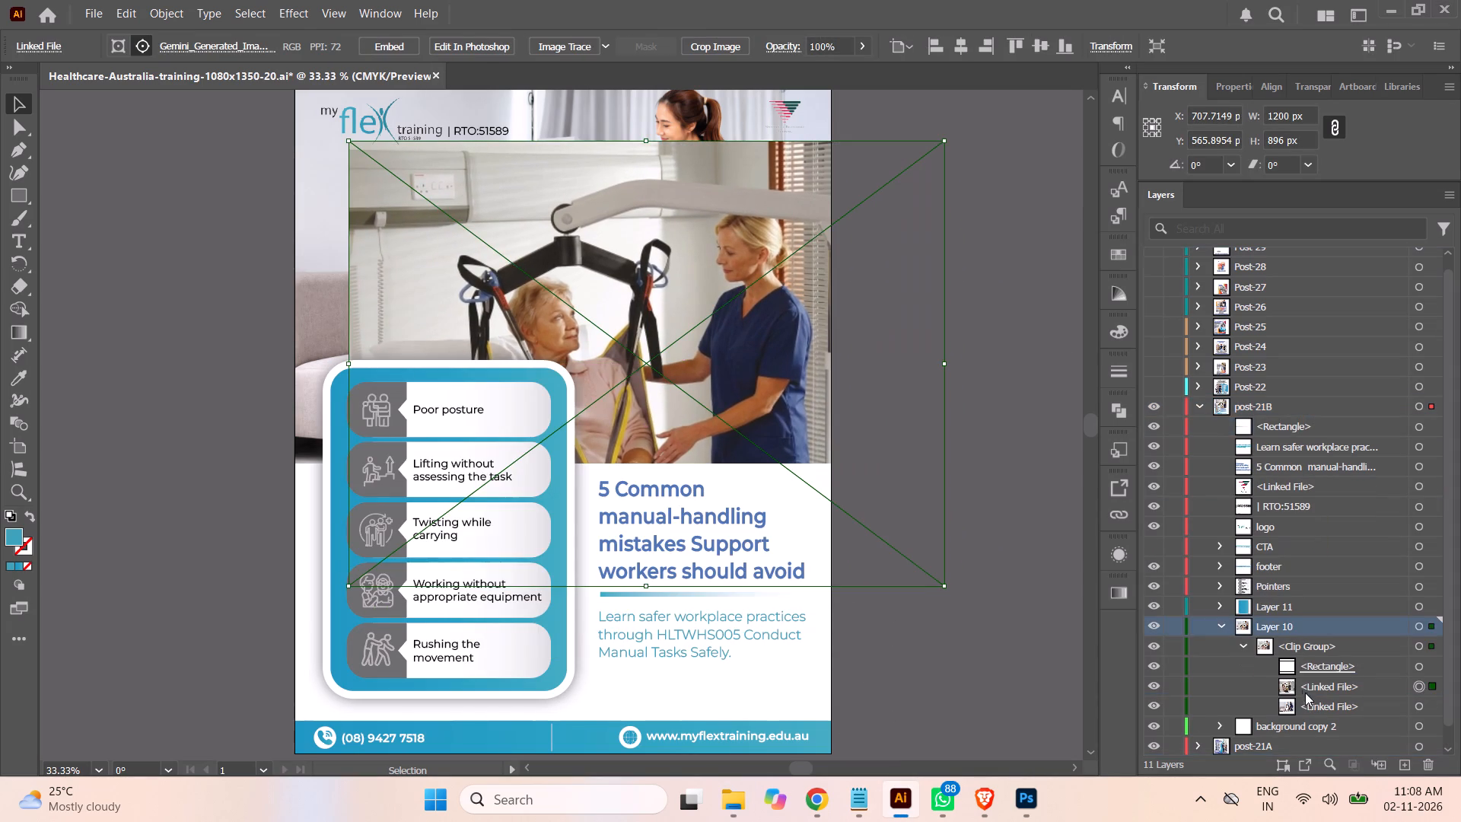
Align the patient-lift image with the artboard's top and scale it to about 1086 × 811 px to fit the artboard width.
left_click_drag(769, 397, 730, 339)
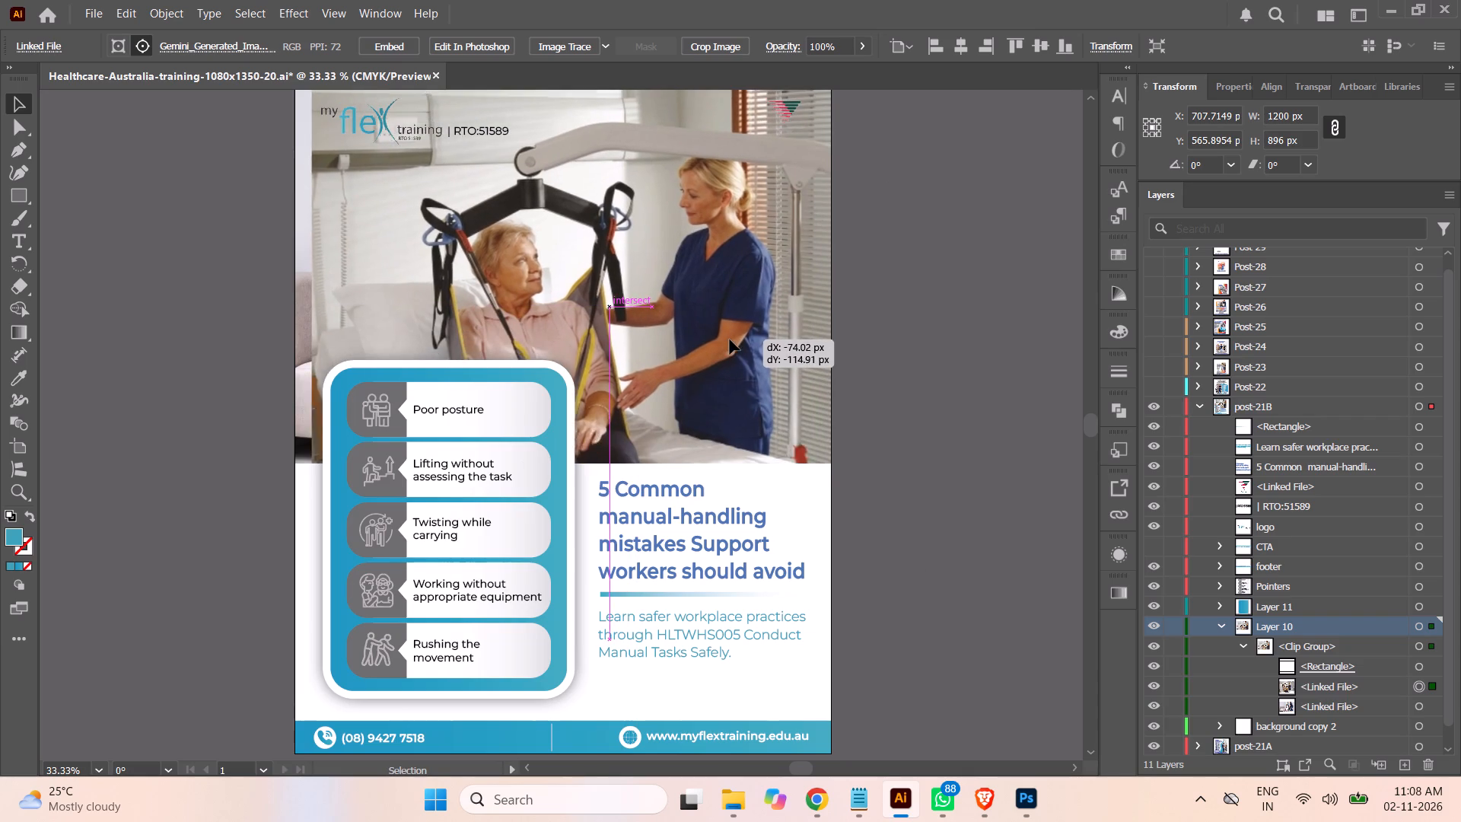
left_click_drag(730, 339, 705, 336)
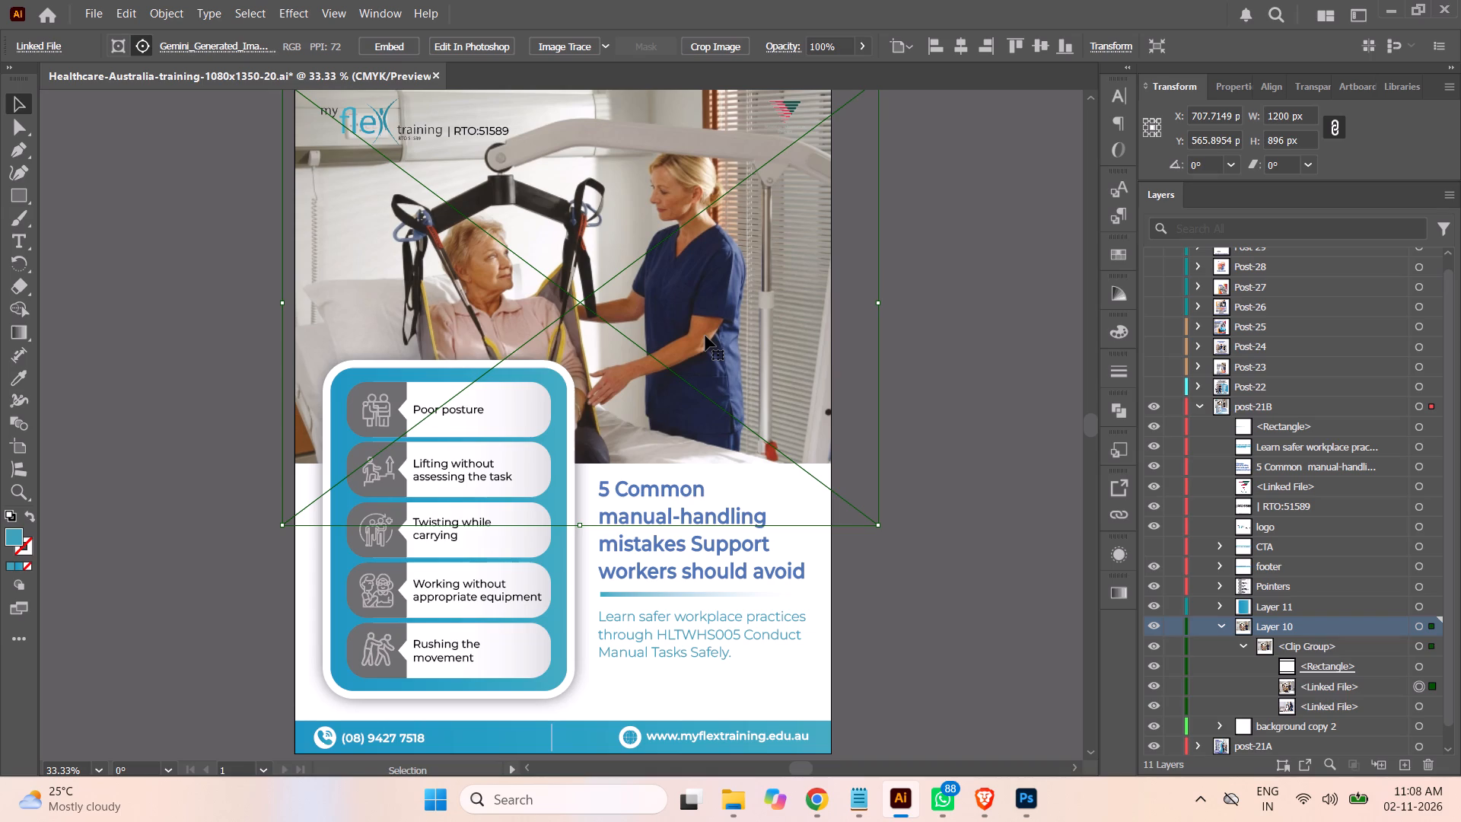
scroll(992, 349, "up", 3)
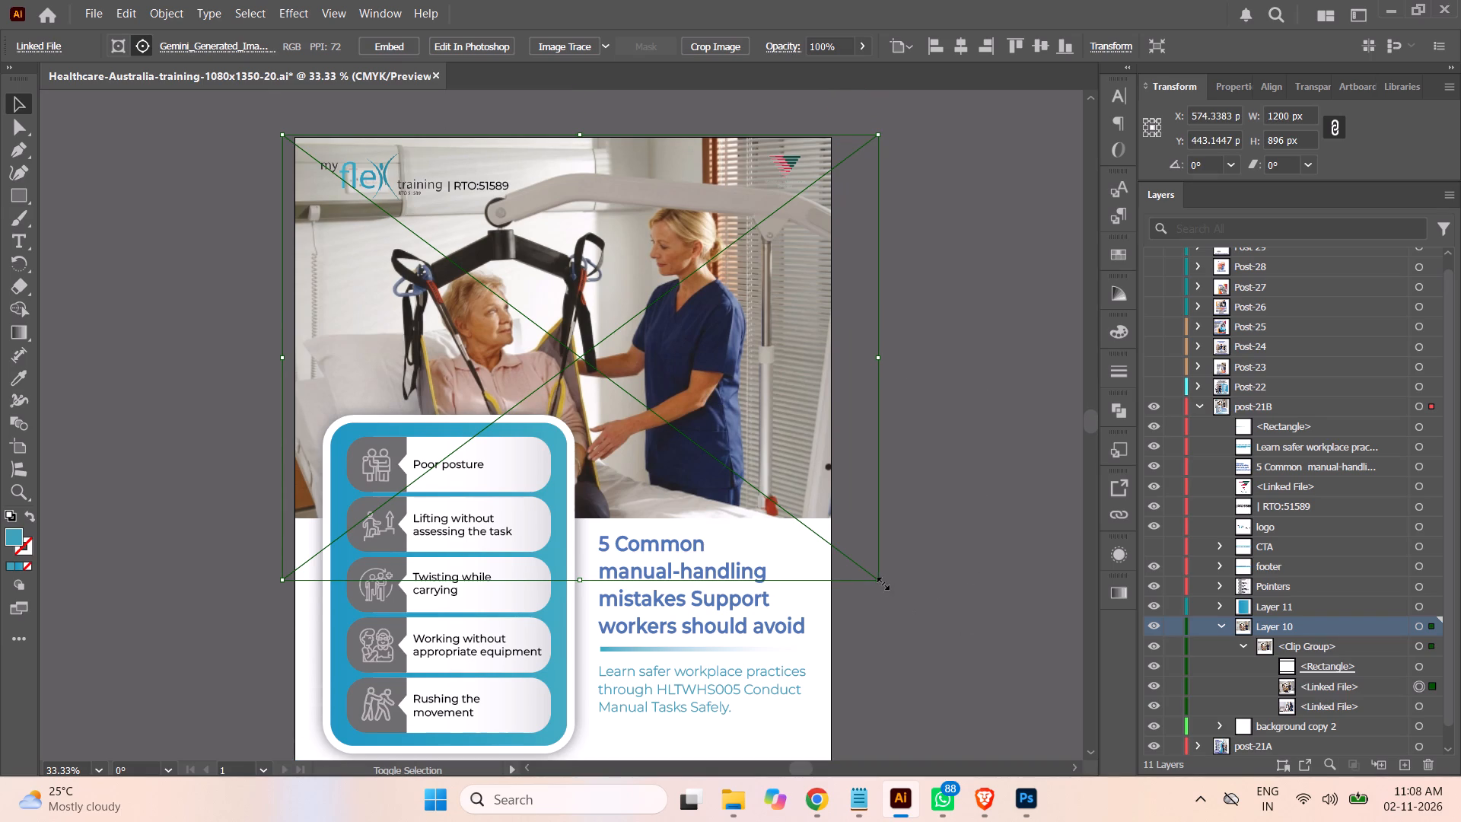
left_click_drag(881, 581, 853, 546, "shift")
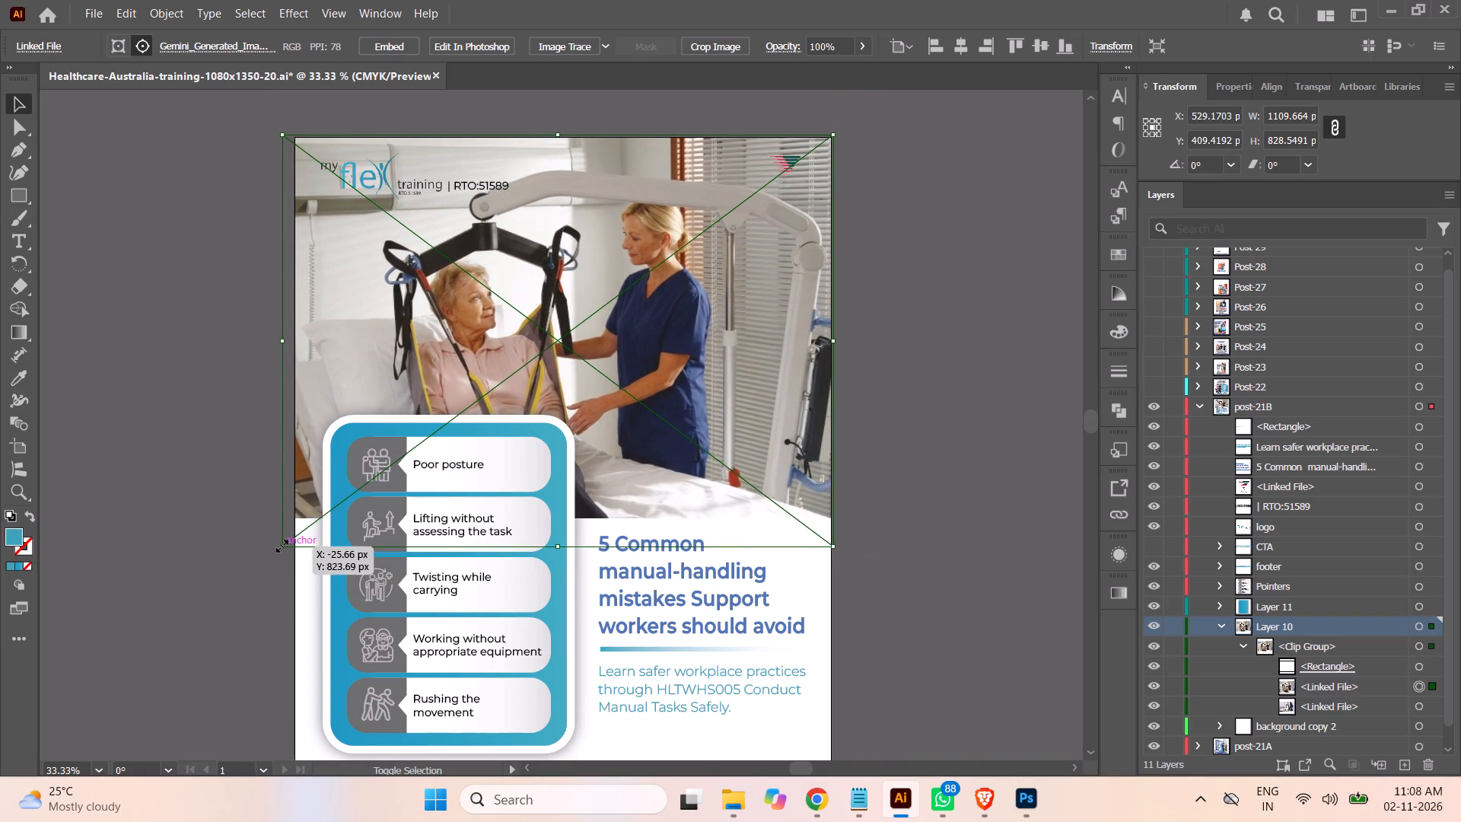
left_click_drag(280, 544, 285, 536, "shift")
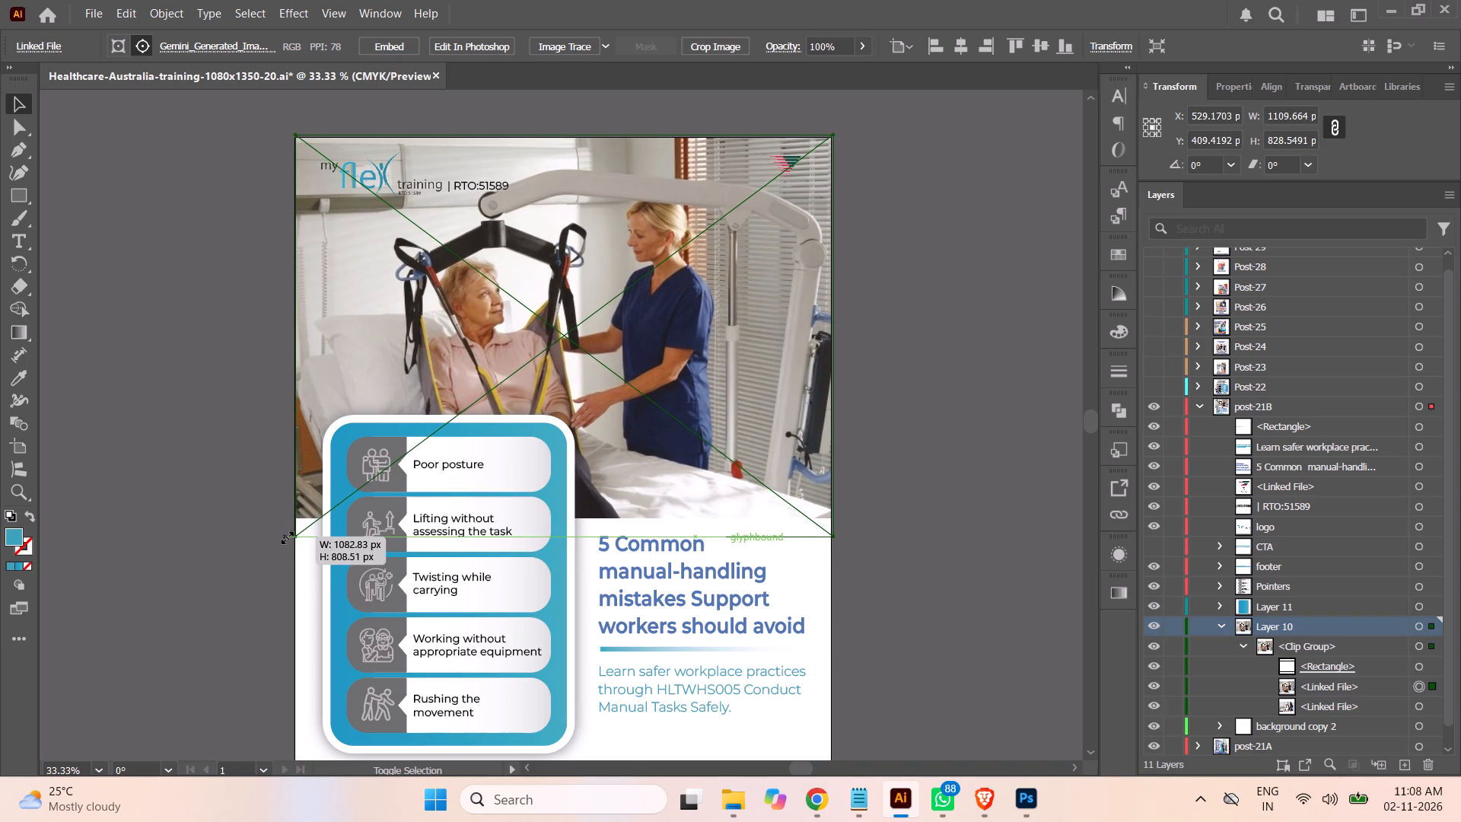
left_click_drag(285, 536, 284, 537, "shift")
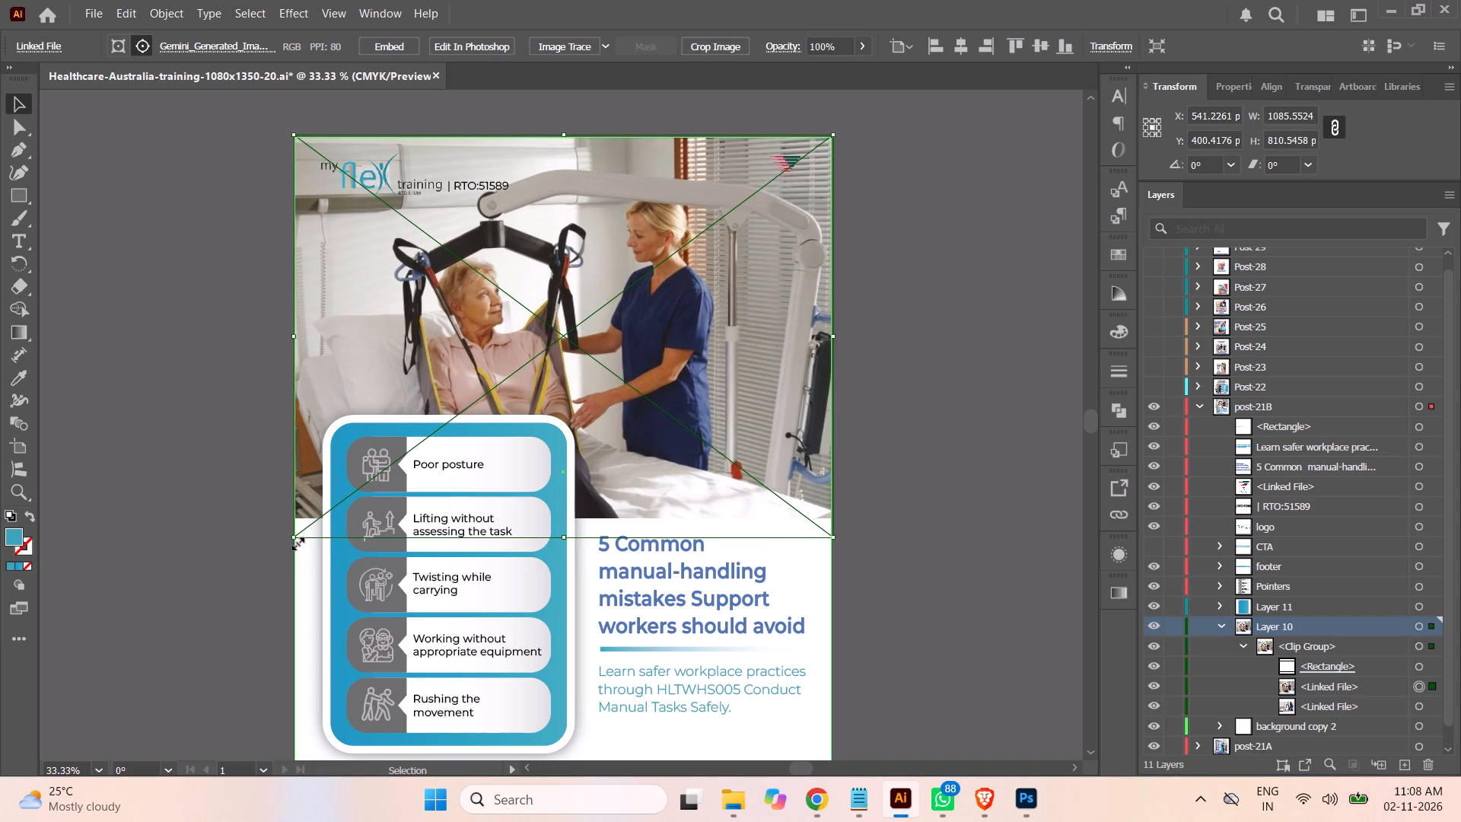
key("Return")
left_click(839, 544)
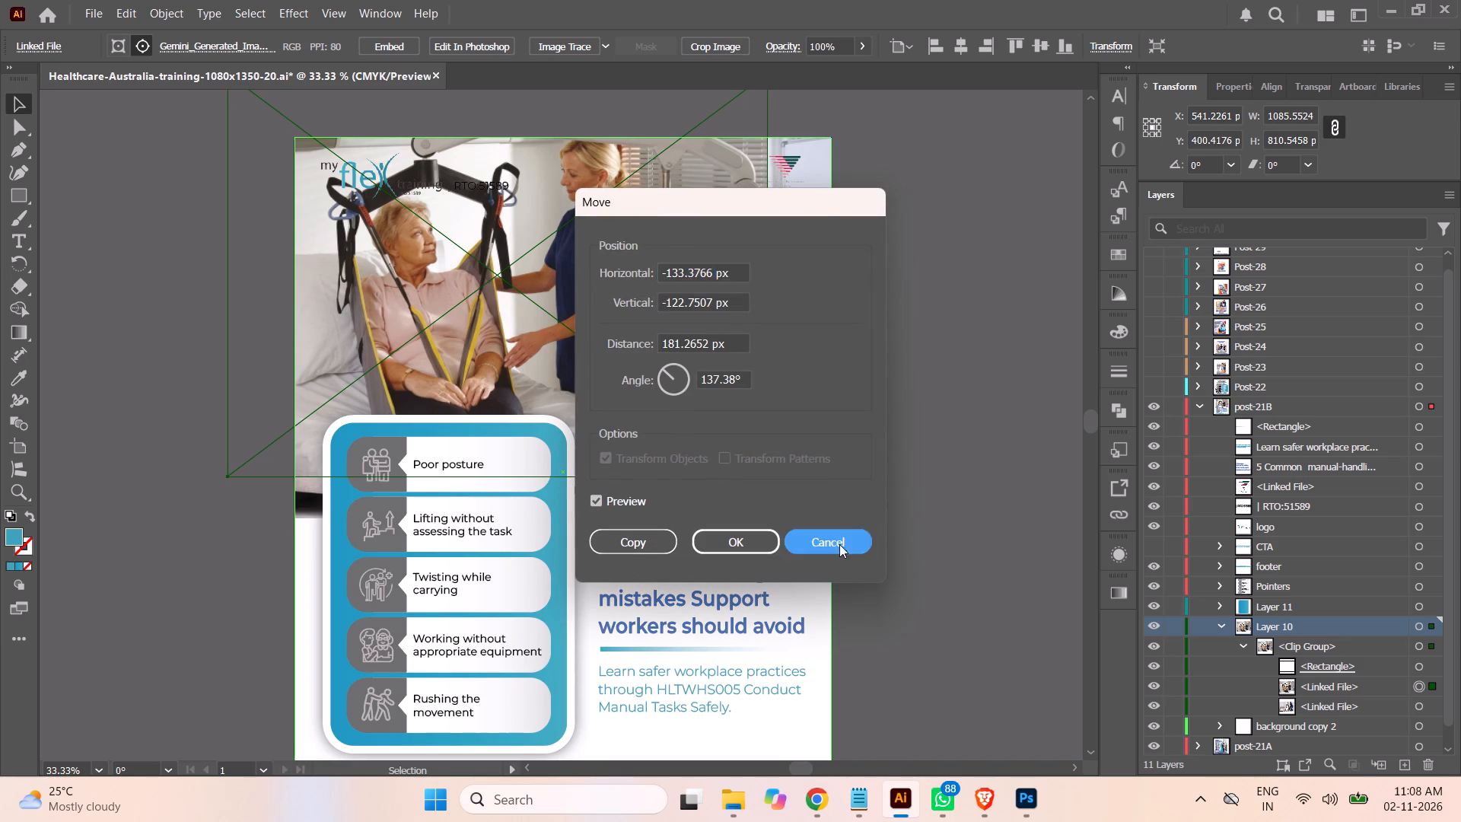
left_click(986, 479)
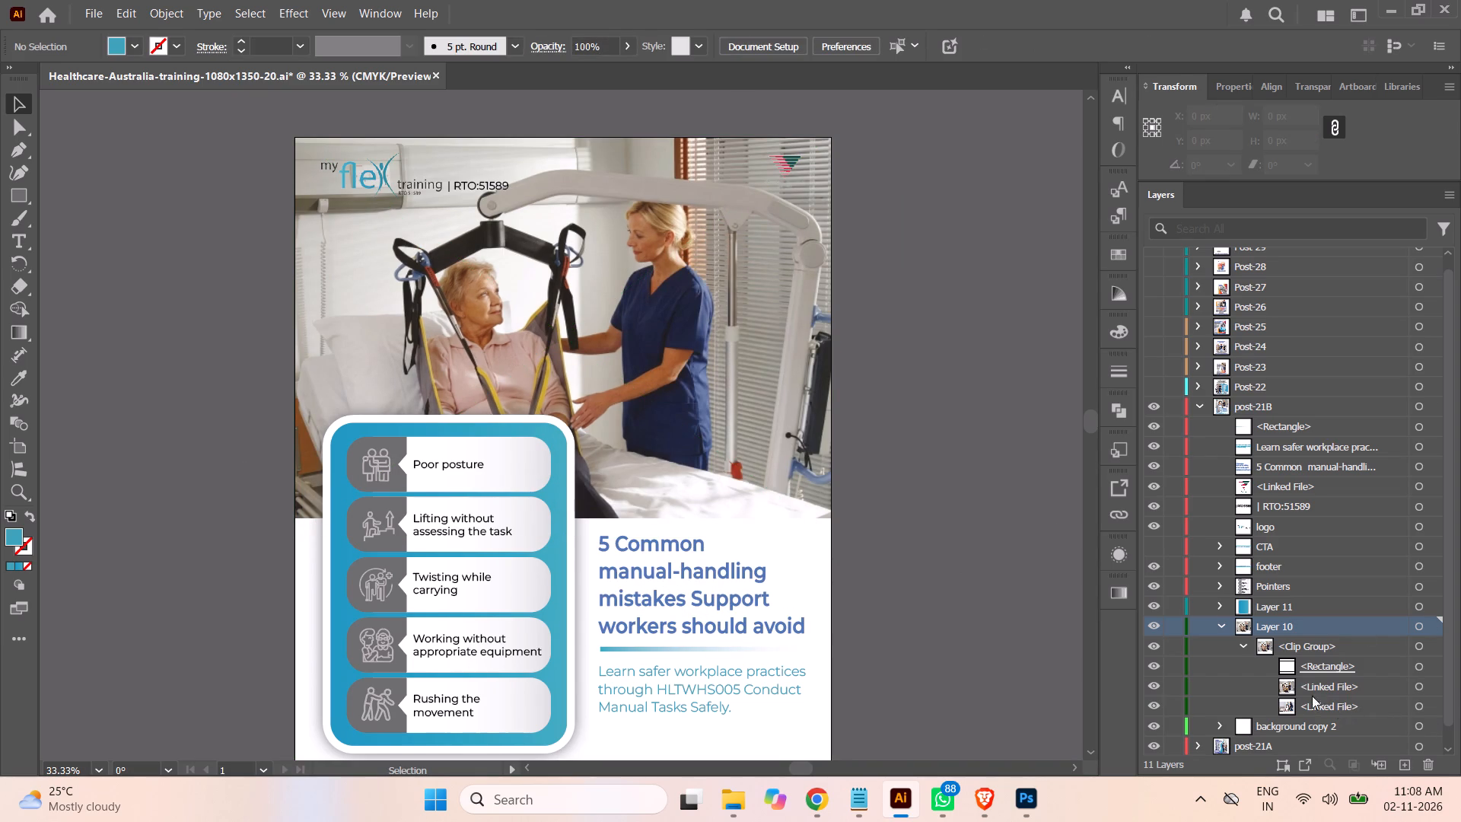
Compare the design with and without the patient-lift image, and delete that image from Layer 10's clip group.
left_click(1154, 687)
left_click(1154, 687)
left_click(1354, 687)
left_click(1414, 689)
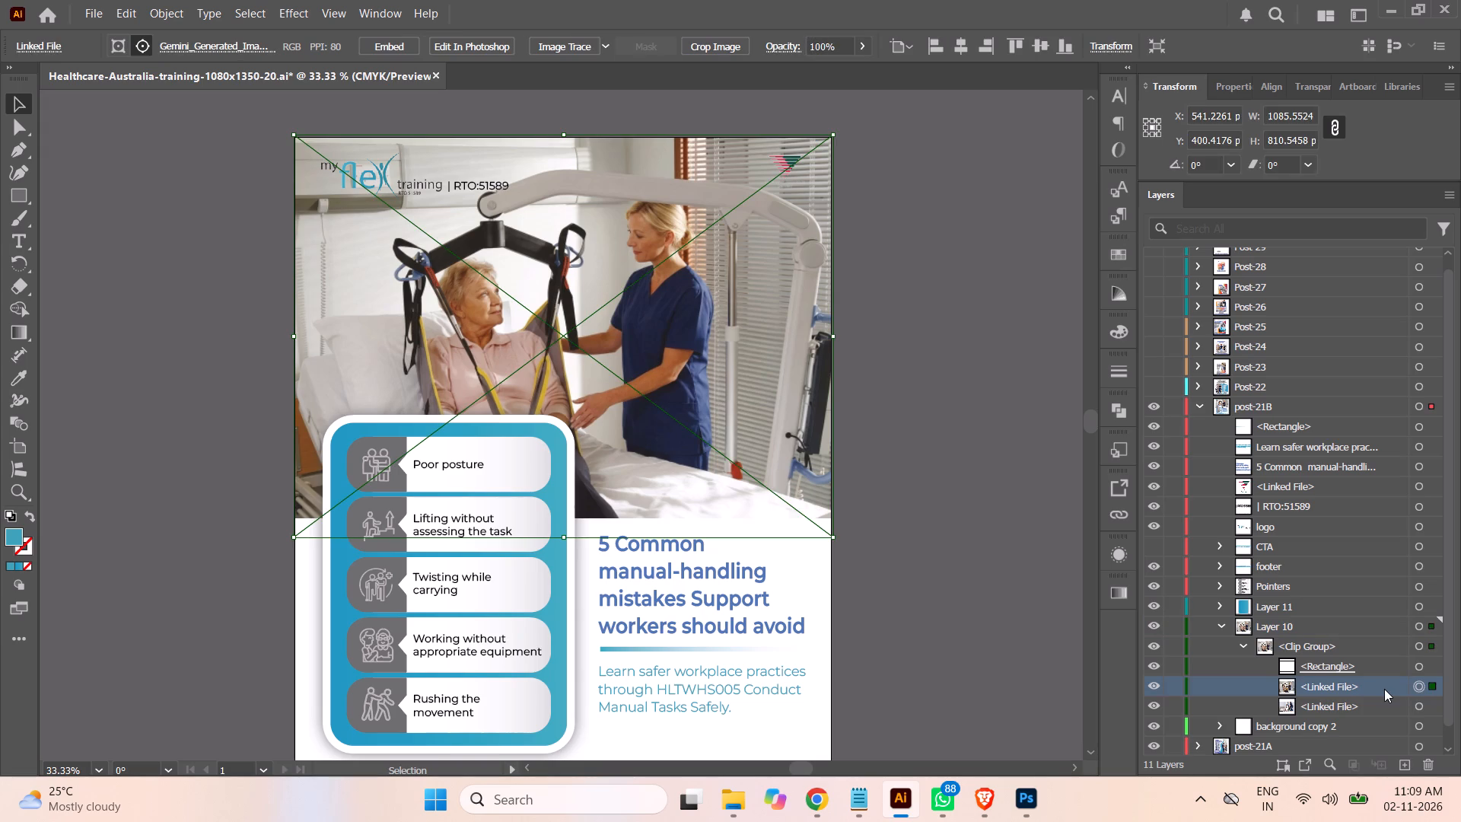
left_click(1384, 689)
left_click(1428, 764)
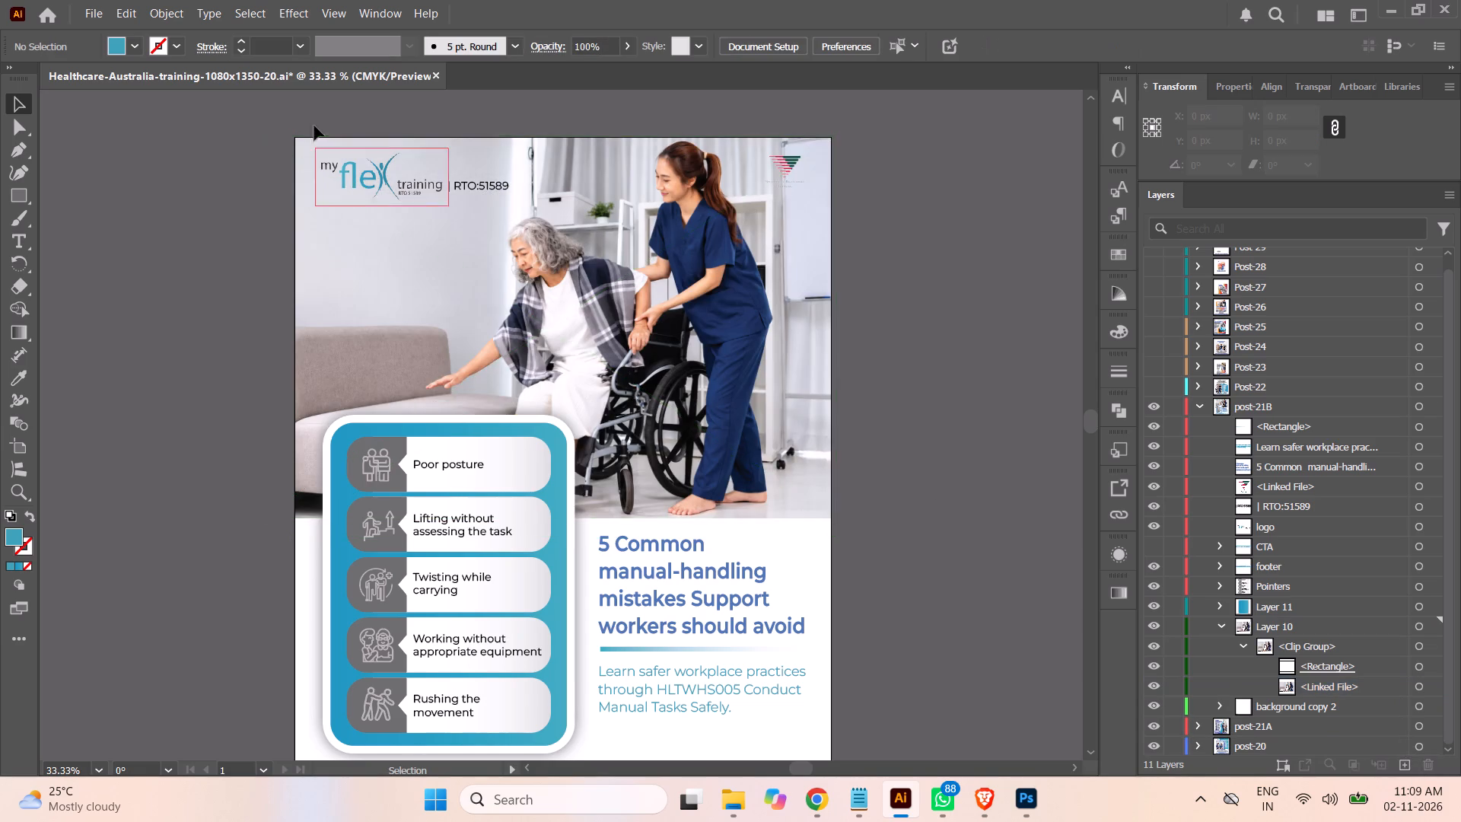
Switch to Brave, open the Pixelcut home page, and upload the retouched Gemini PNG from Downloads to the Expand tool.
left_click(982, 797)
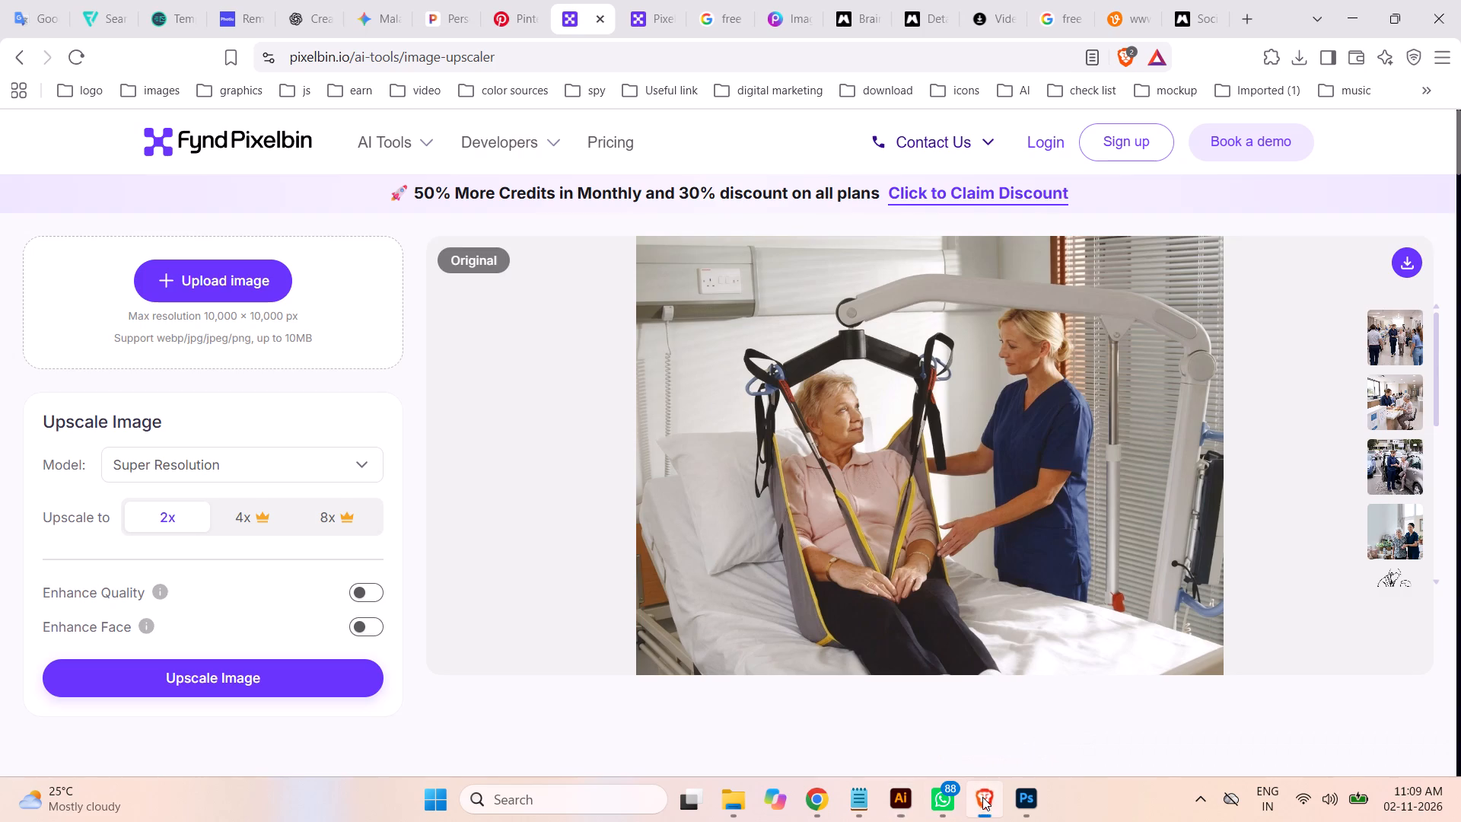
left_click(443, 16)
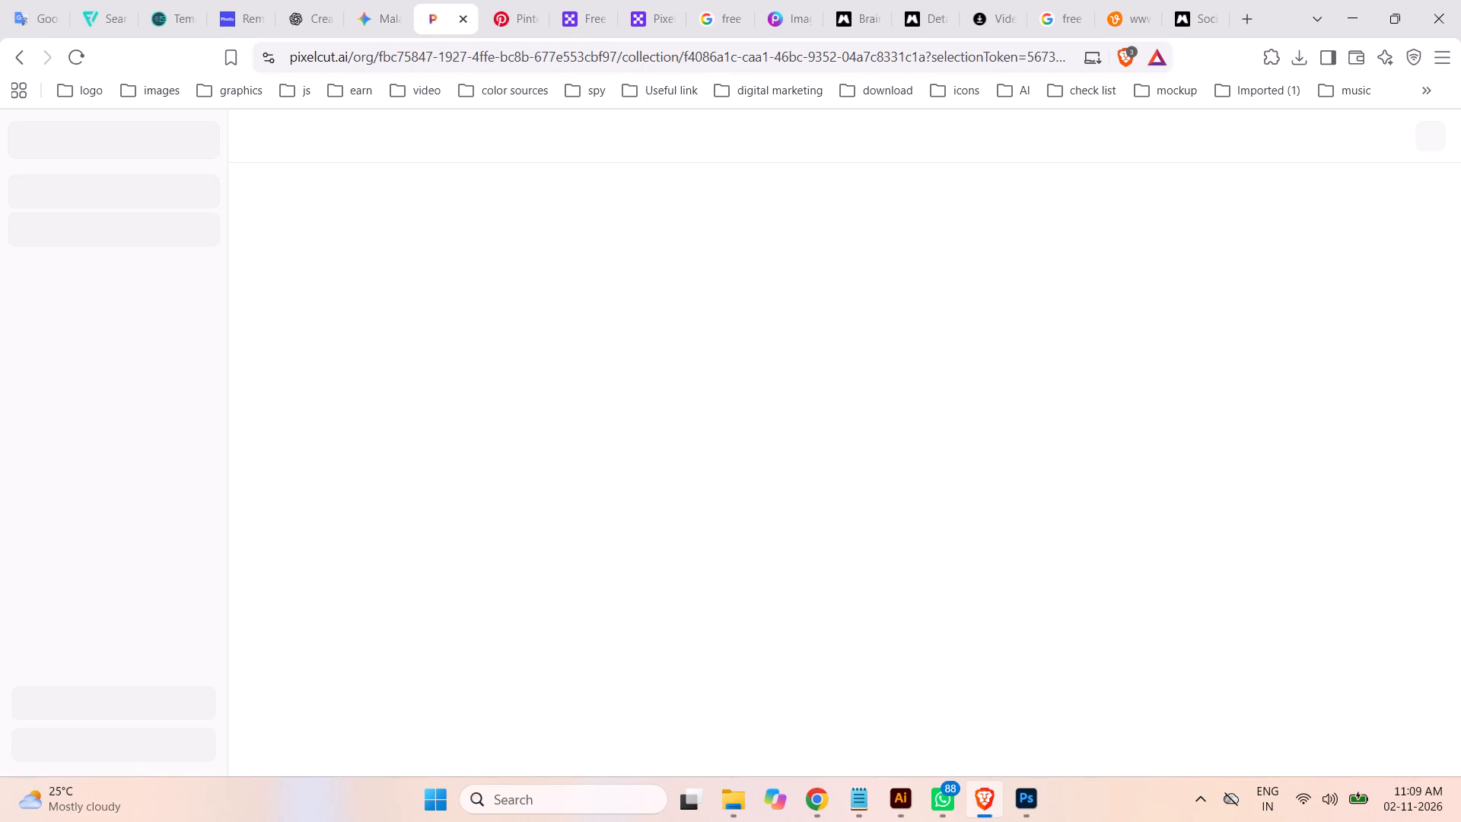
left_click_drag(354, 56, 1367, 50)
key("BackSpace")
key("Return")
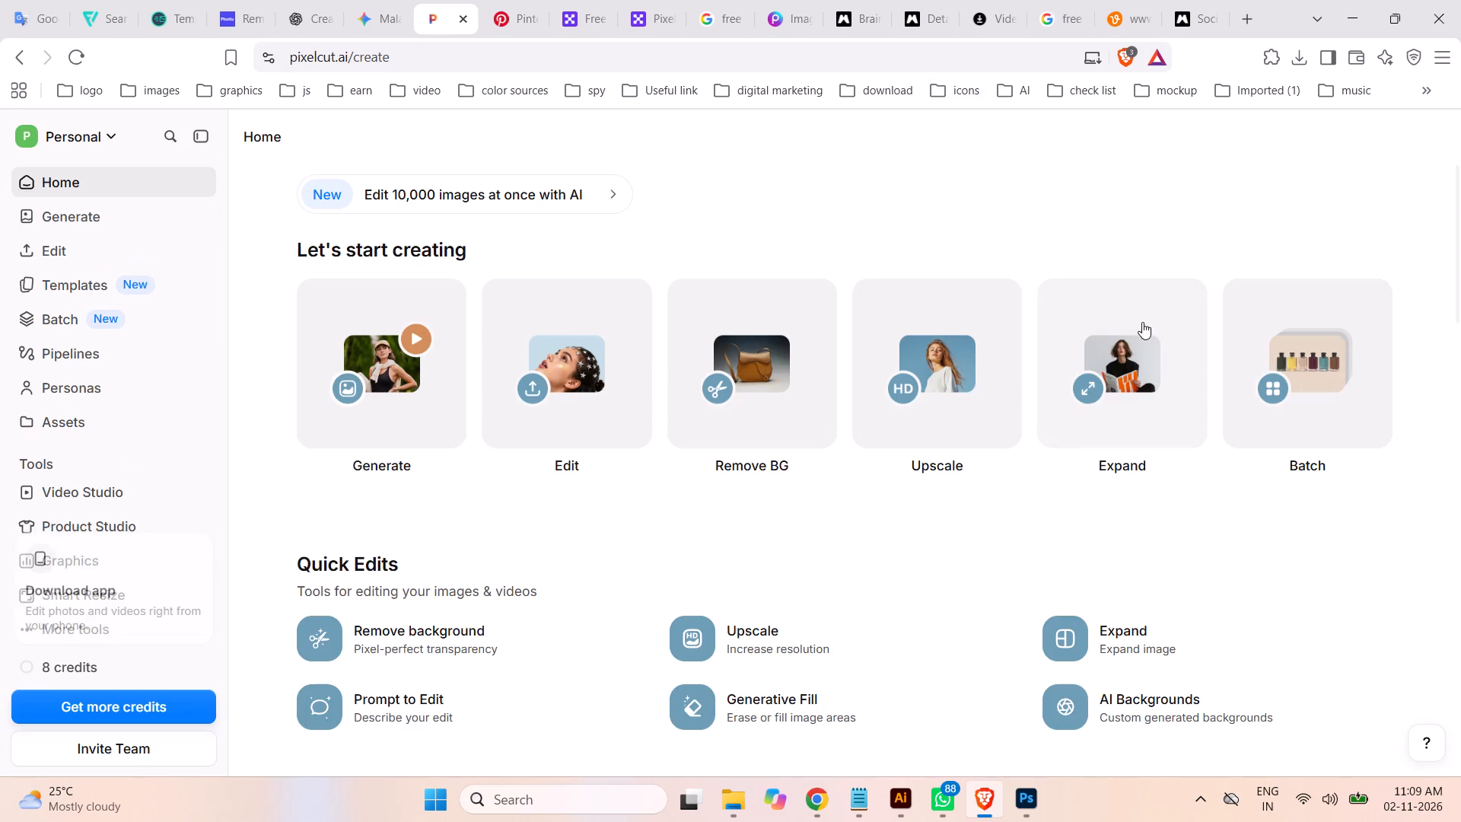
left_click(1122, 426)
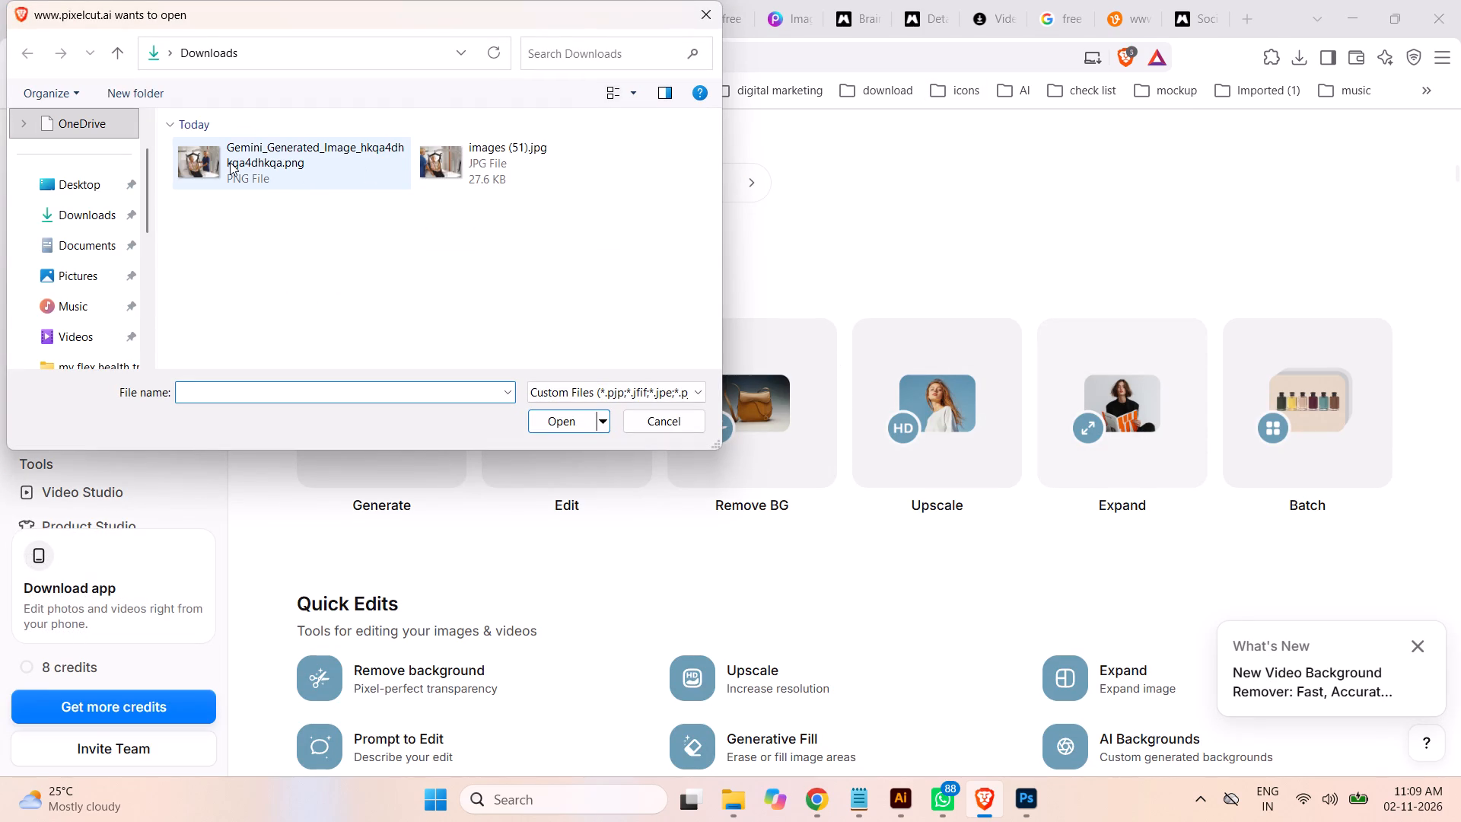
left_click(230, 162)
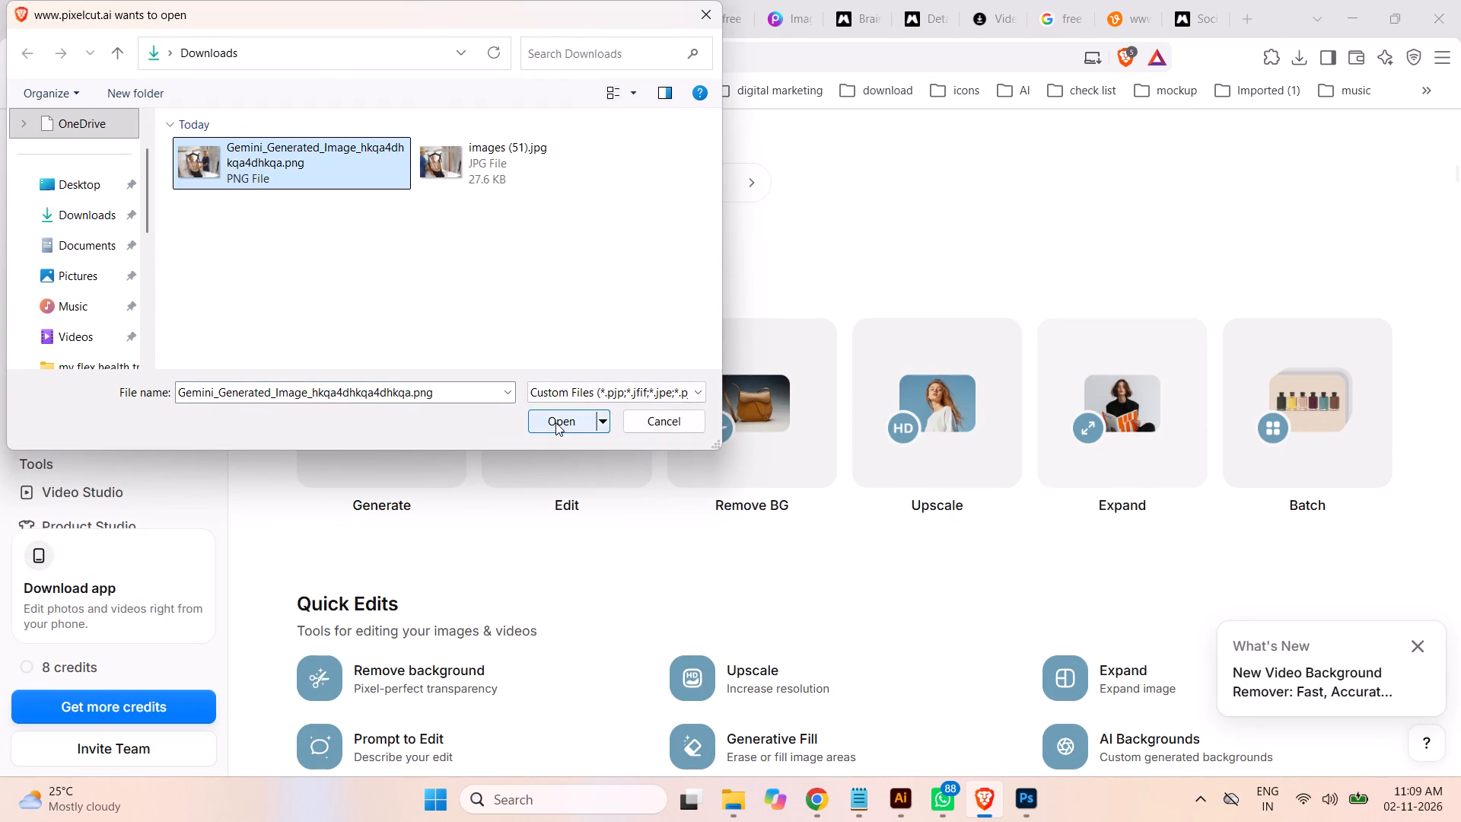
left_click(555, 421)
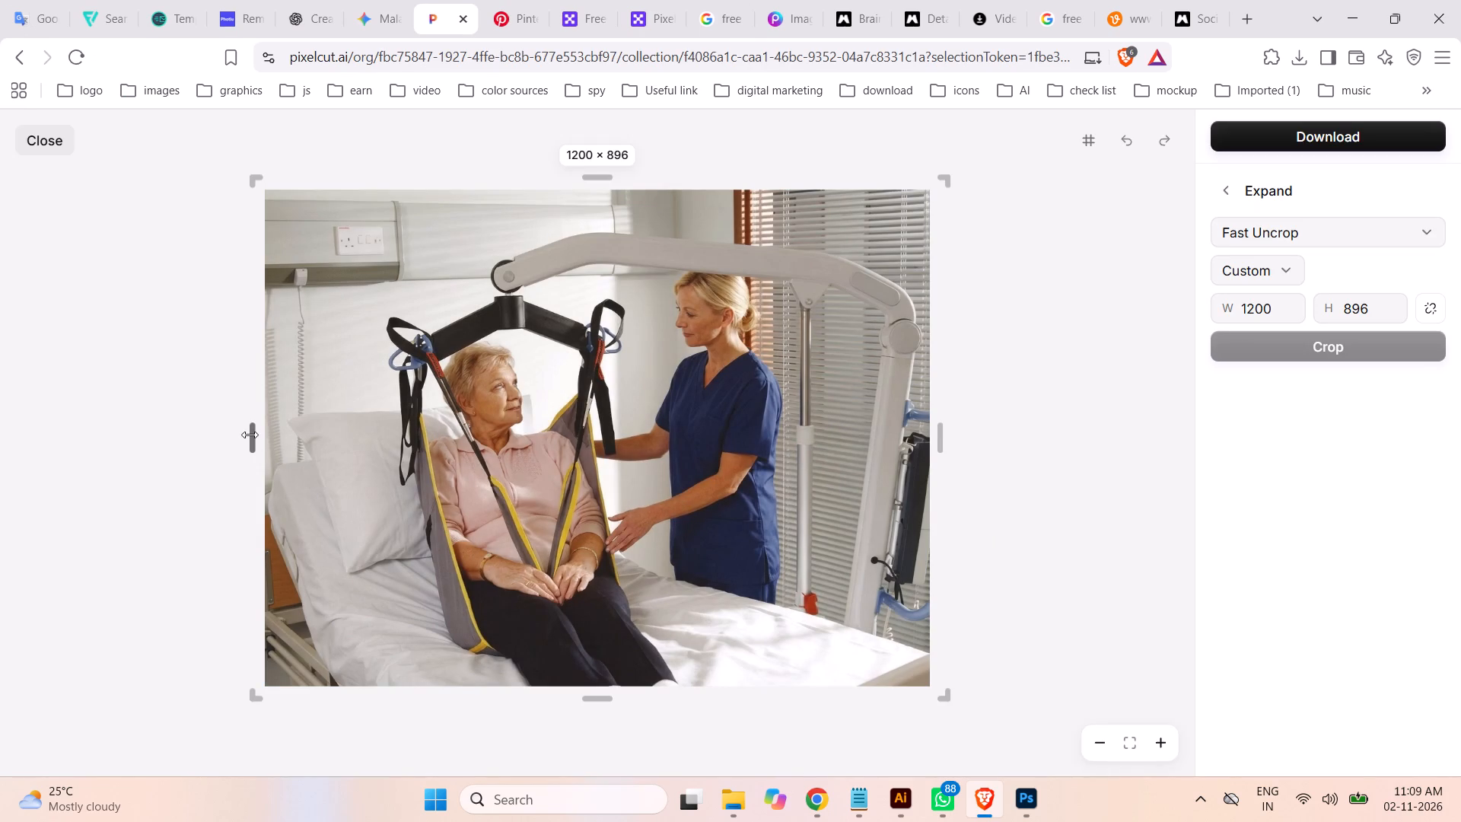
Extend the canvas beyond the image's left edge to about 1420 × 896 px and generate the fill with Fast Uncrop.
left_click_drag(250, 435, 132, 437)
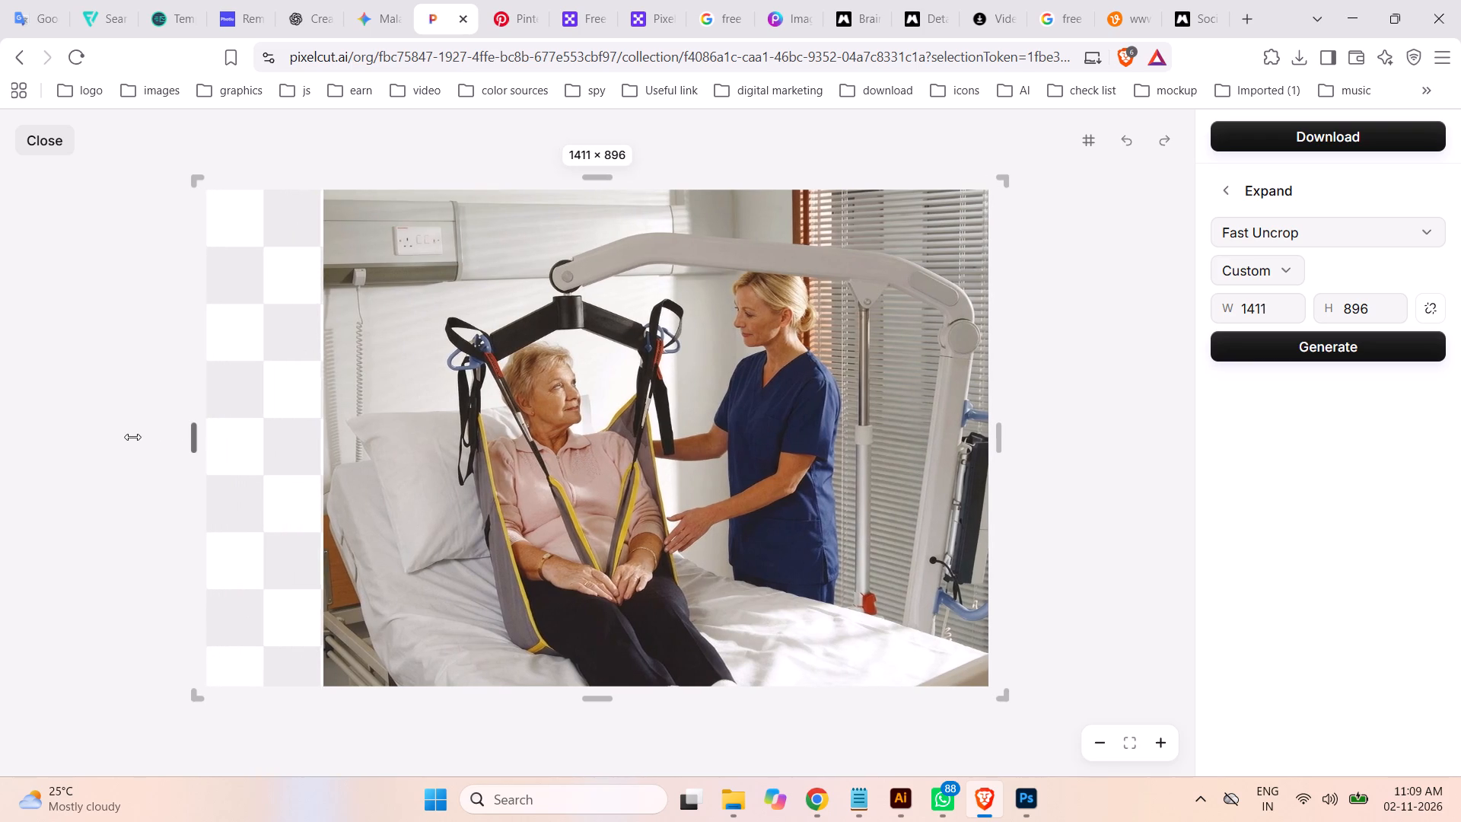
left_click_drag(132, 437, 128, 437)
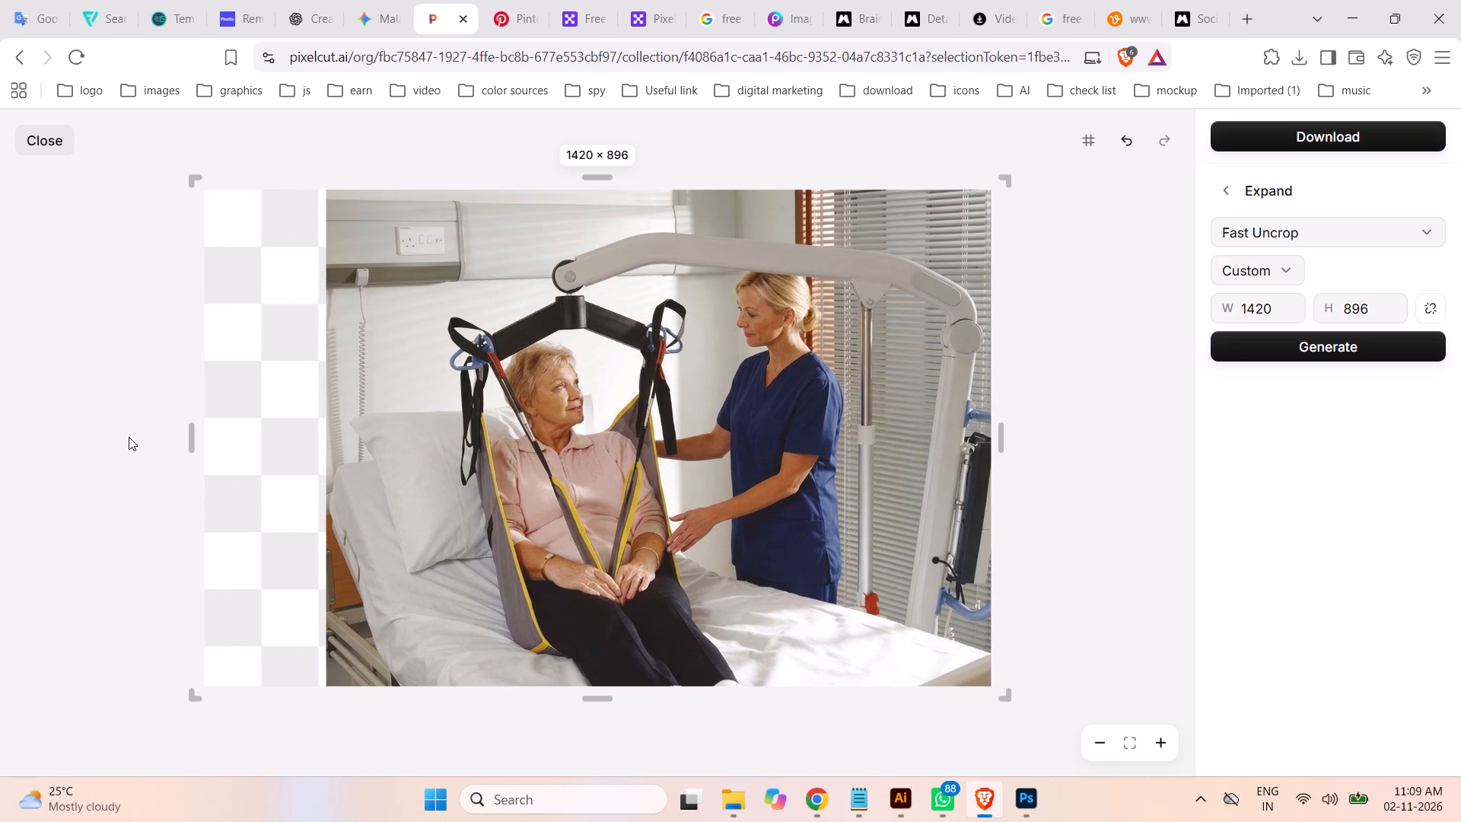
left_click(1325, 350)
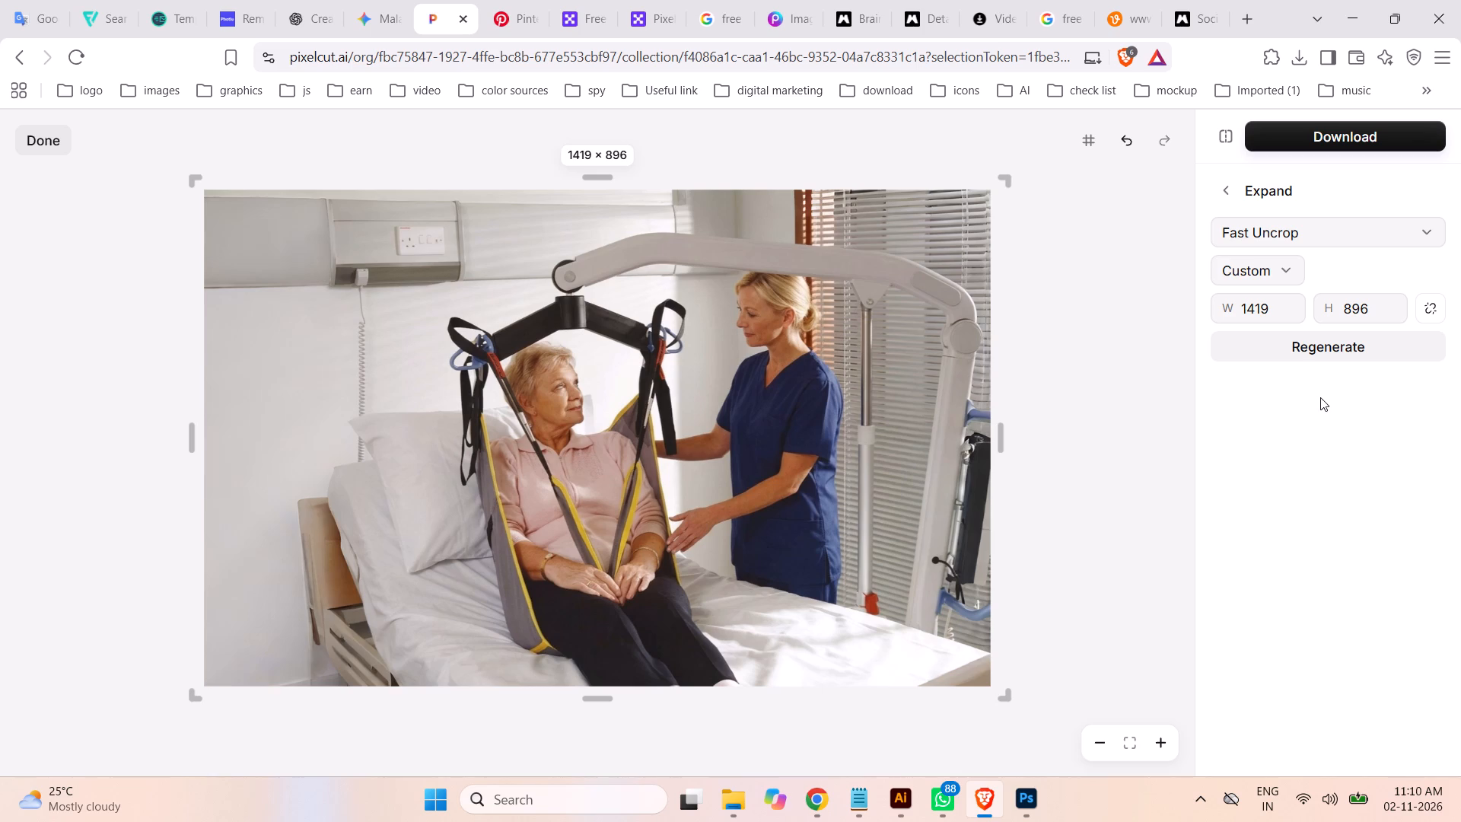
Download the expanded image and switch to the Downloads folder in File Explorer.
left_click(1347, 139)
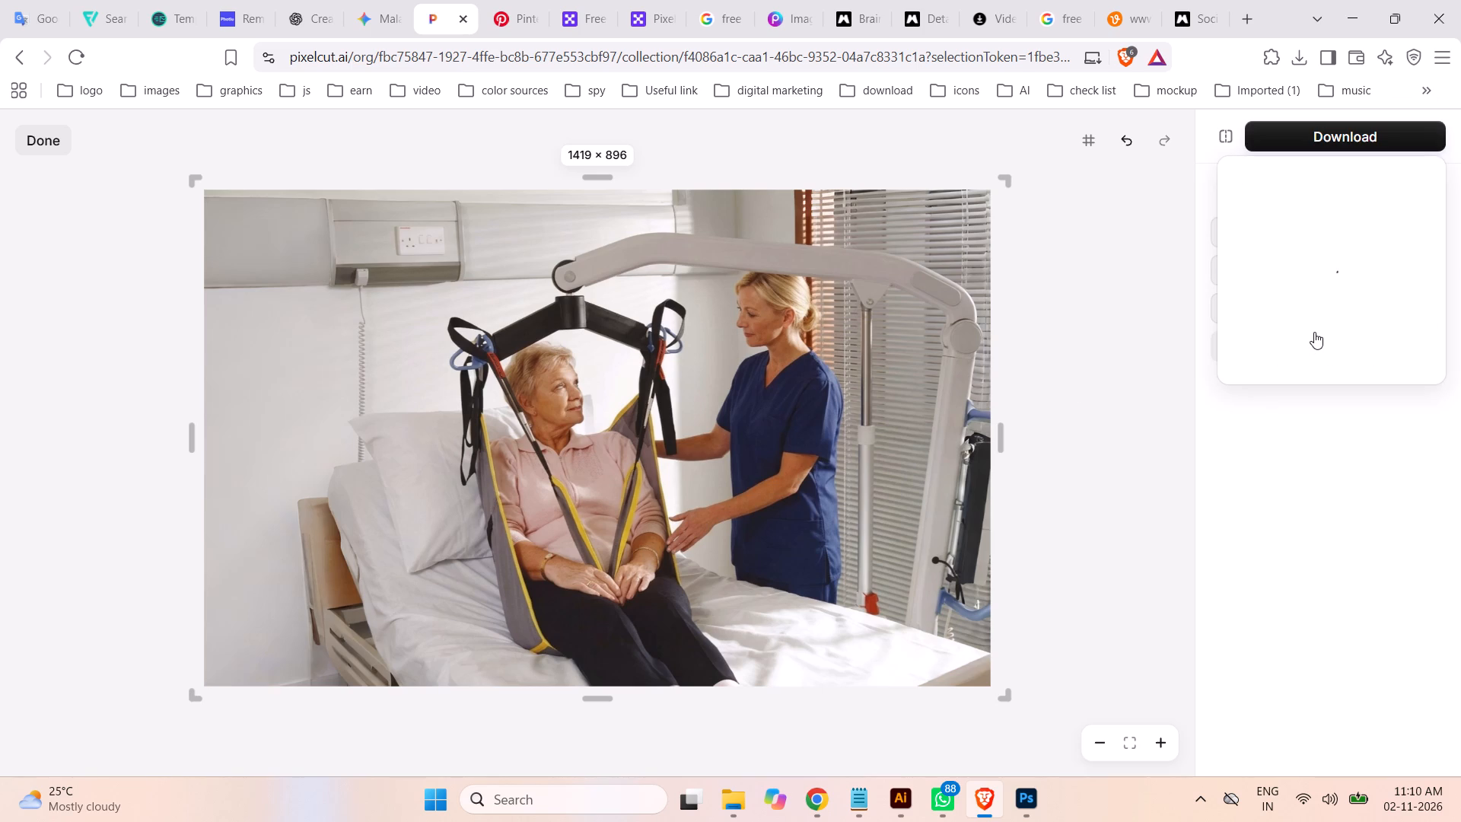
left_click(1314, 332)
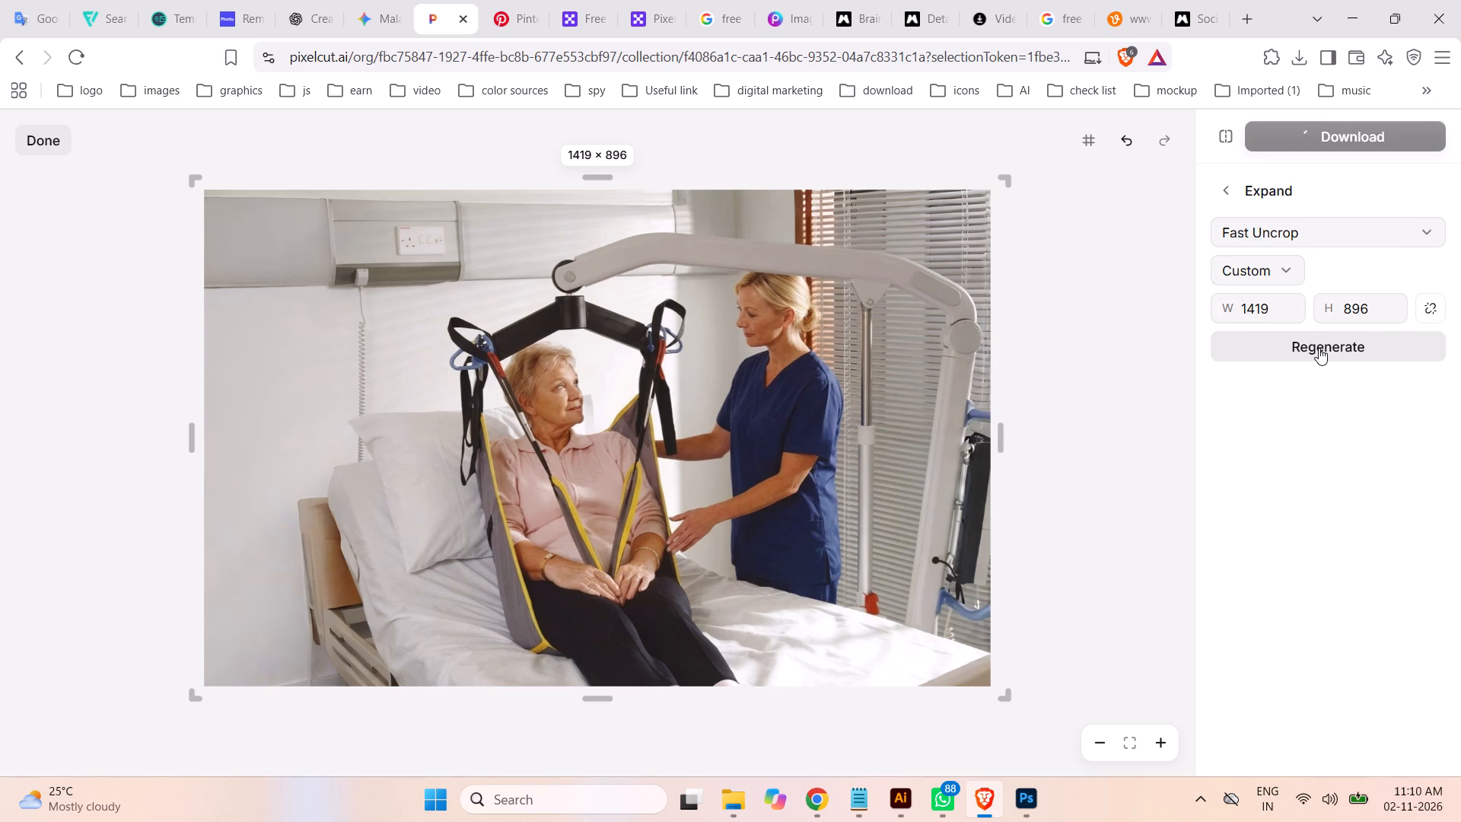
left_click(744, 798)
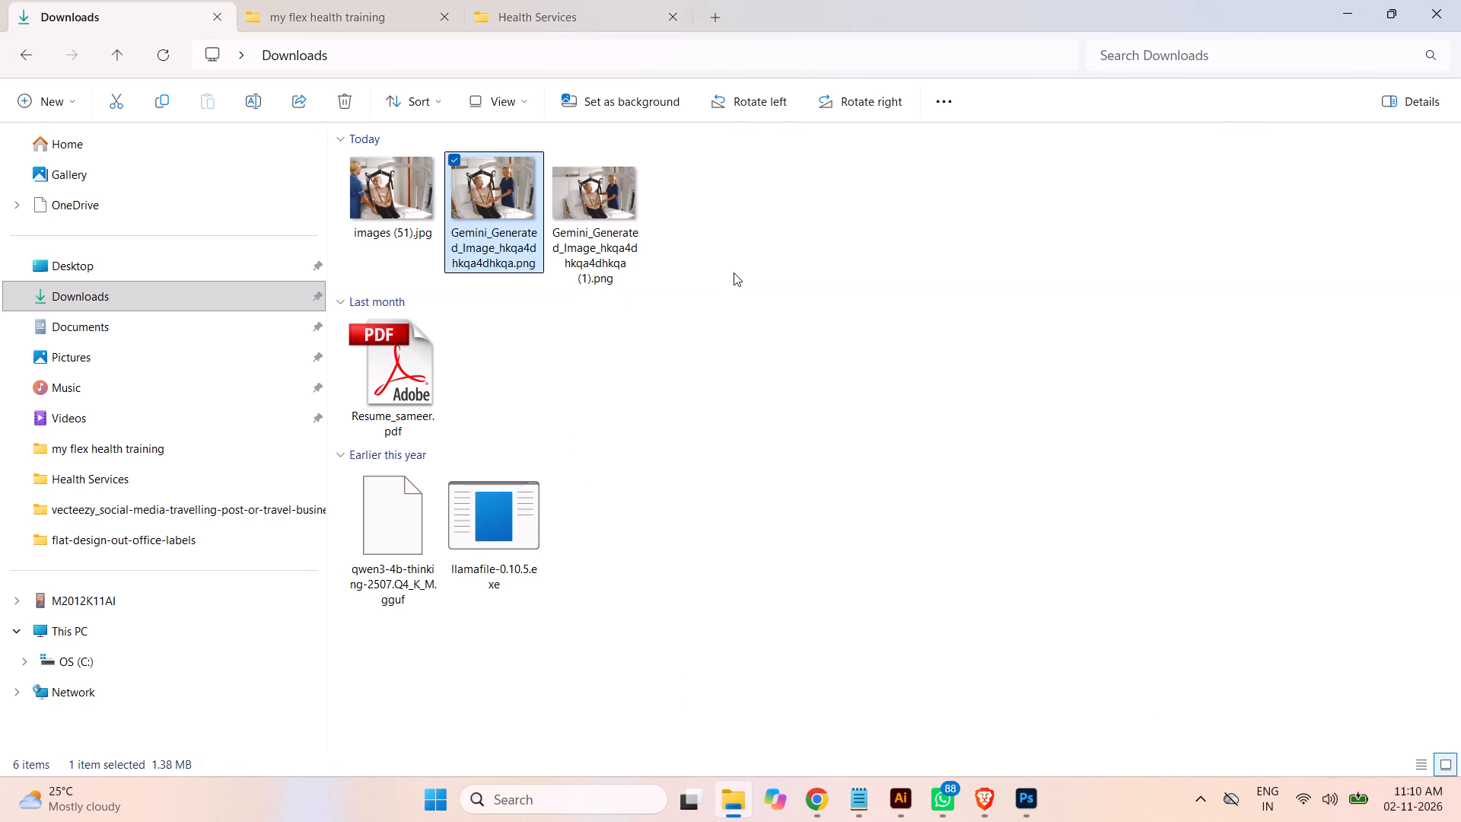
Open the expanded image Gemini_Generated_Image_hkqa4dhkqa4dhkqa (1).png from Downloads in Photoshop.
left_click(734, 272)
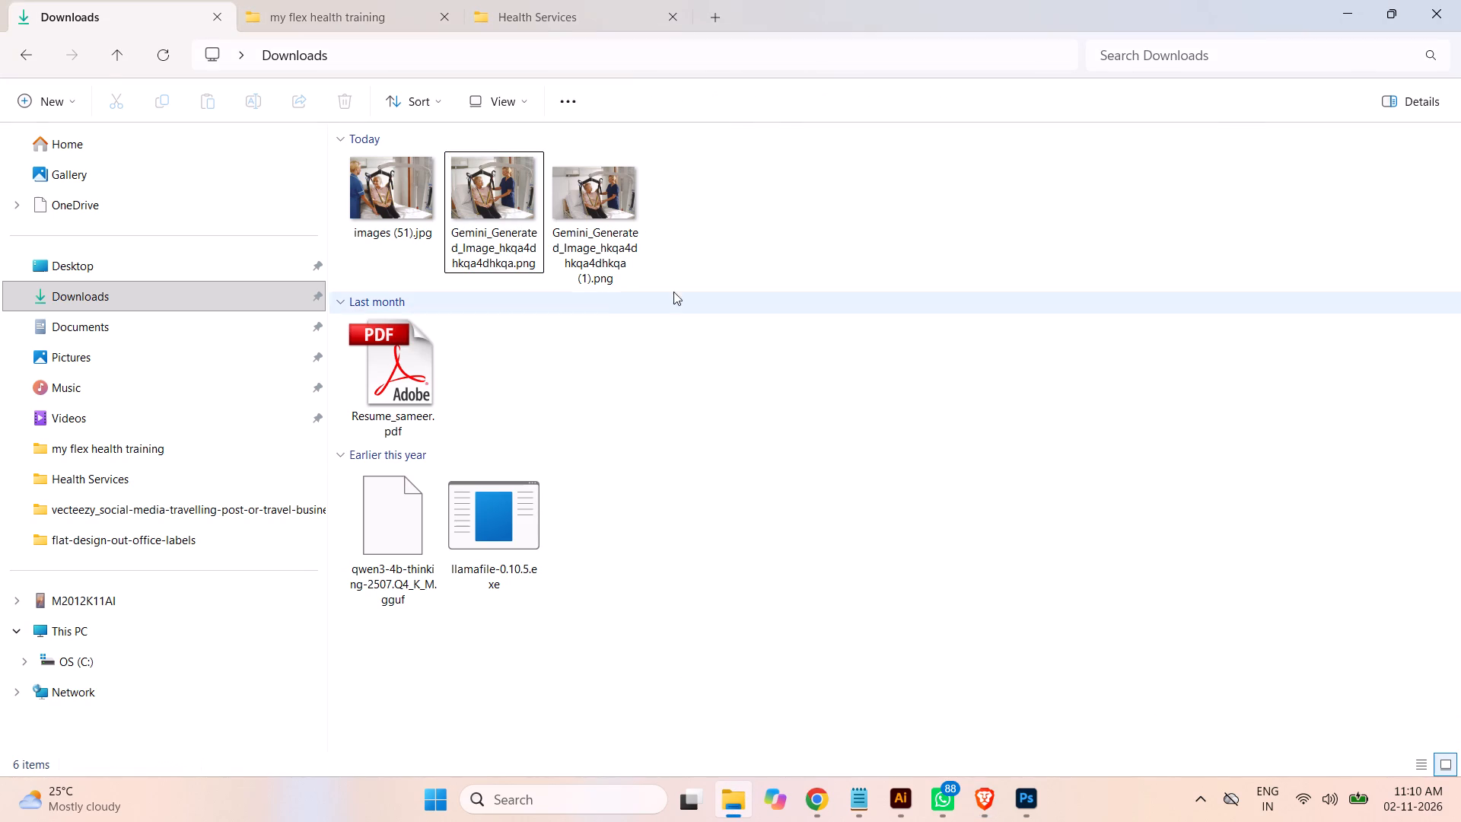
left_click_drag(600, 193, 1018, 810)
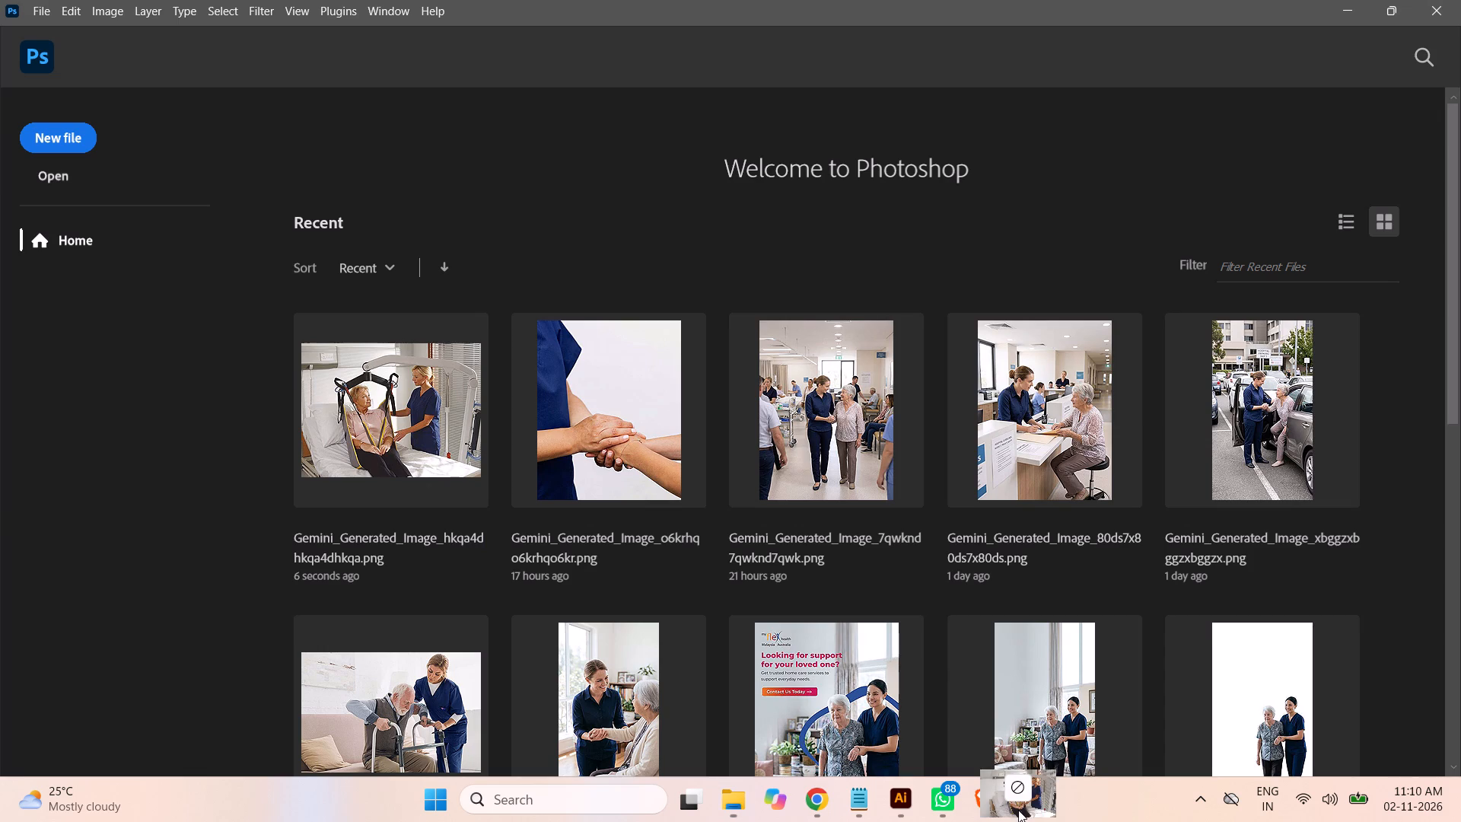
left_click_drag(1018, 810, 656, 222)
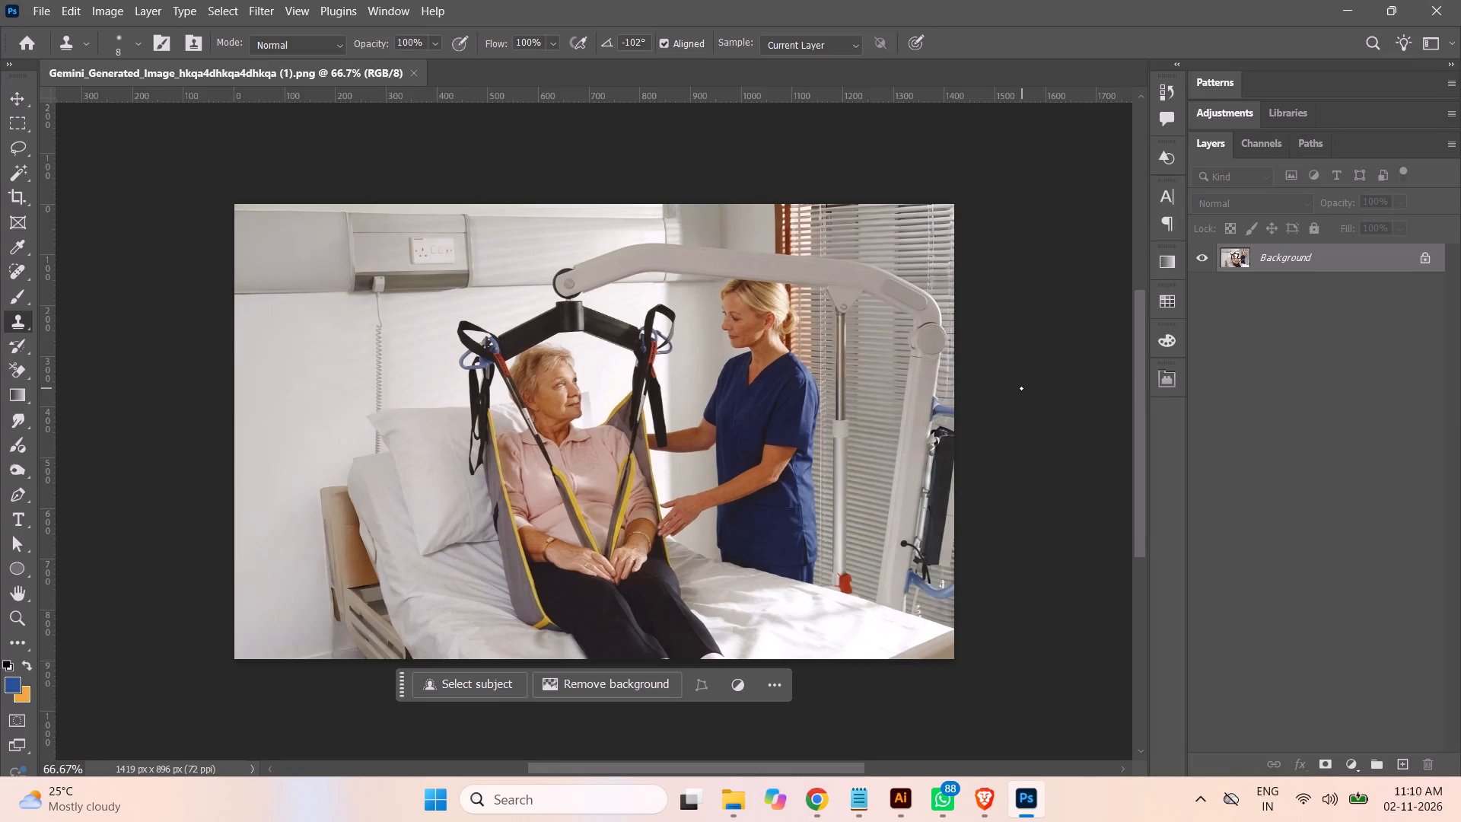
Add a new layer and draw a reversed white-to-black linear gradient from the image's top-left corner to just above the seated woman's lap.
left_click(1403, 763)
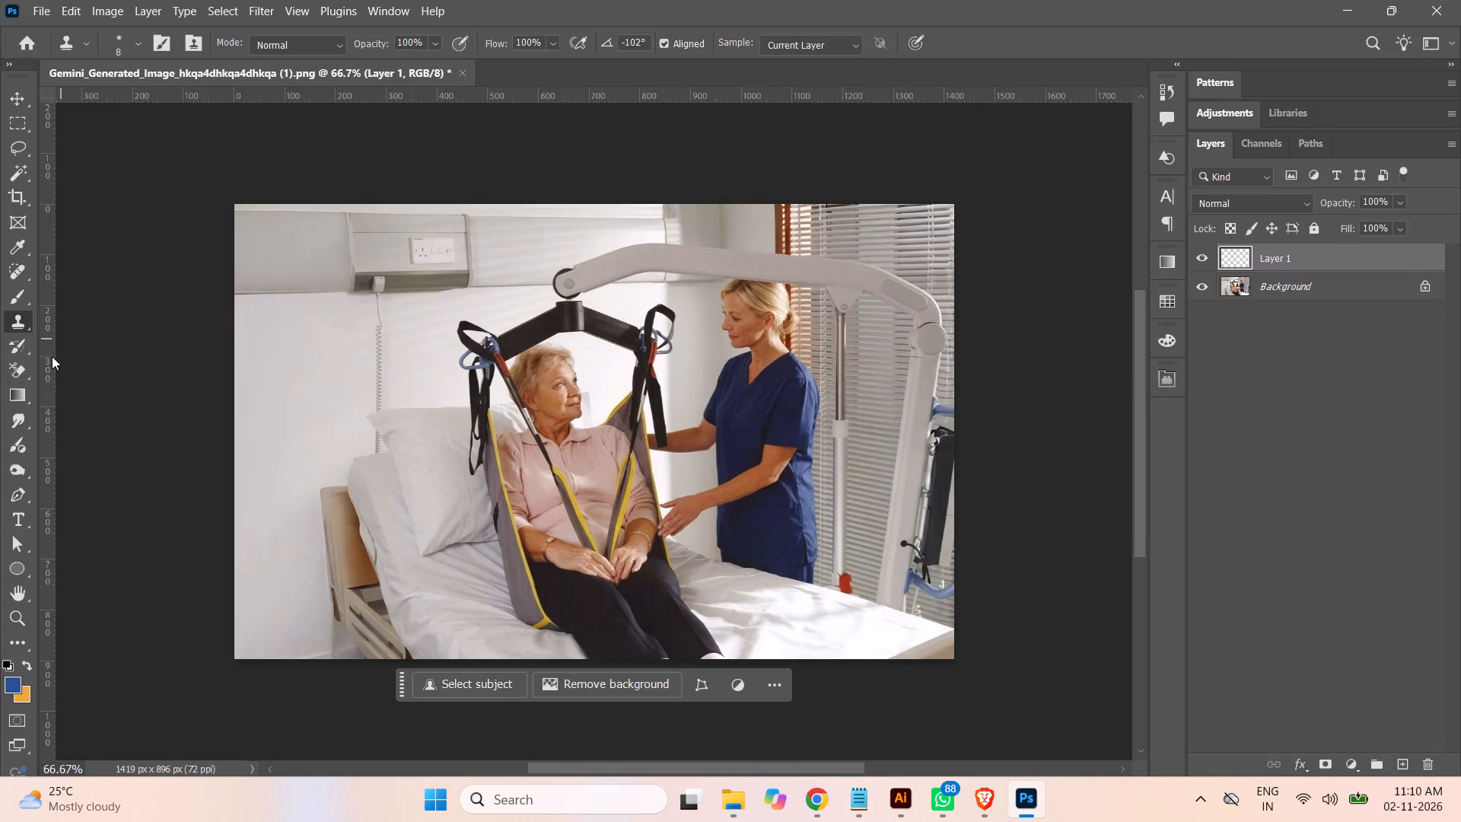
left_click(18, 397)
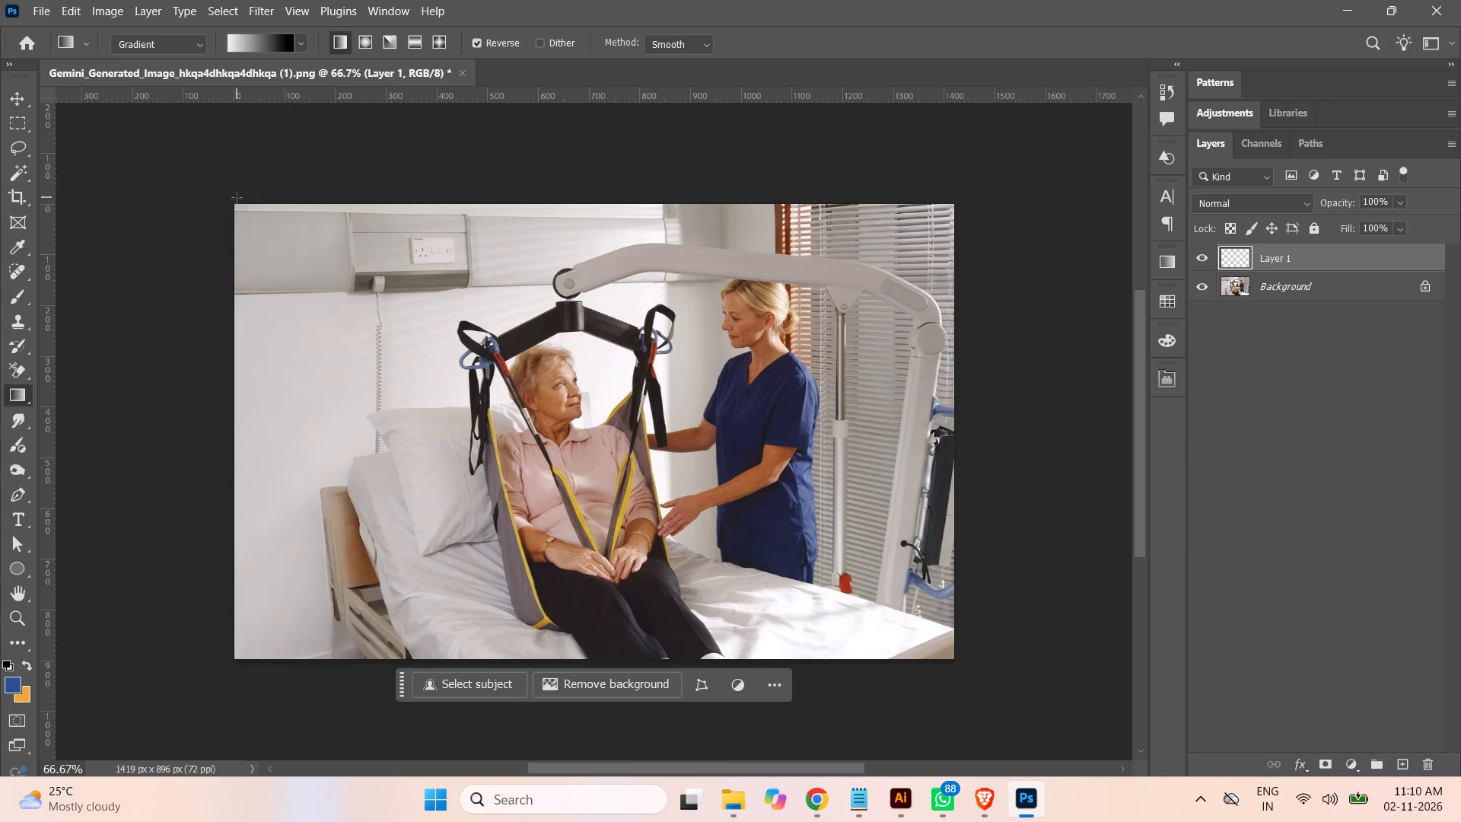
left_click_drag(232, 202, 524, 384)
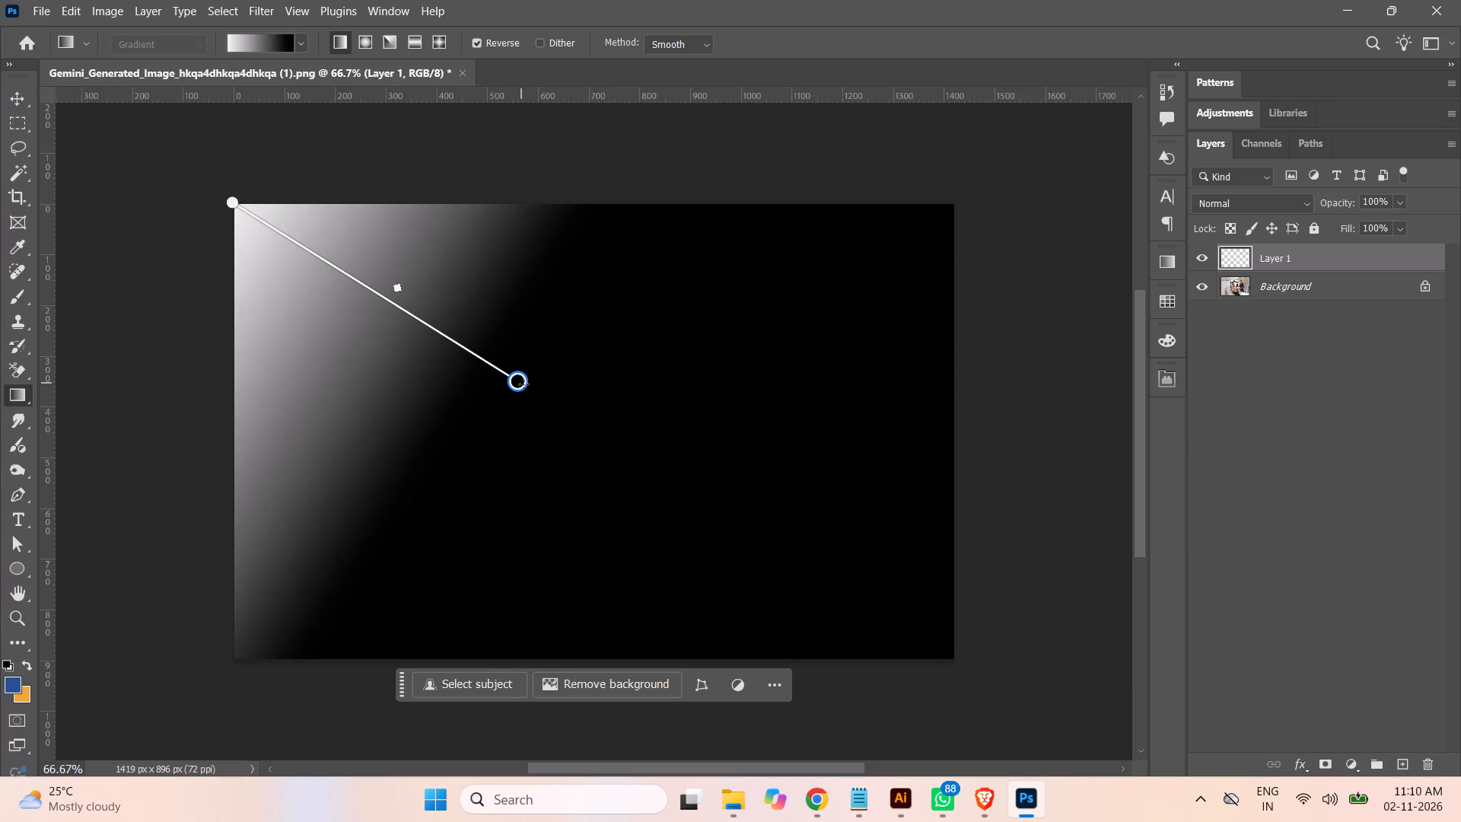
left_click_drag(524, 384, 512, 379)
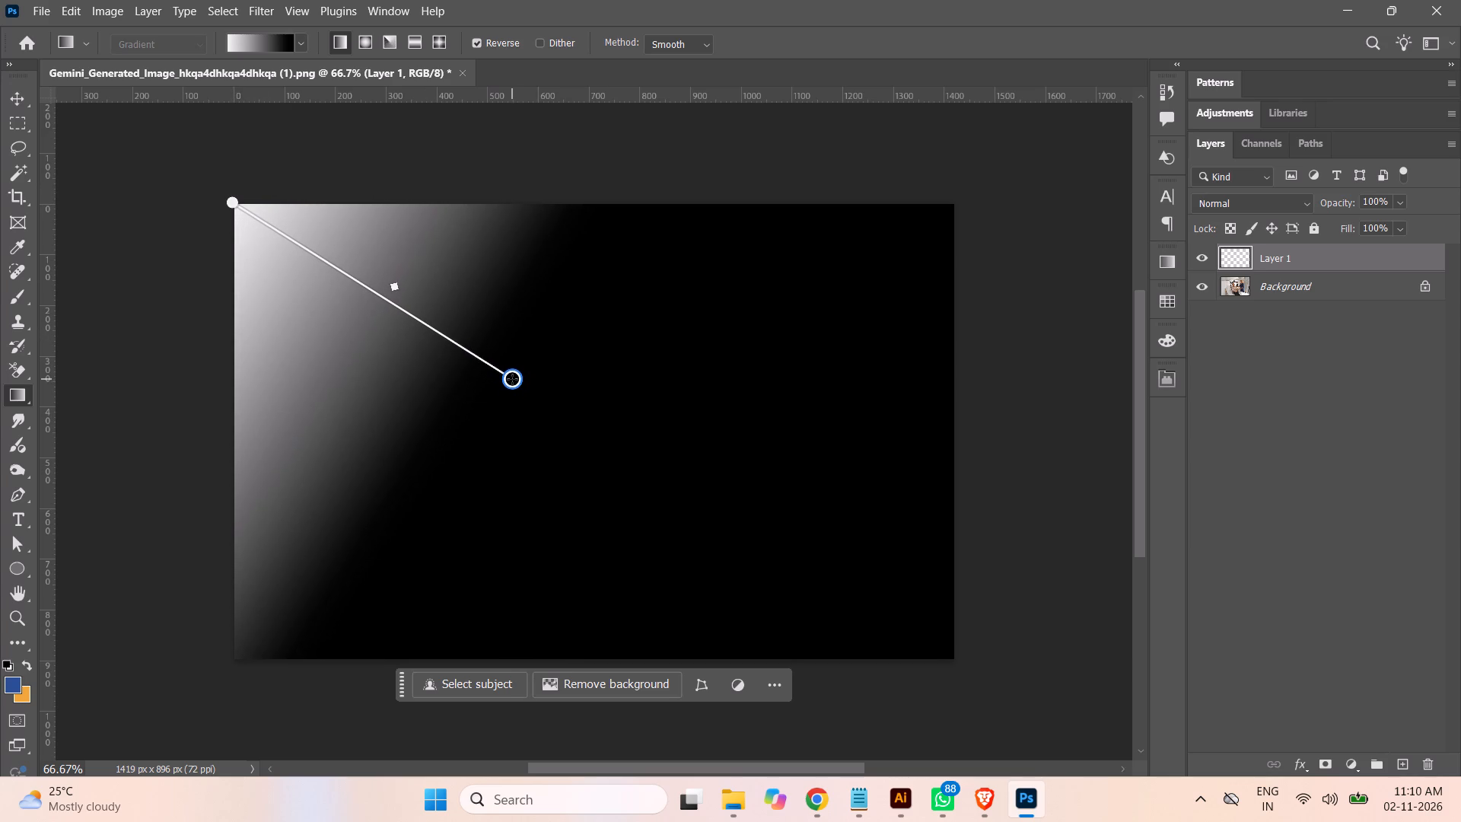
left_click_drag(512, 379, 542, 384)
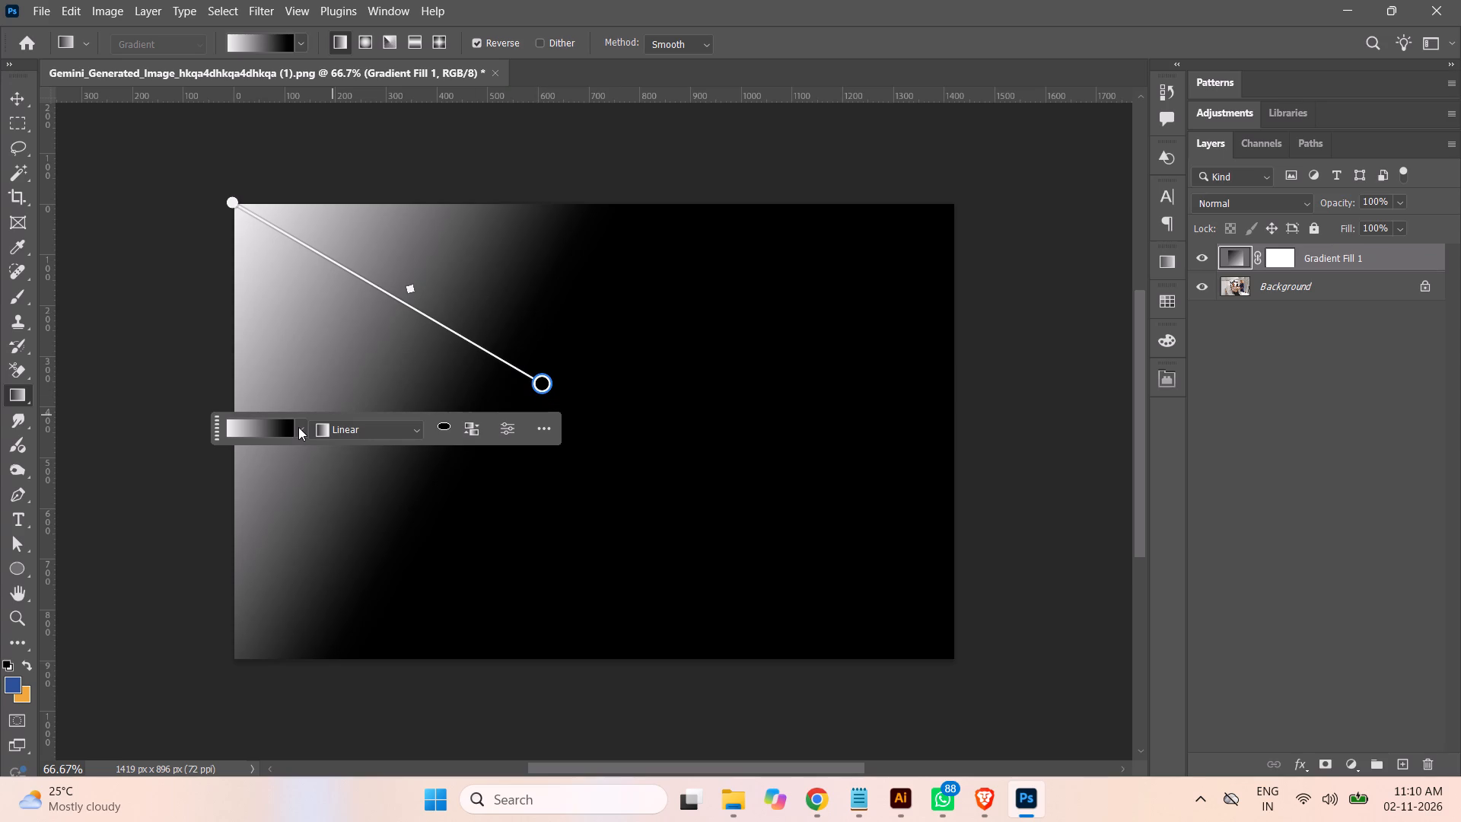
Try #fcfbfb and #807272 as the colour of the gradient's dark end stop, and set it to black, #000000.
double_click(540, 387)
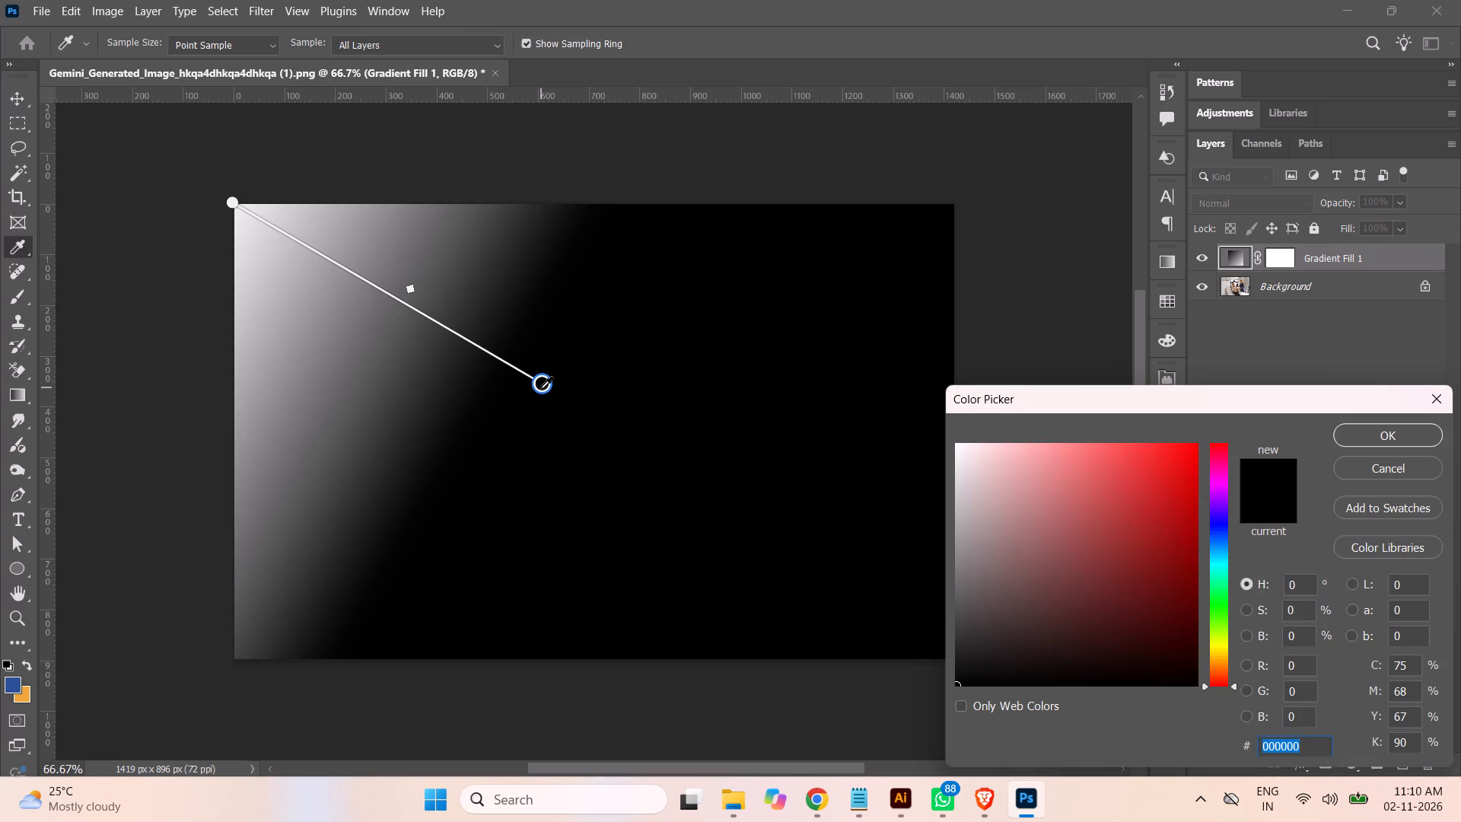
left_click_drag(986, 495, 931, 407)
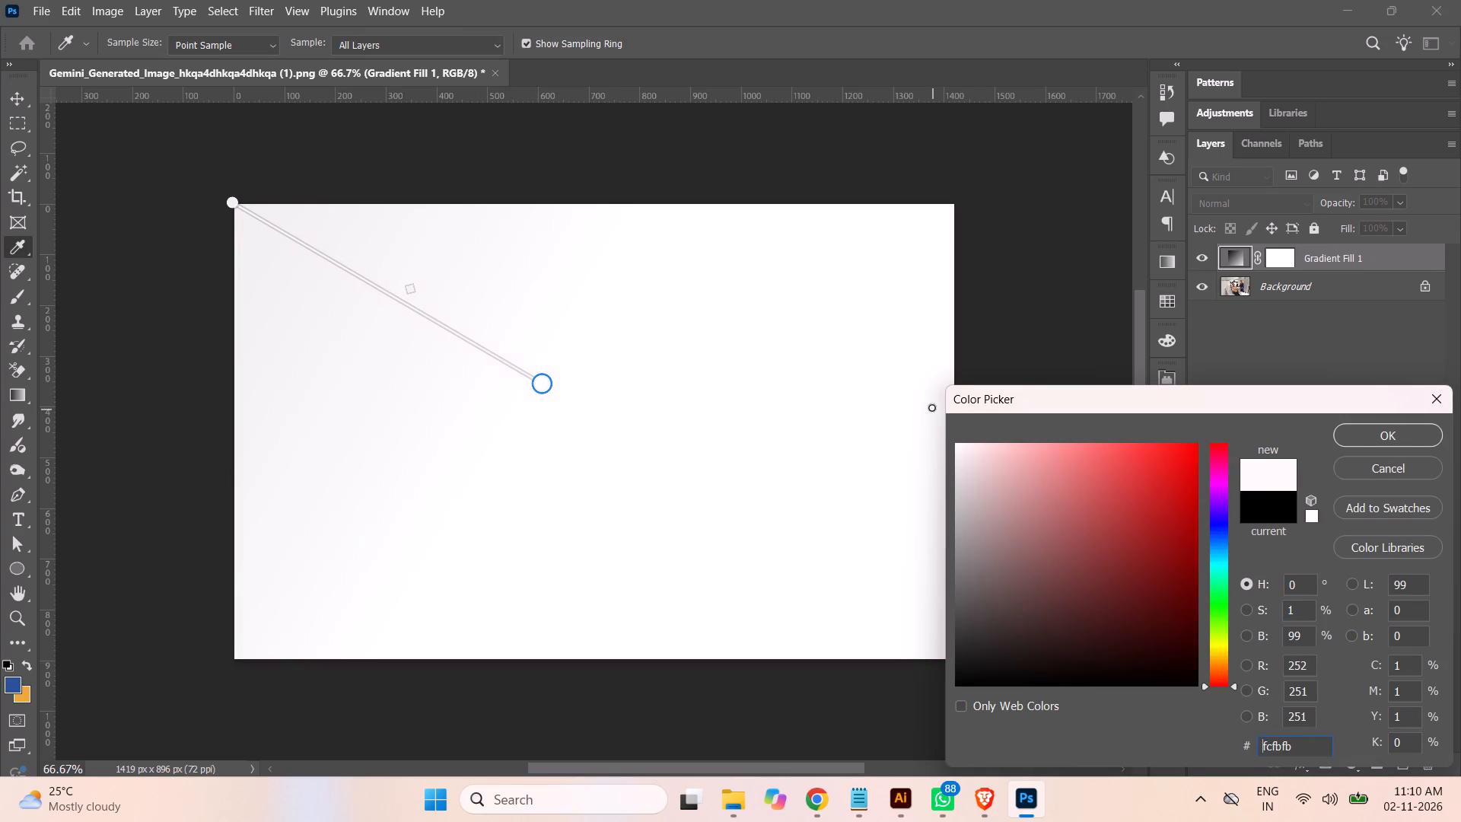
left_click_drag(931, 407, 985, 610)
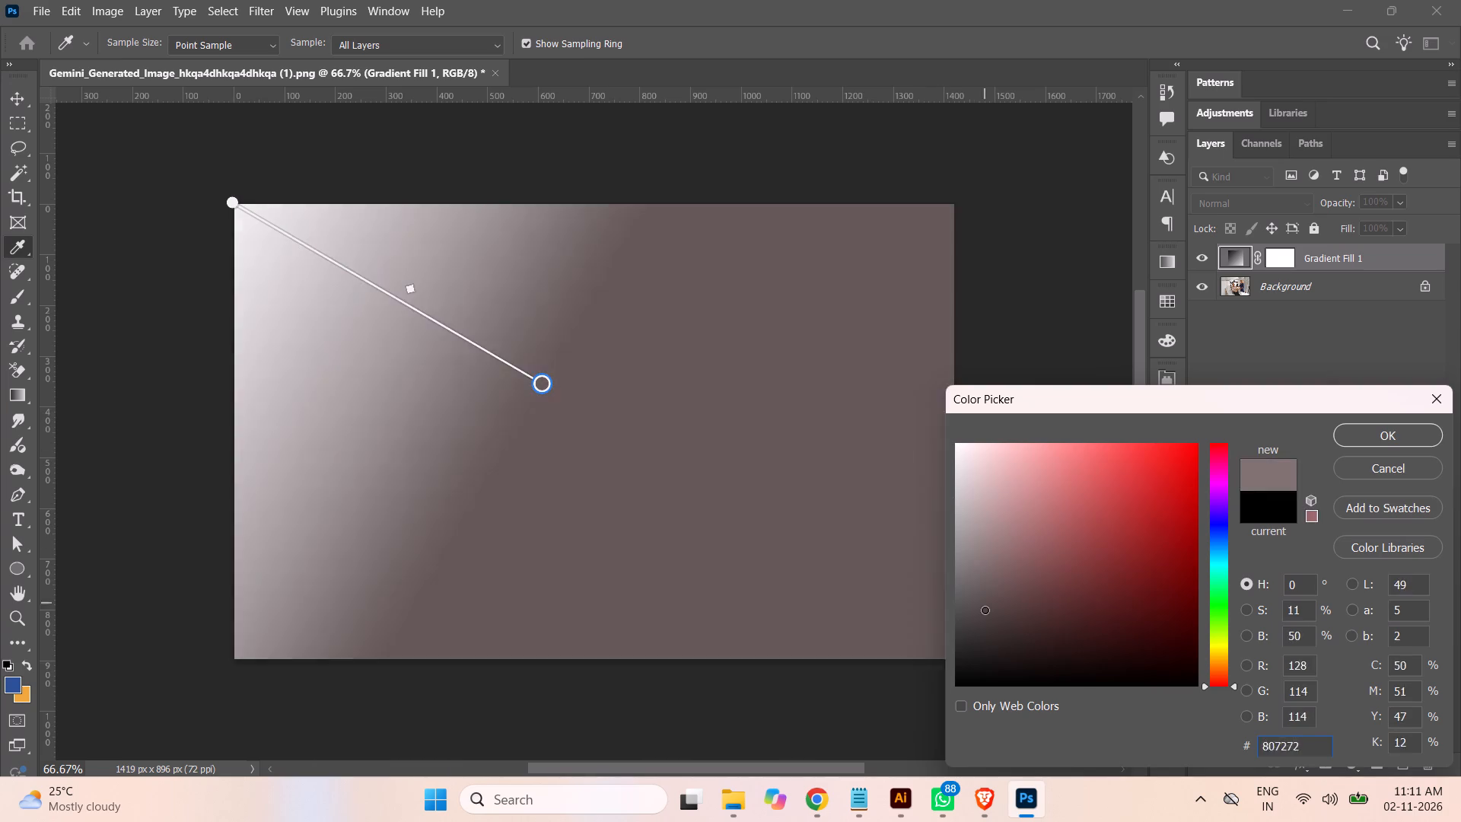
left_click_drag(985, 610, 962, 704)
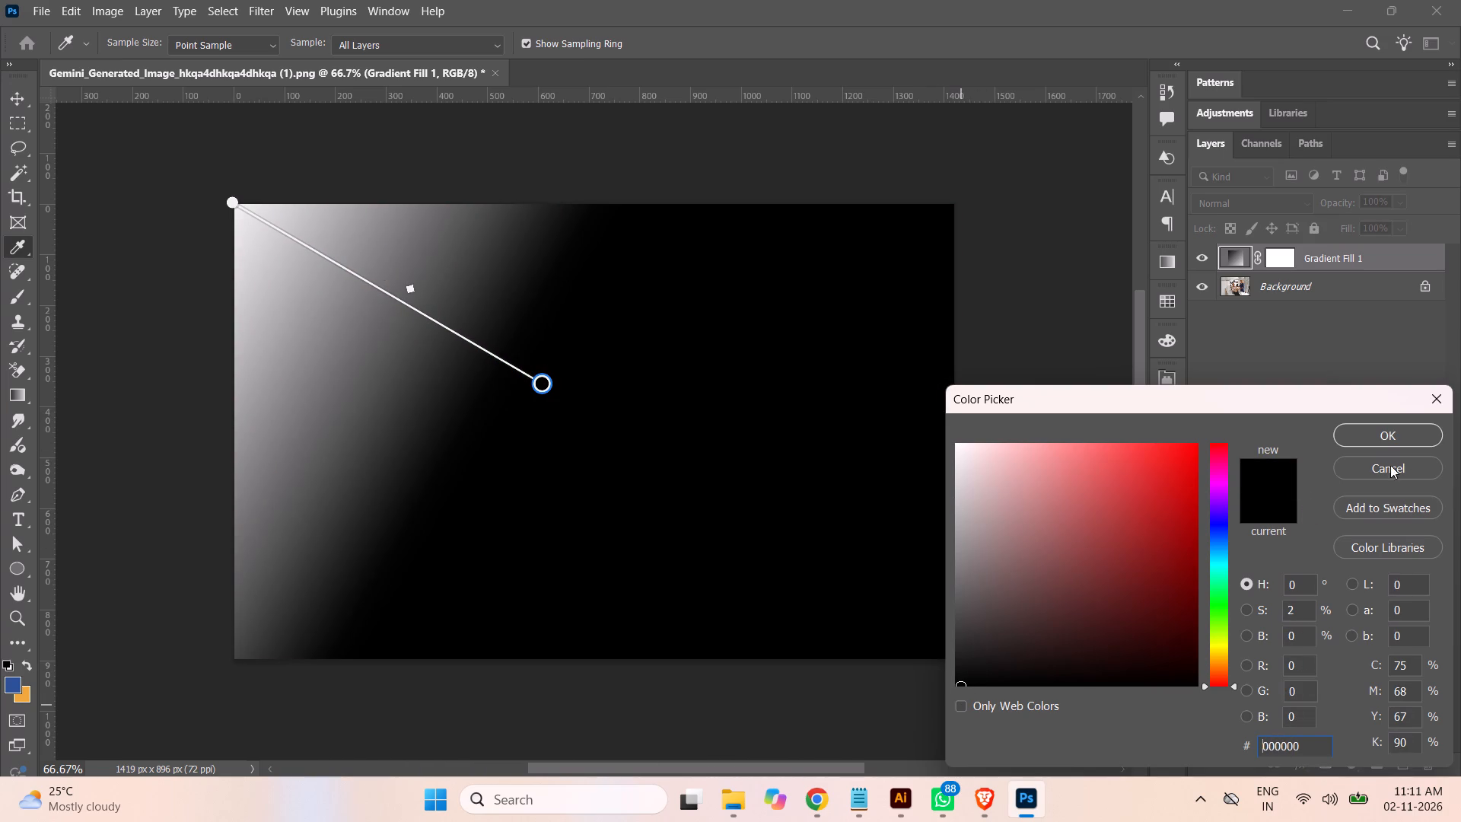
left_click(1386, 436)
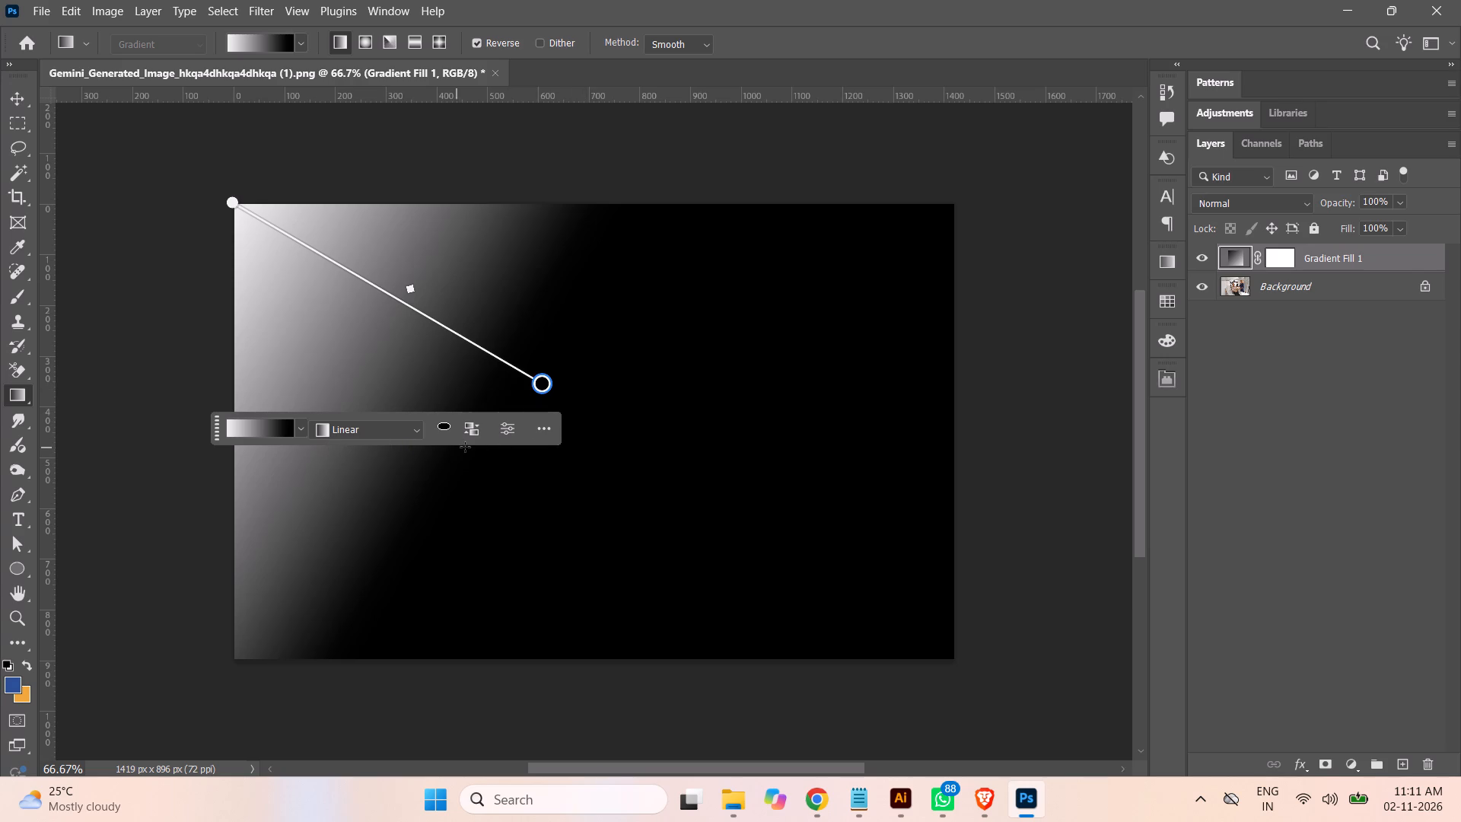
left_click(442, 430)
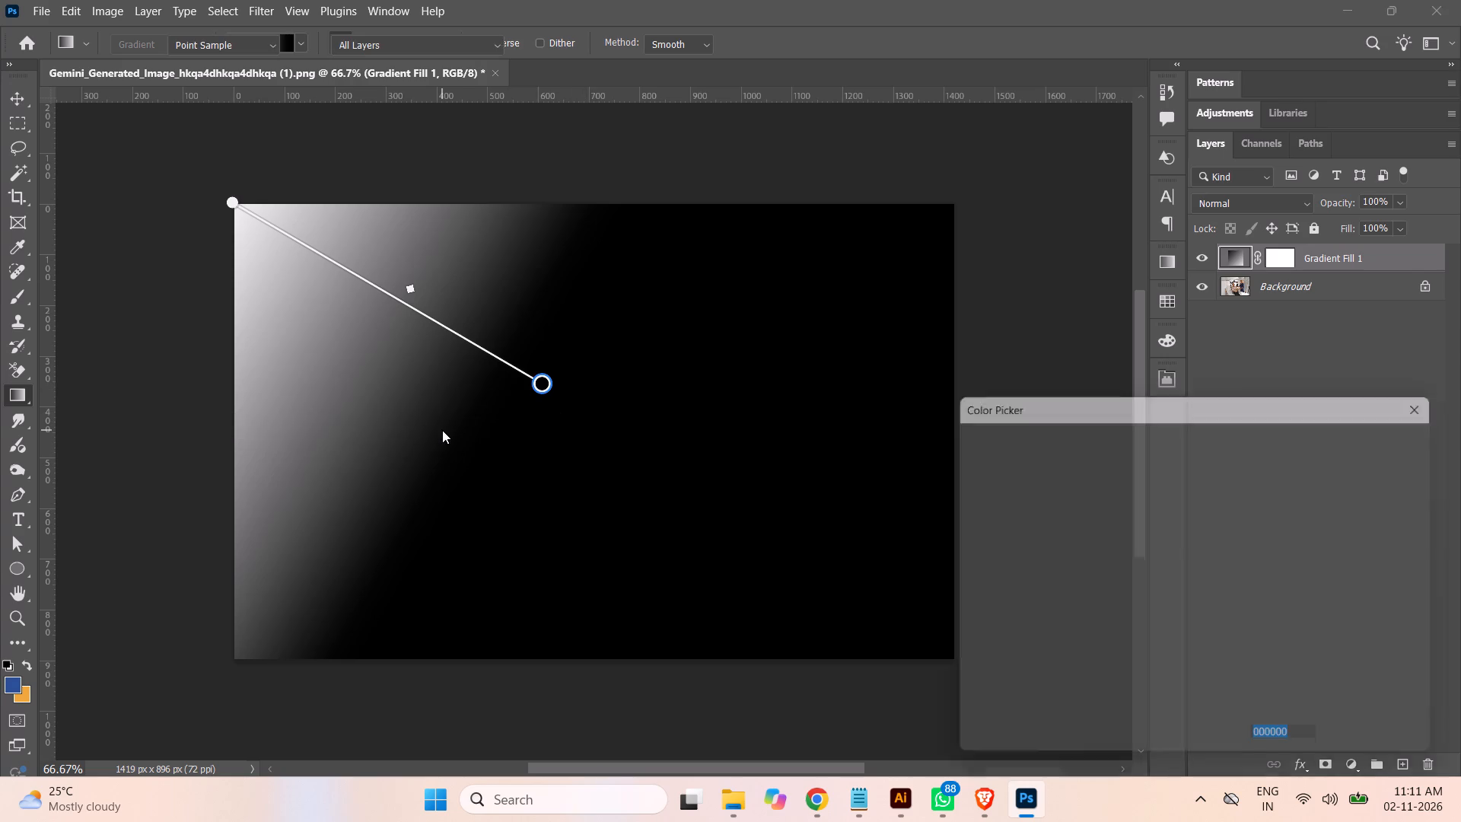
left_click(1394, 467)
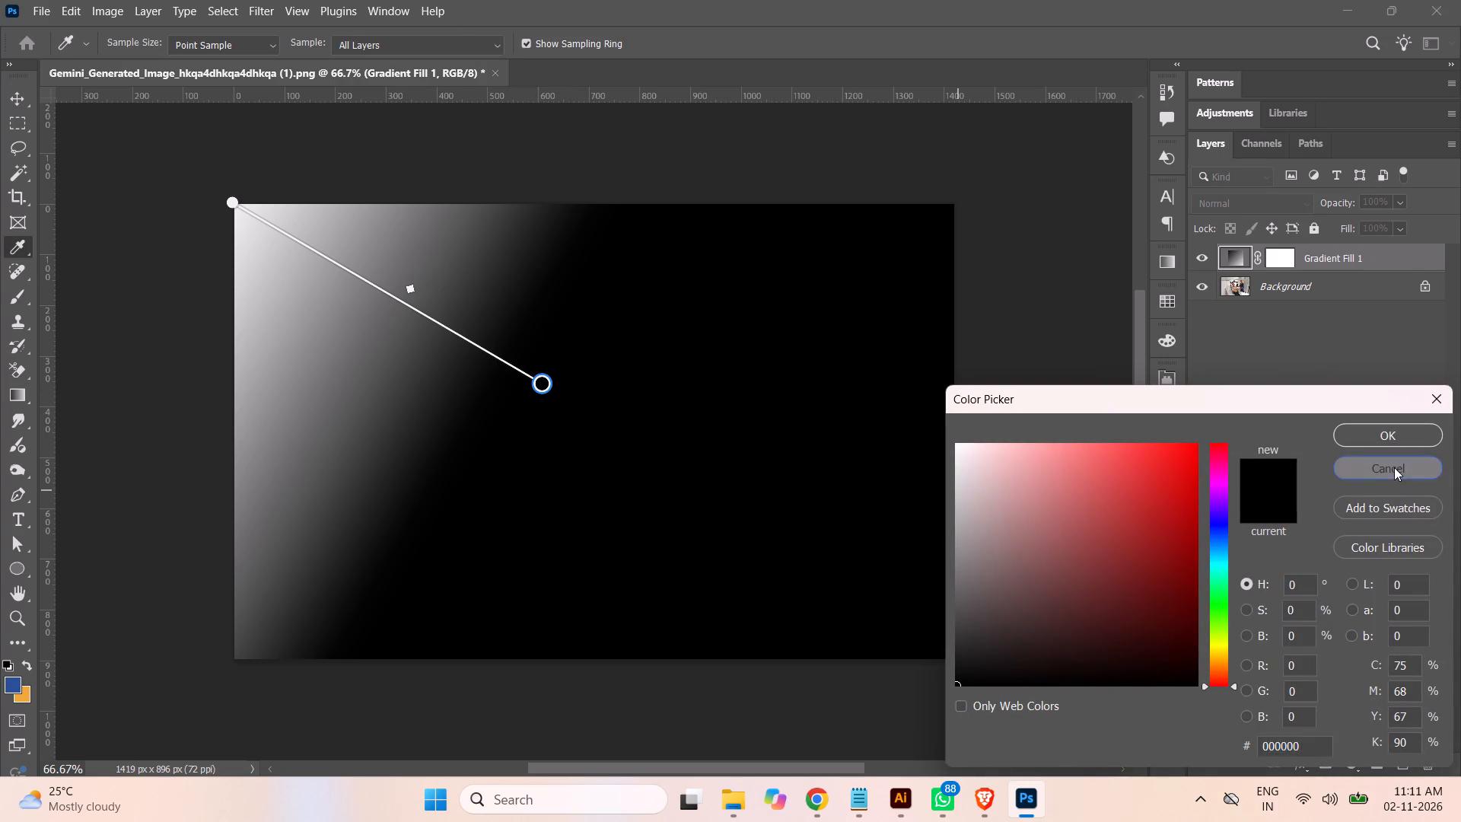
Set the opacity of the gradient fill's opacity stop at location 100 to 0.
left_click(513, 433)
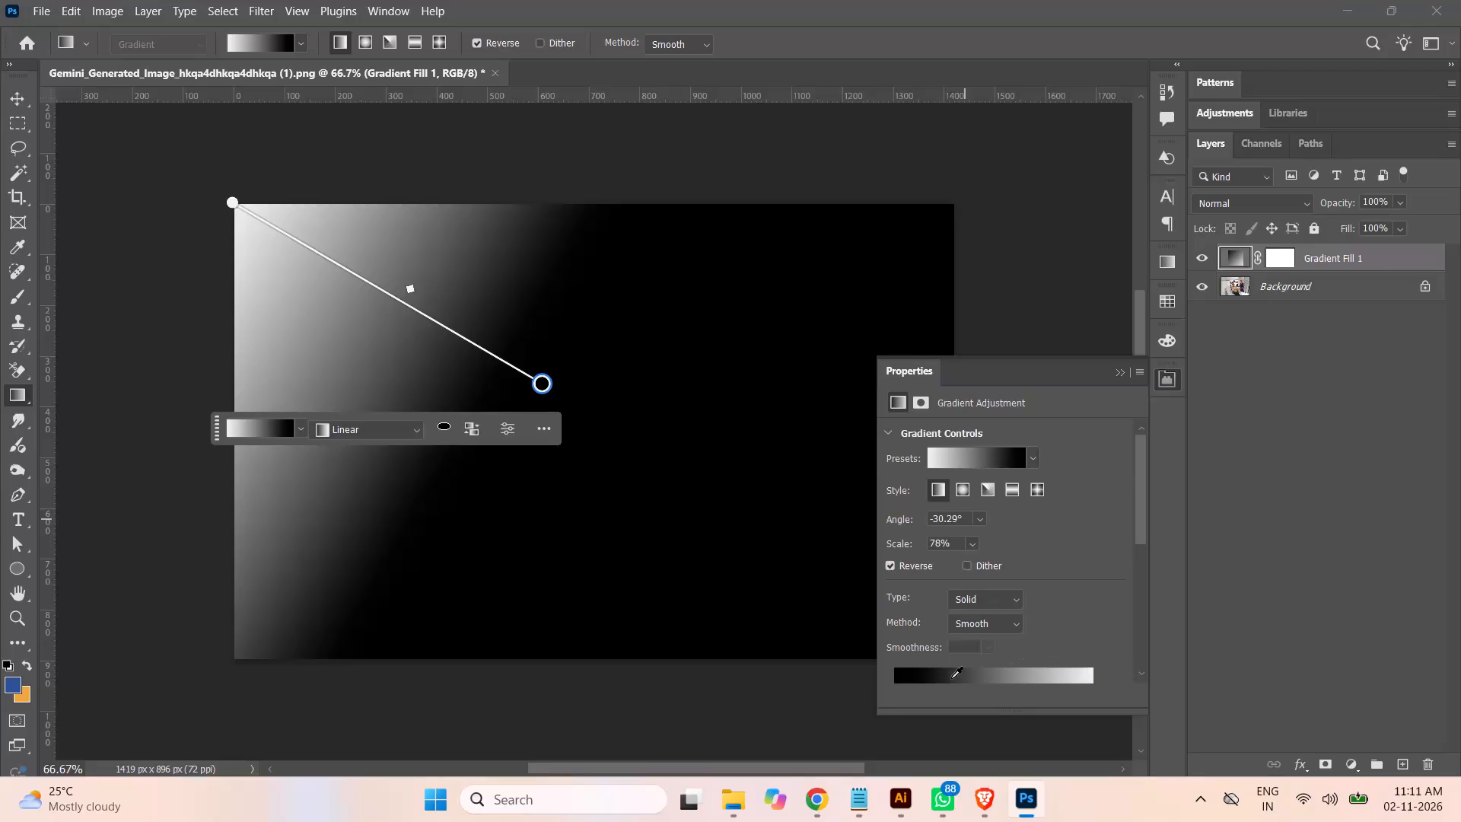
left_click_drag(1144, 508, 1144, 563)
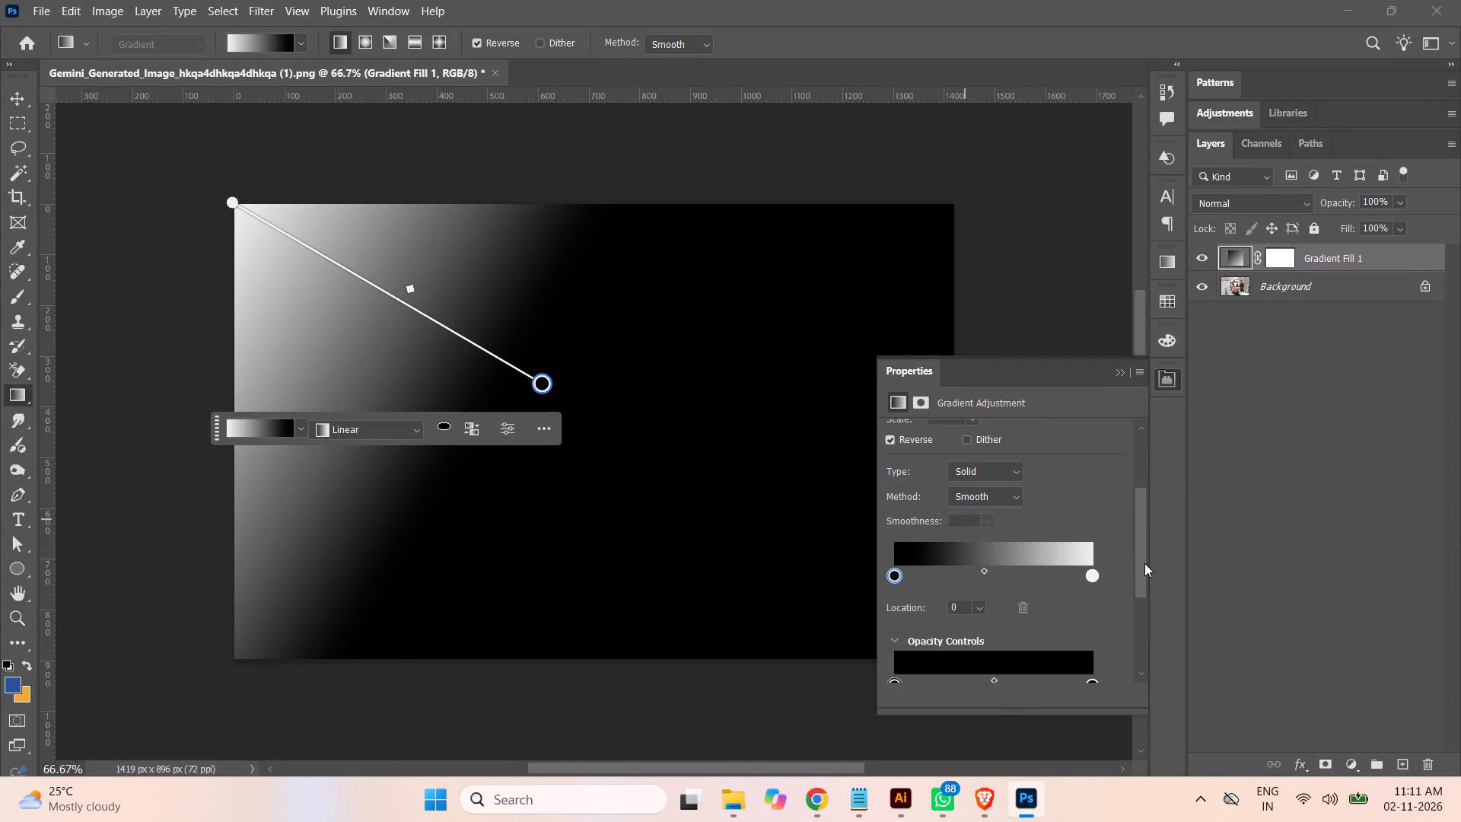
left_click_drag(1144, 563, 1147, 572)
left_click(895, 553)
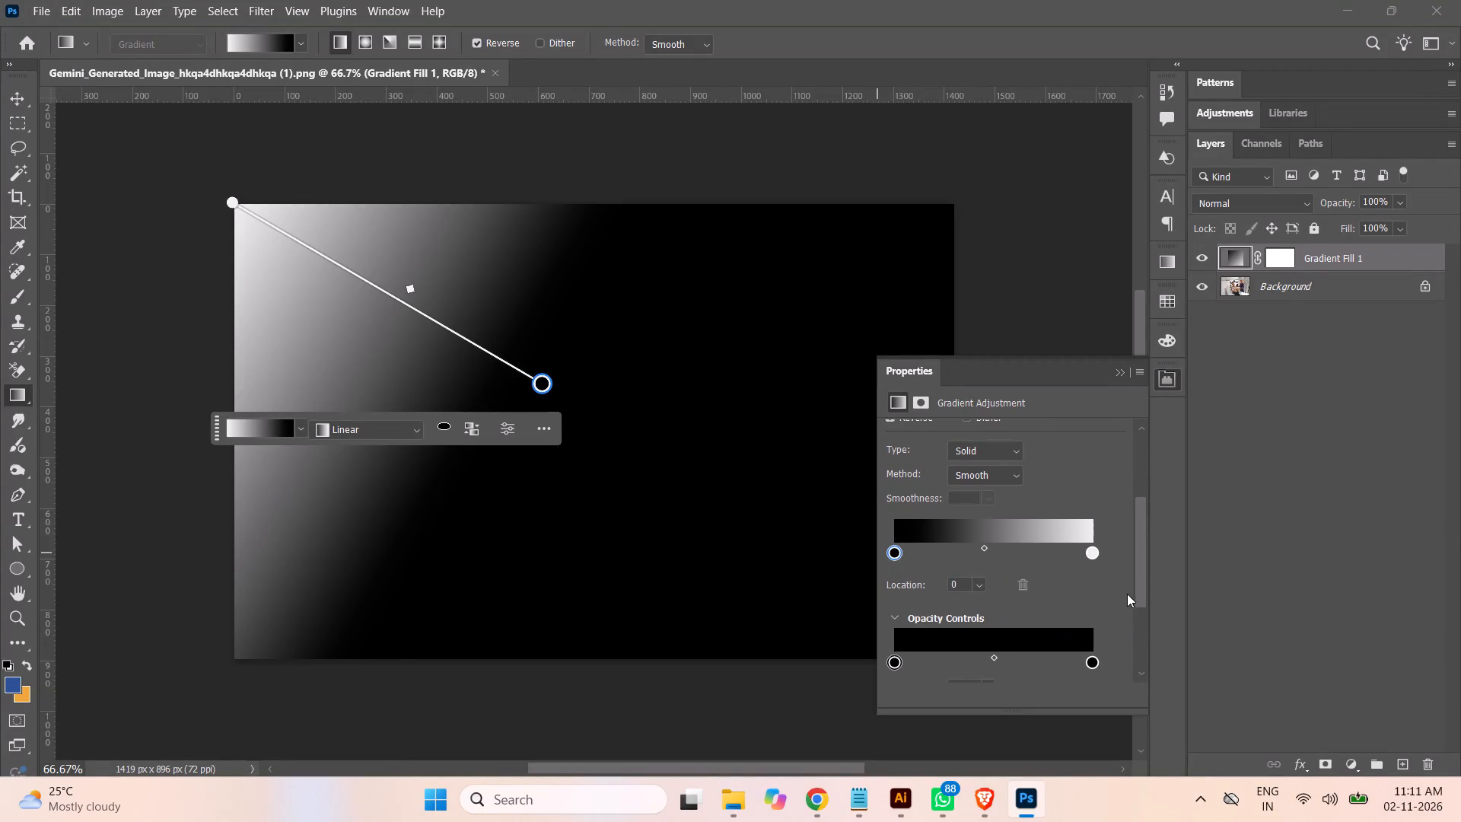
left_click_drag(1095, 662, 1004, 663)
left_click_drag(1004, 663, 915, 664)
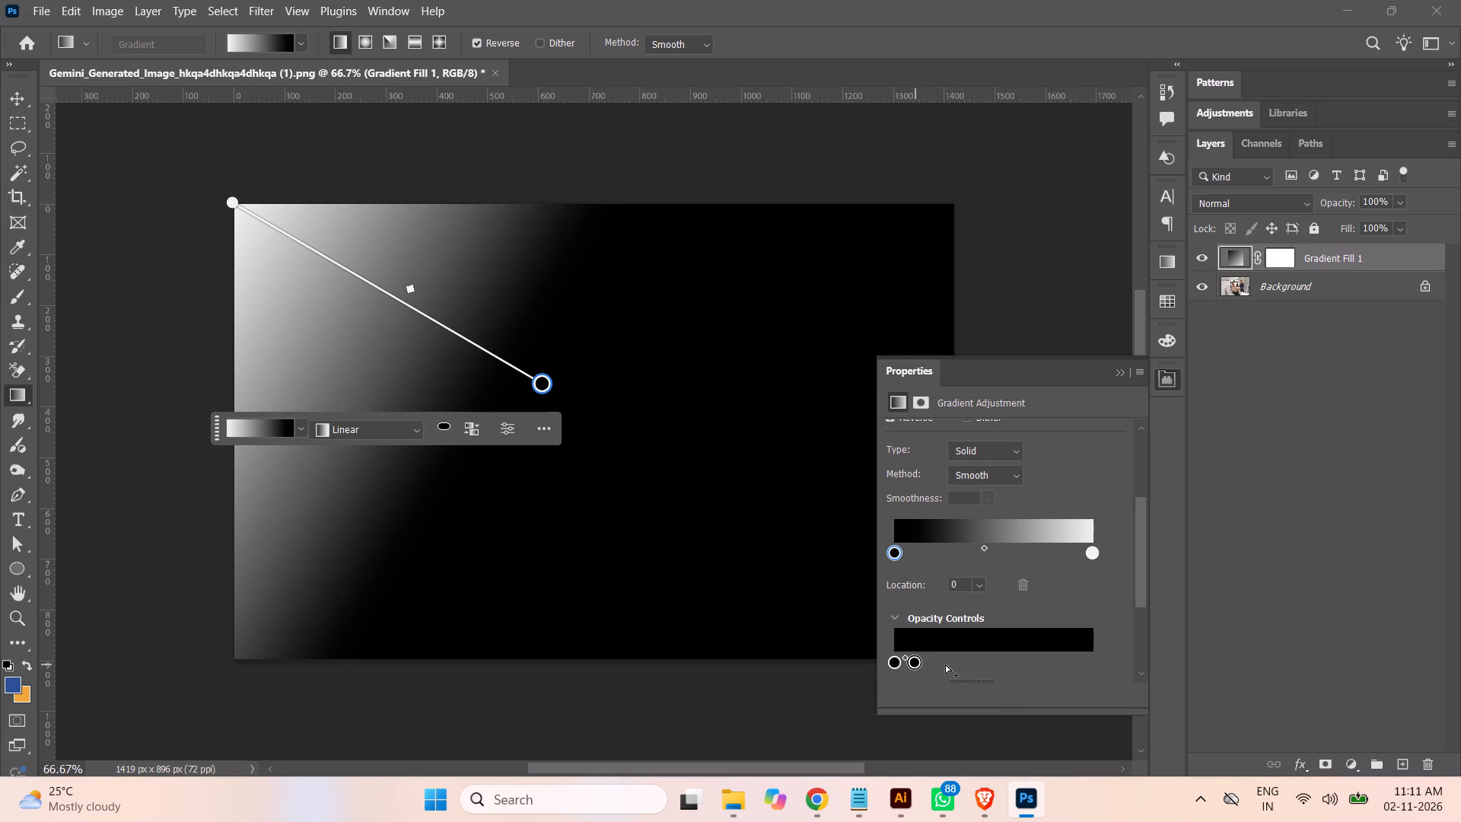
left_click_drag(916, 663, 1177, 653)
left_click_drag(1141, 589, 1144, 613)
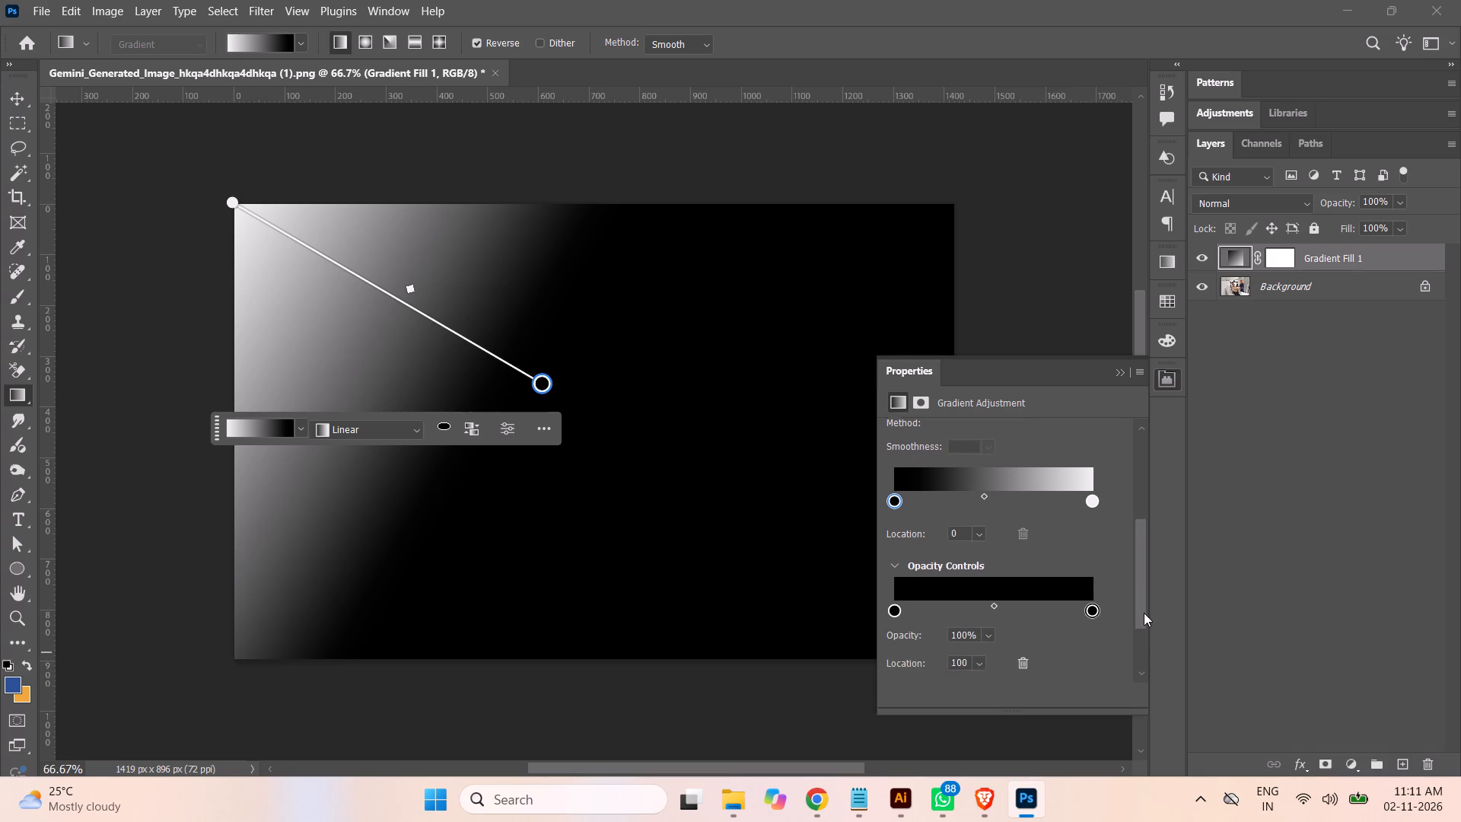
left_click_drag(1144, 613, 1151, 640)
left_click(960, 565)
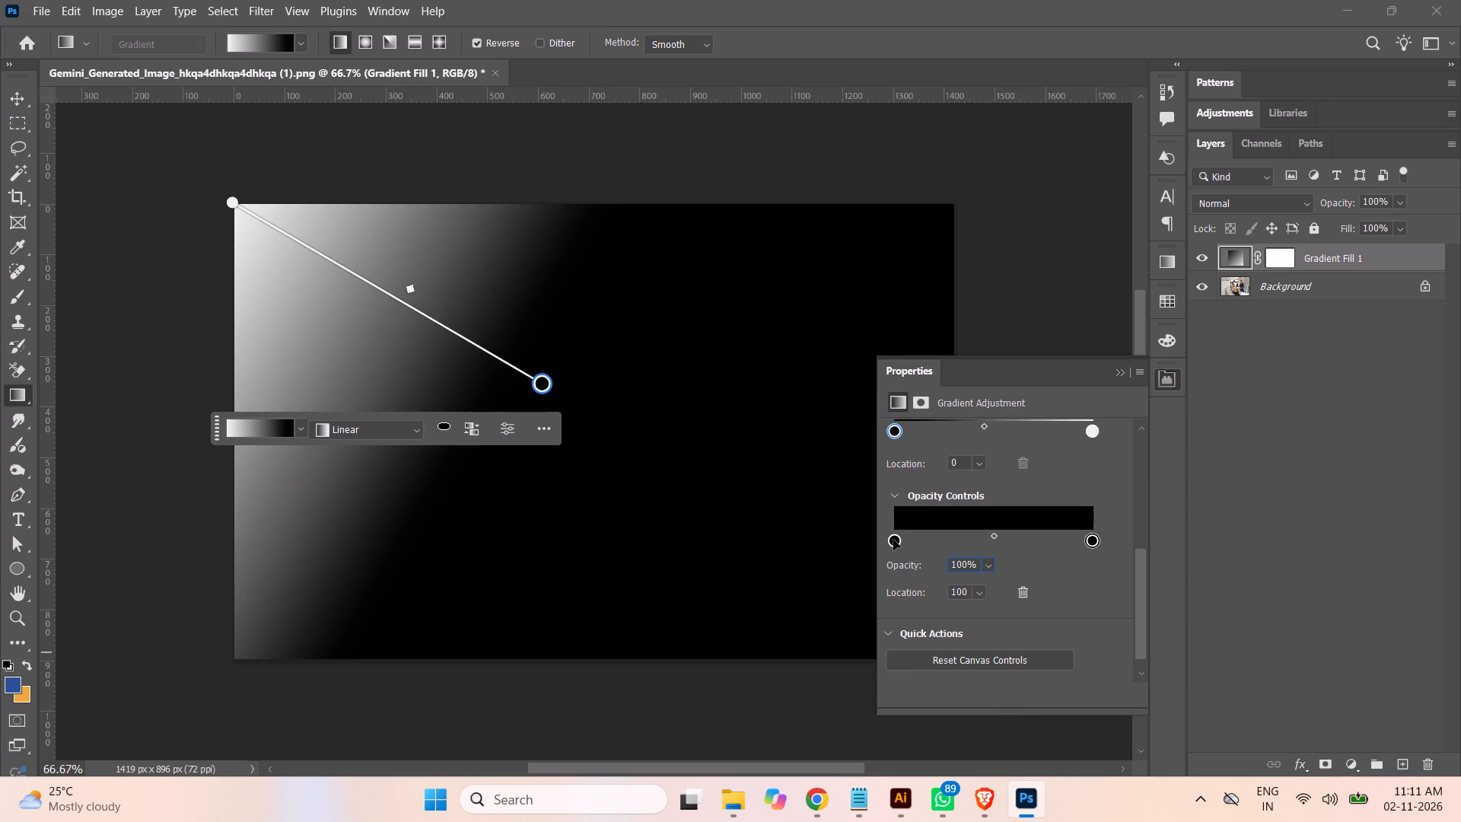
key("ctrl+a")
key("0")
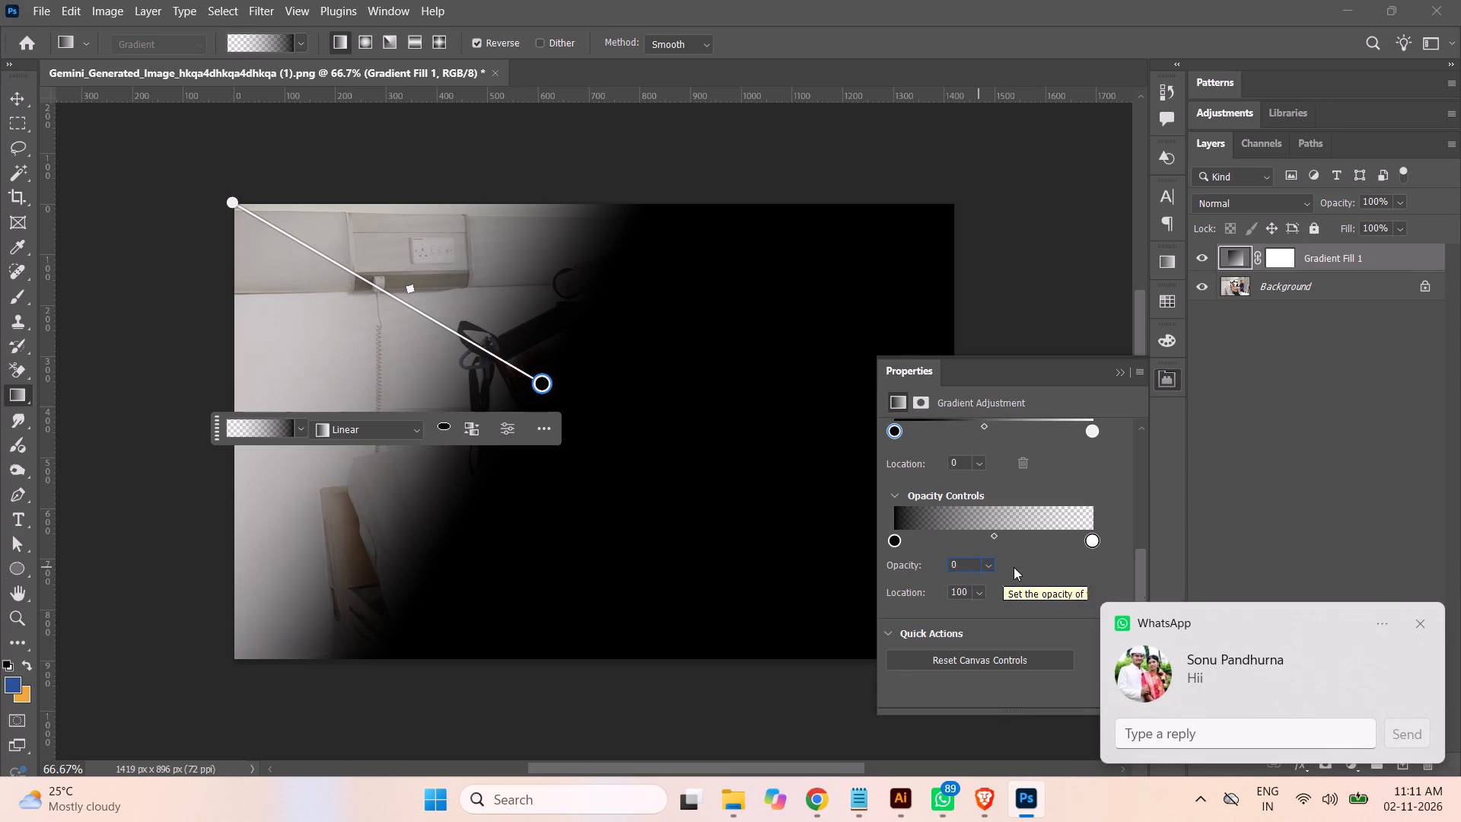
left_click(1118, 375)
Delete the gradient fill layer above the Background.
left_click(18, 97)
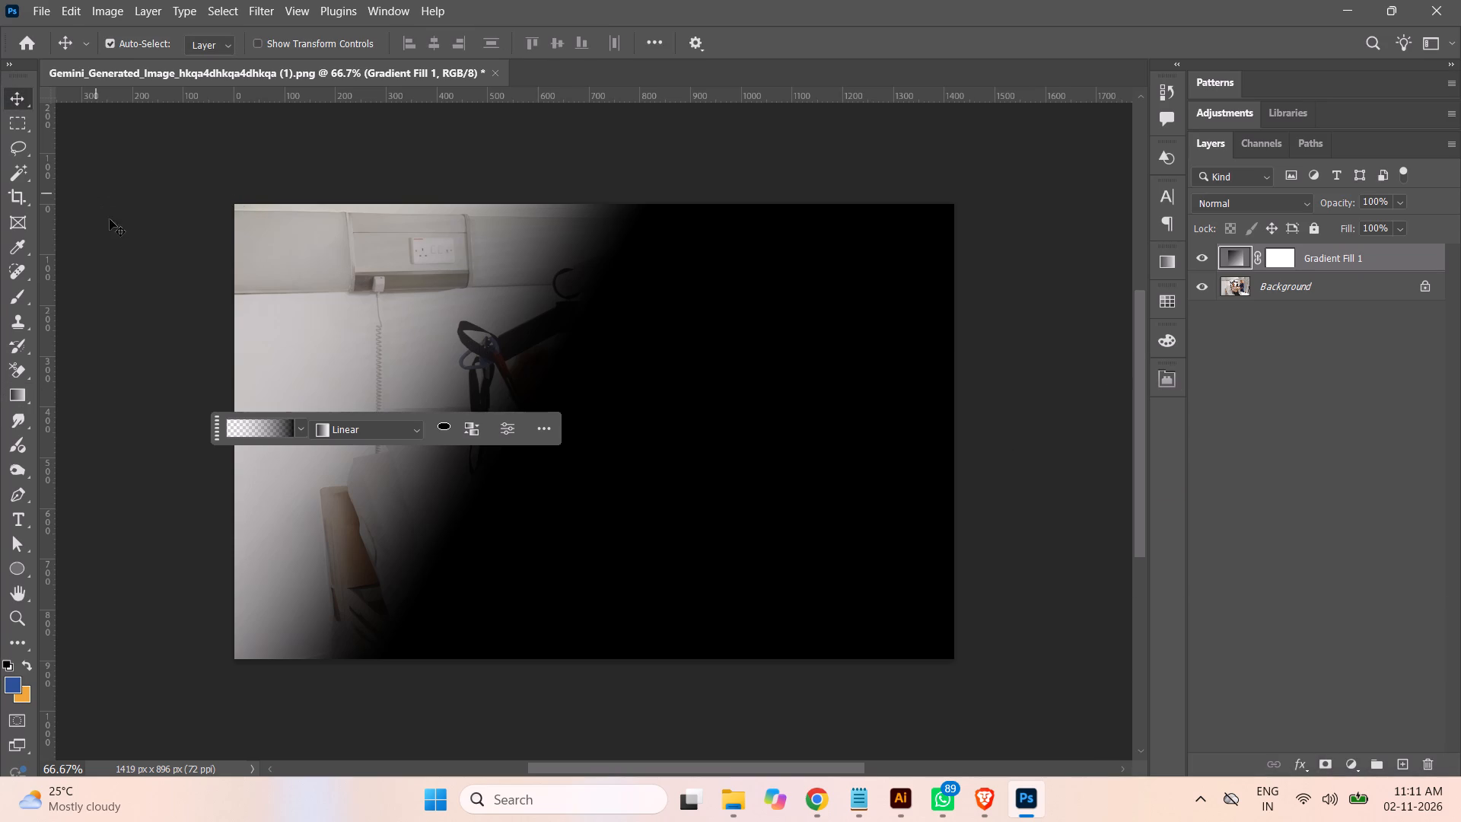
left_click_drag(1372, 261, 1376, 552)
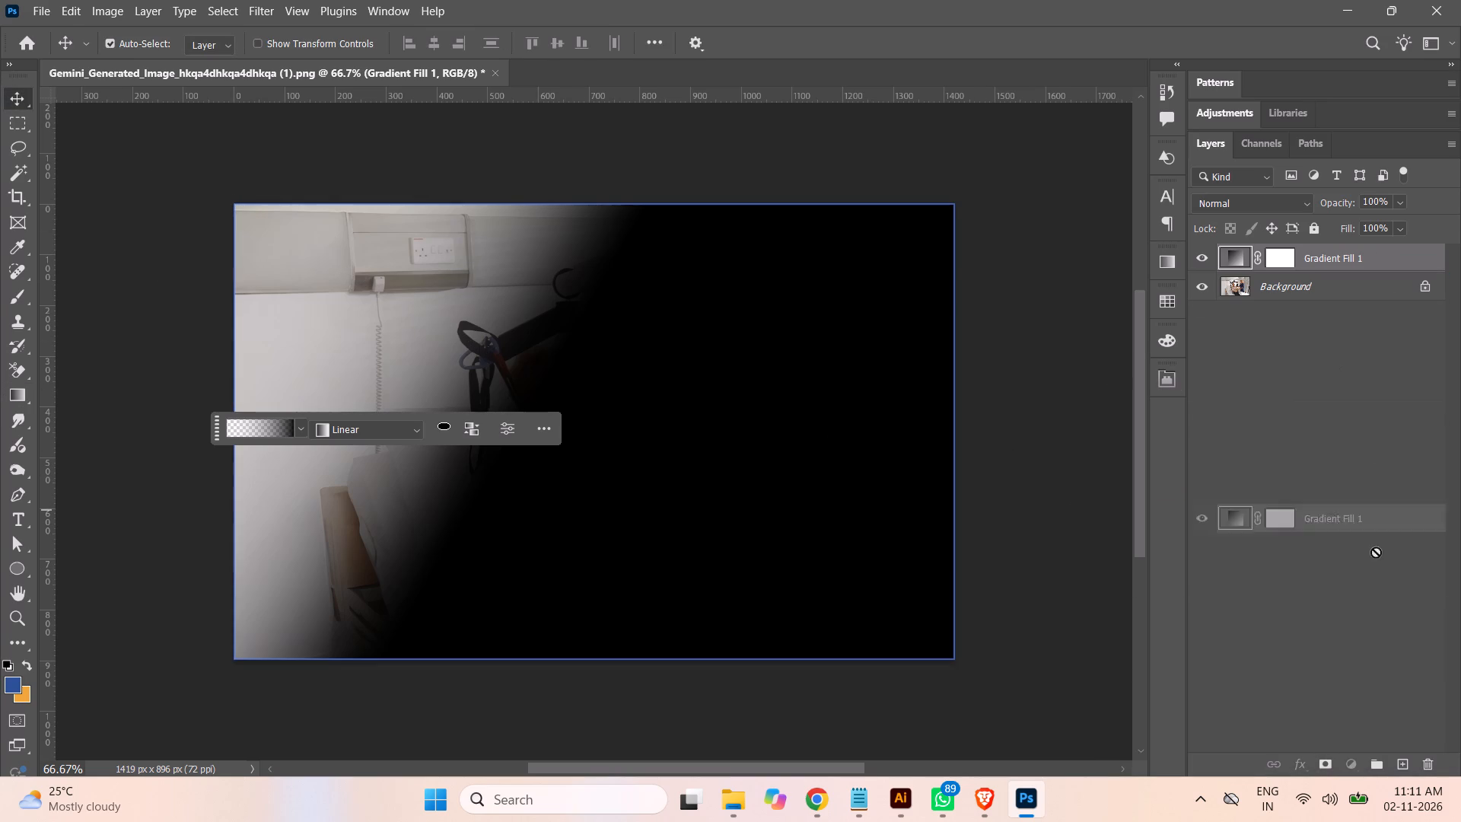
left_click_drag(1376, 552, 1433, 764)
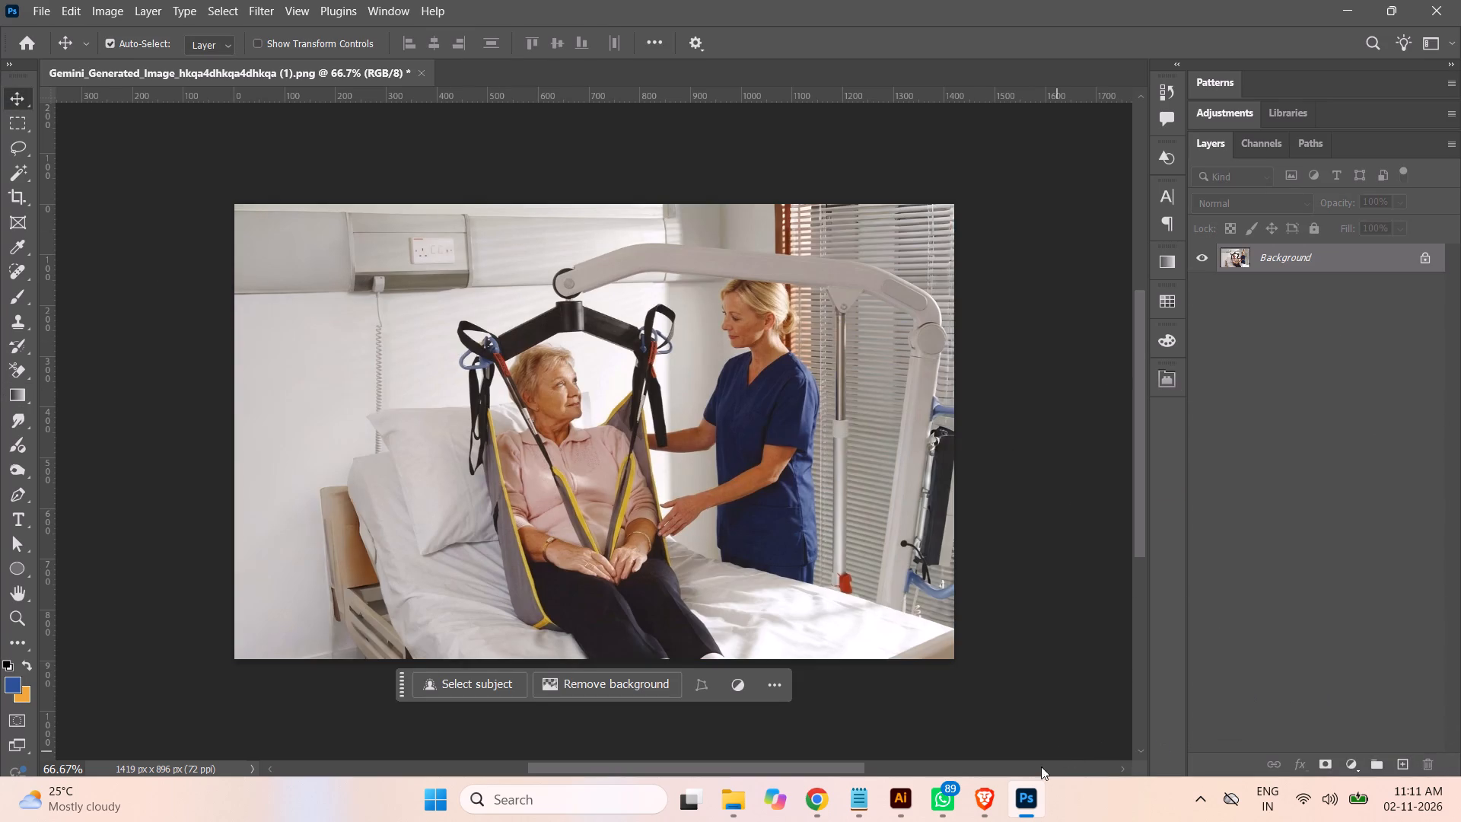
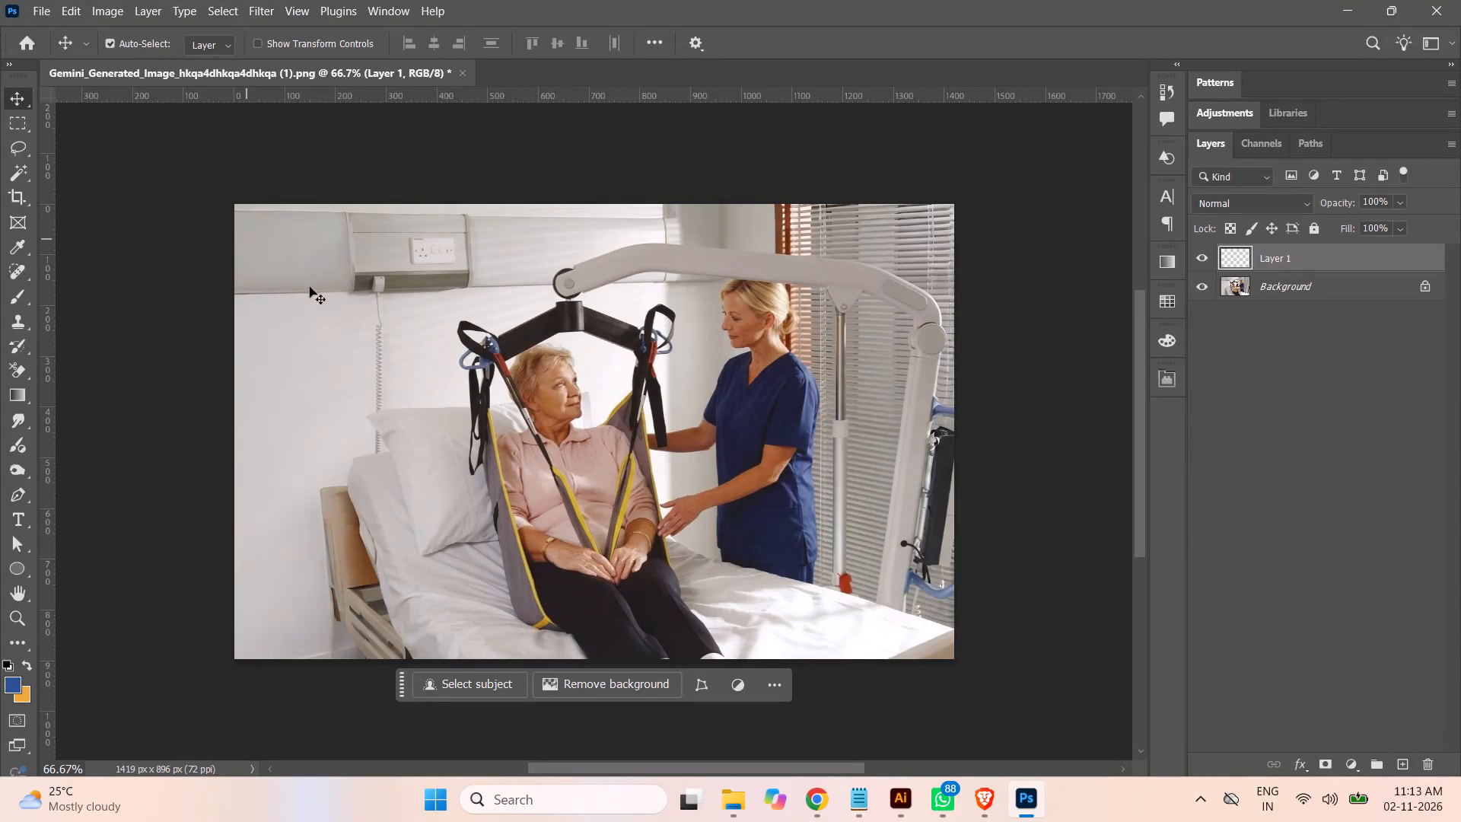
Draw a linear black-to-transparent gradient fill across the image, with its black end at the top-left corner and its transparent end at the bottom-right corner.
left_click(15, 397)
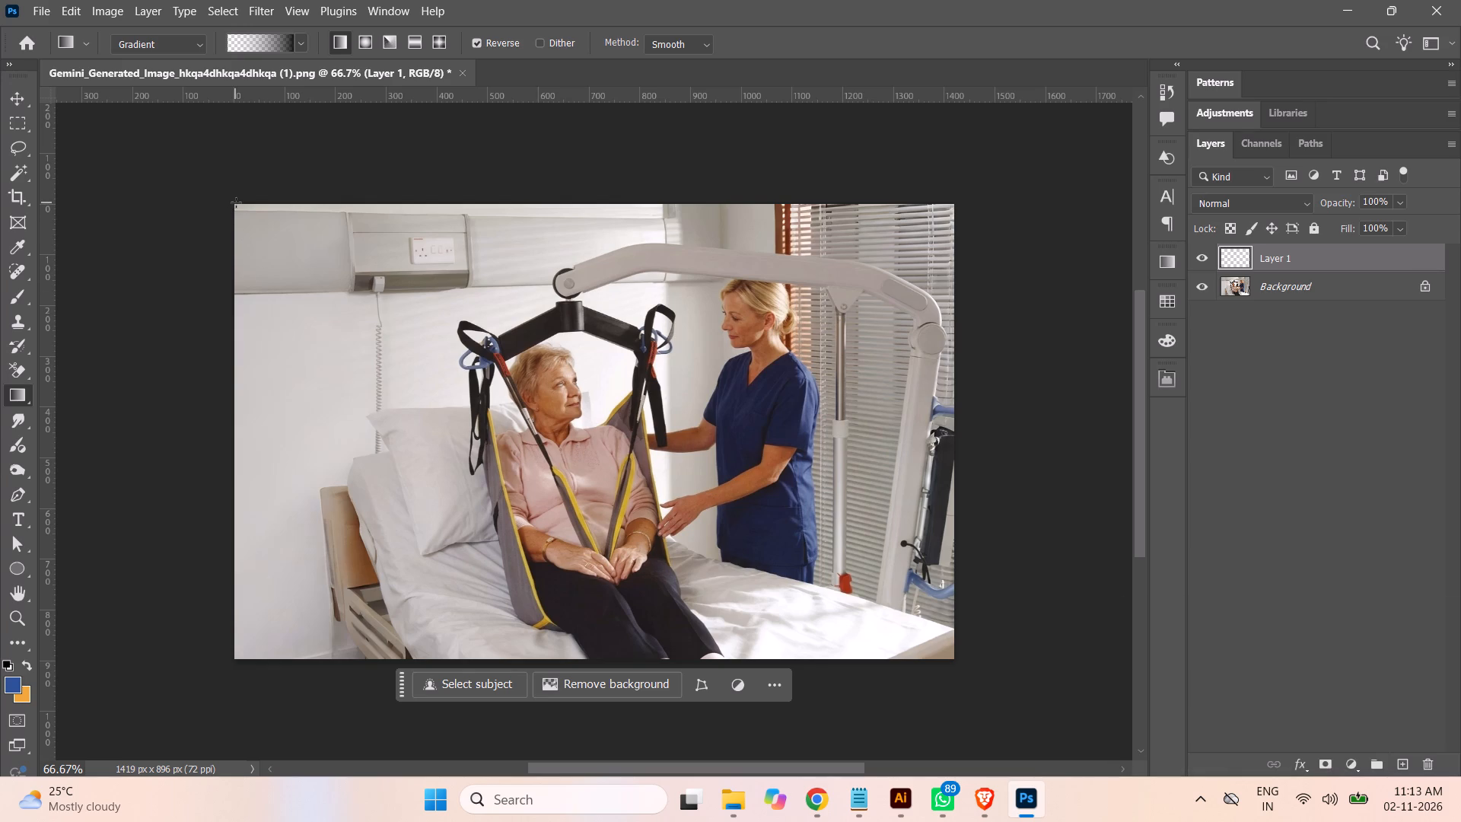
left_click_drag(234, 202, 558, 411)
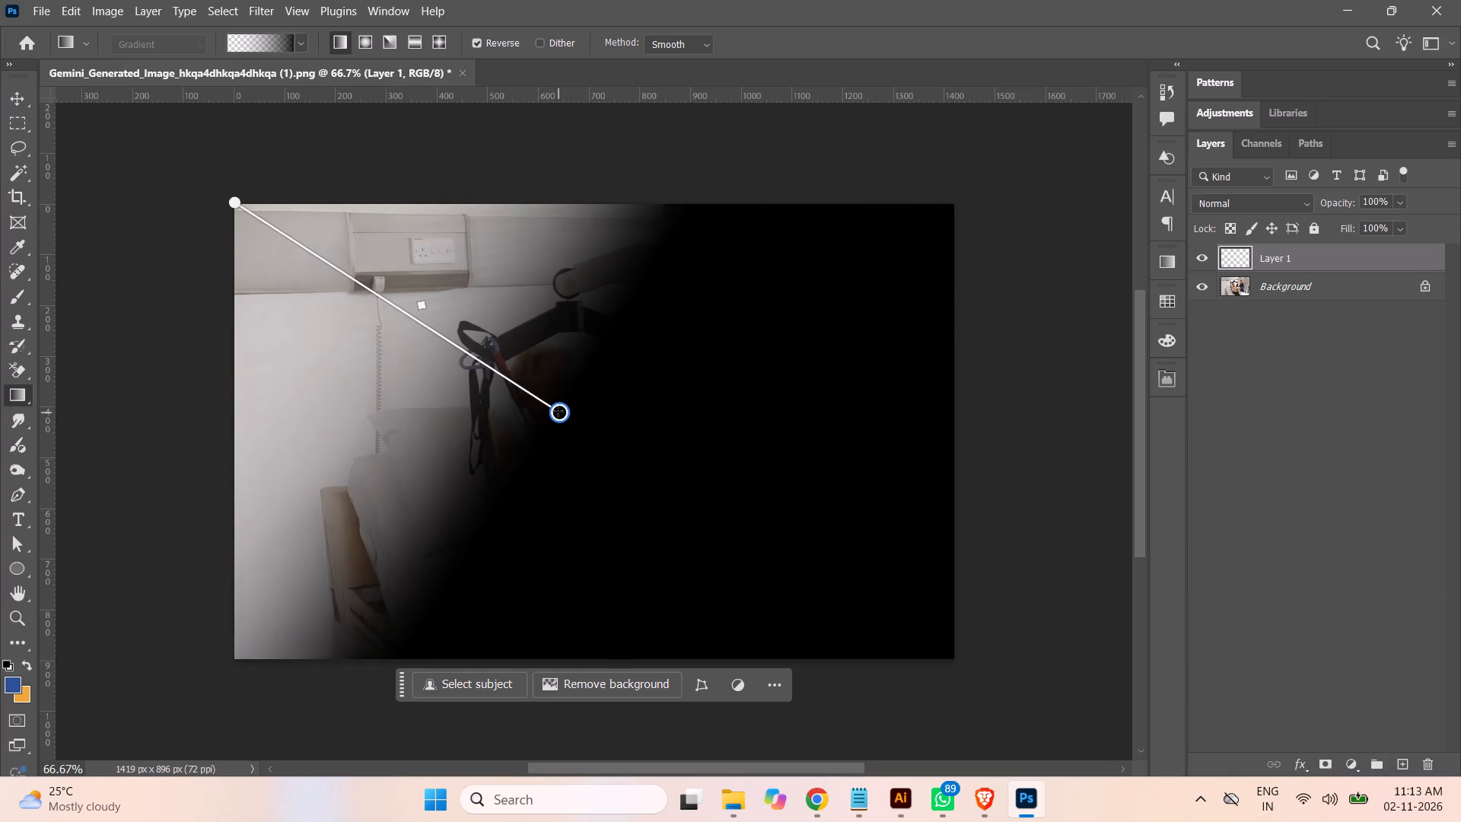
left_click_drag(558, 411, 518, 378)
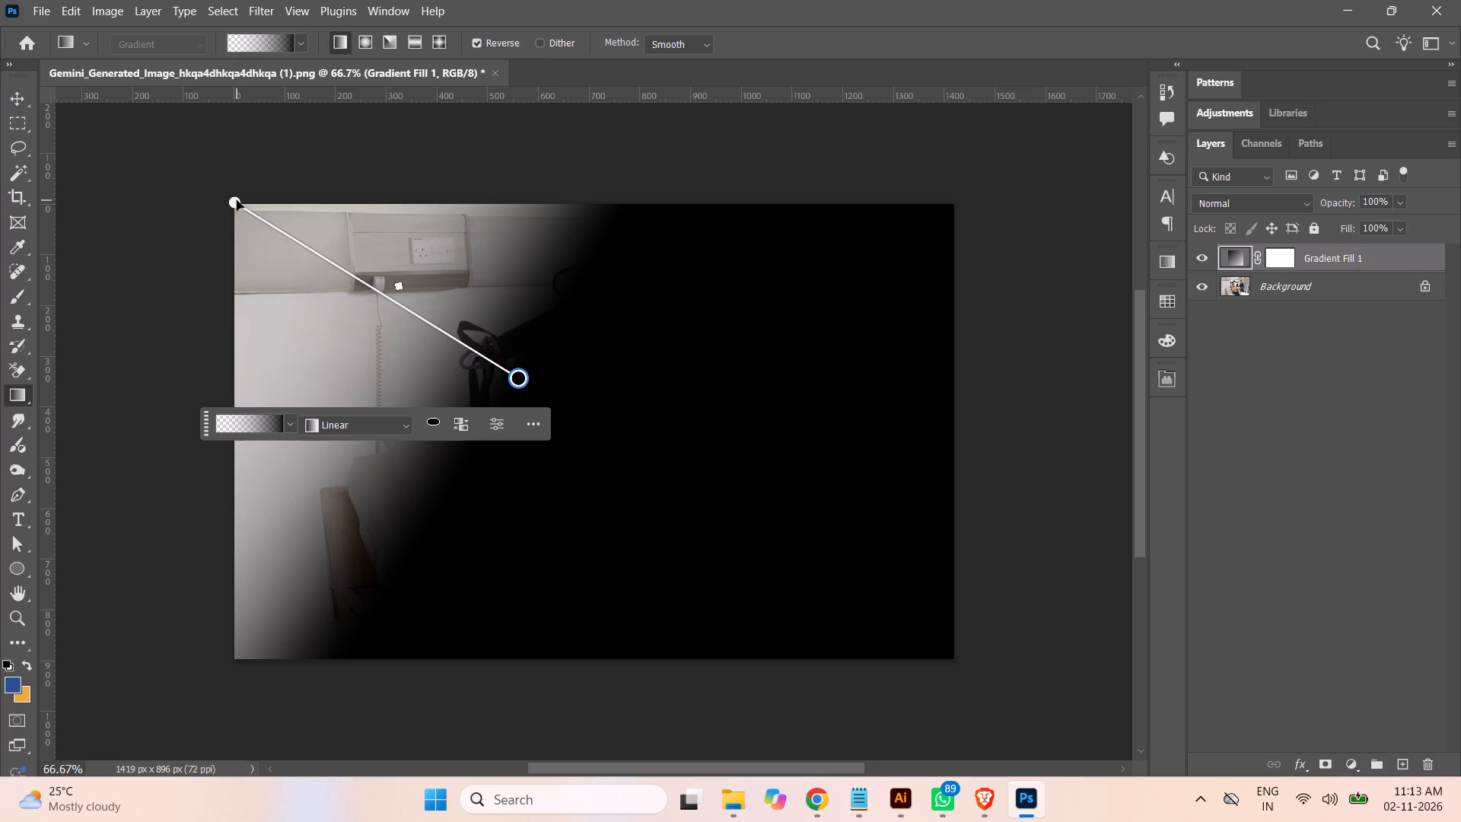
left_click_drag(237, 200, 701, 513)
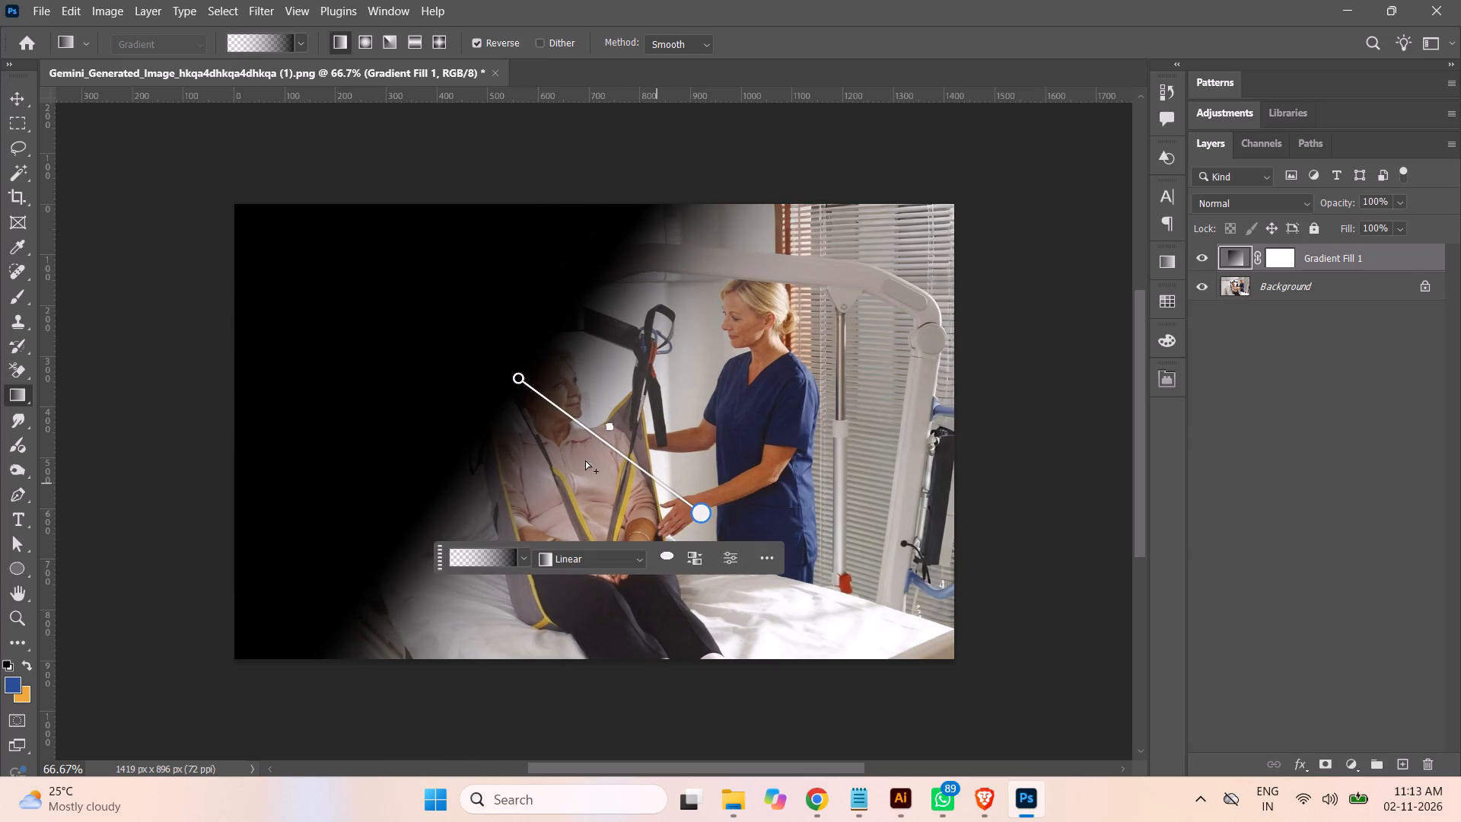
left_click_drag(514, 376, 246, 217)
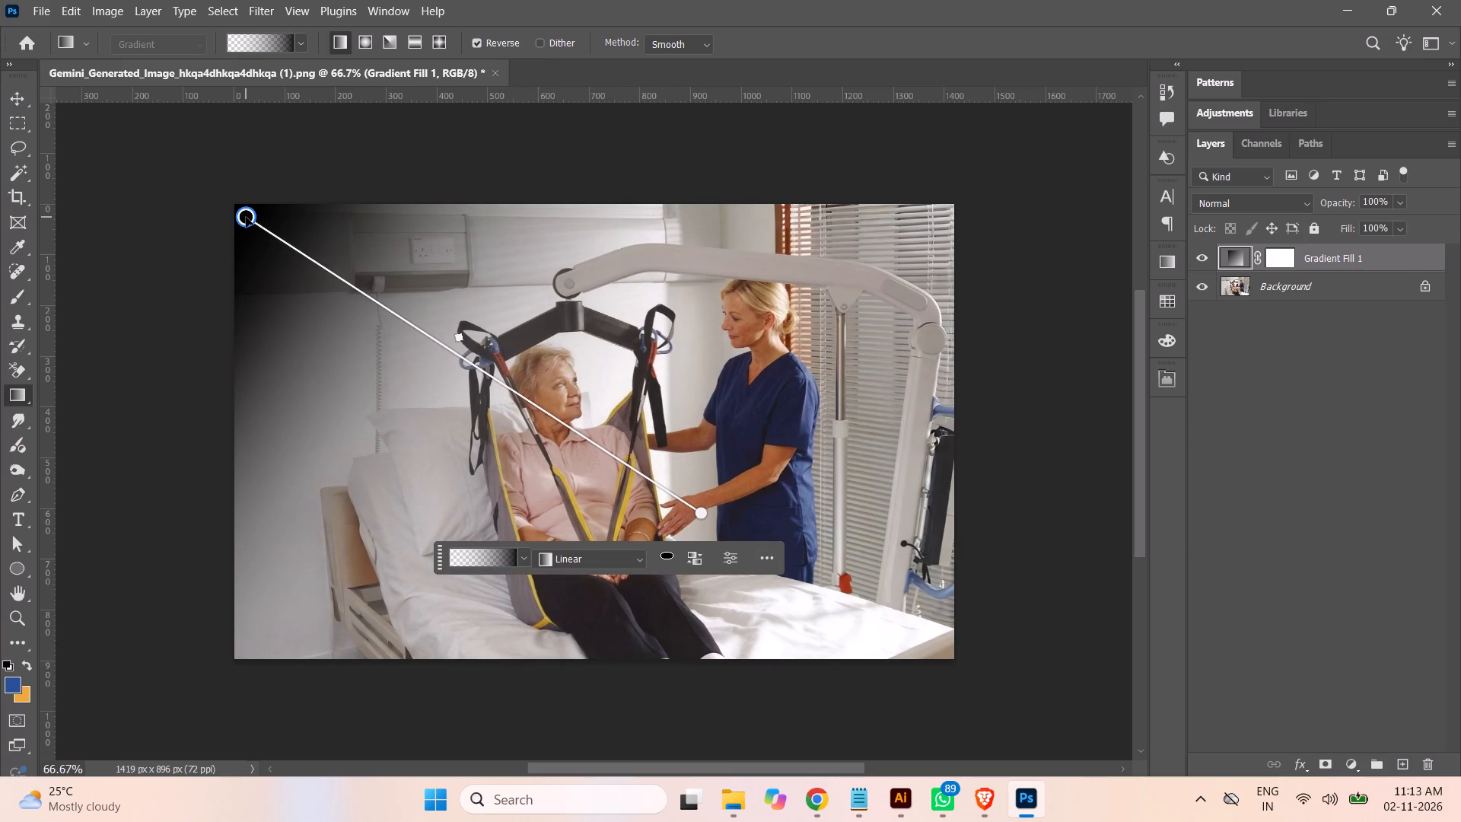
left_click_drag(246, 217, 238, 204)
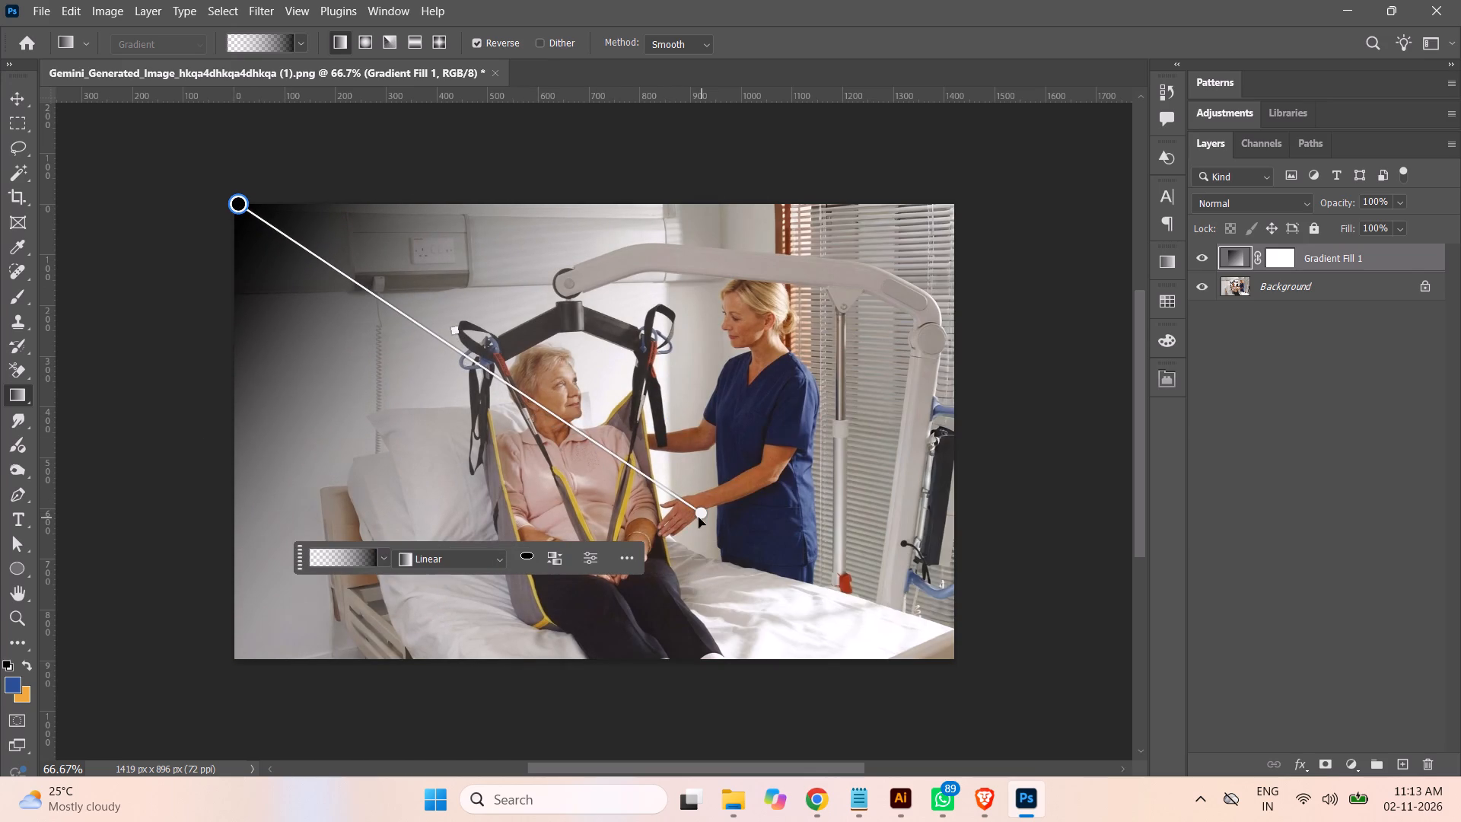
left_click_drag(700, 512, 956, 626)
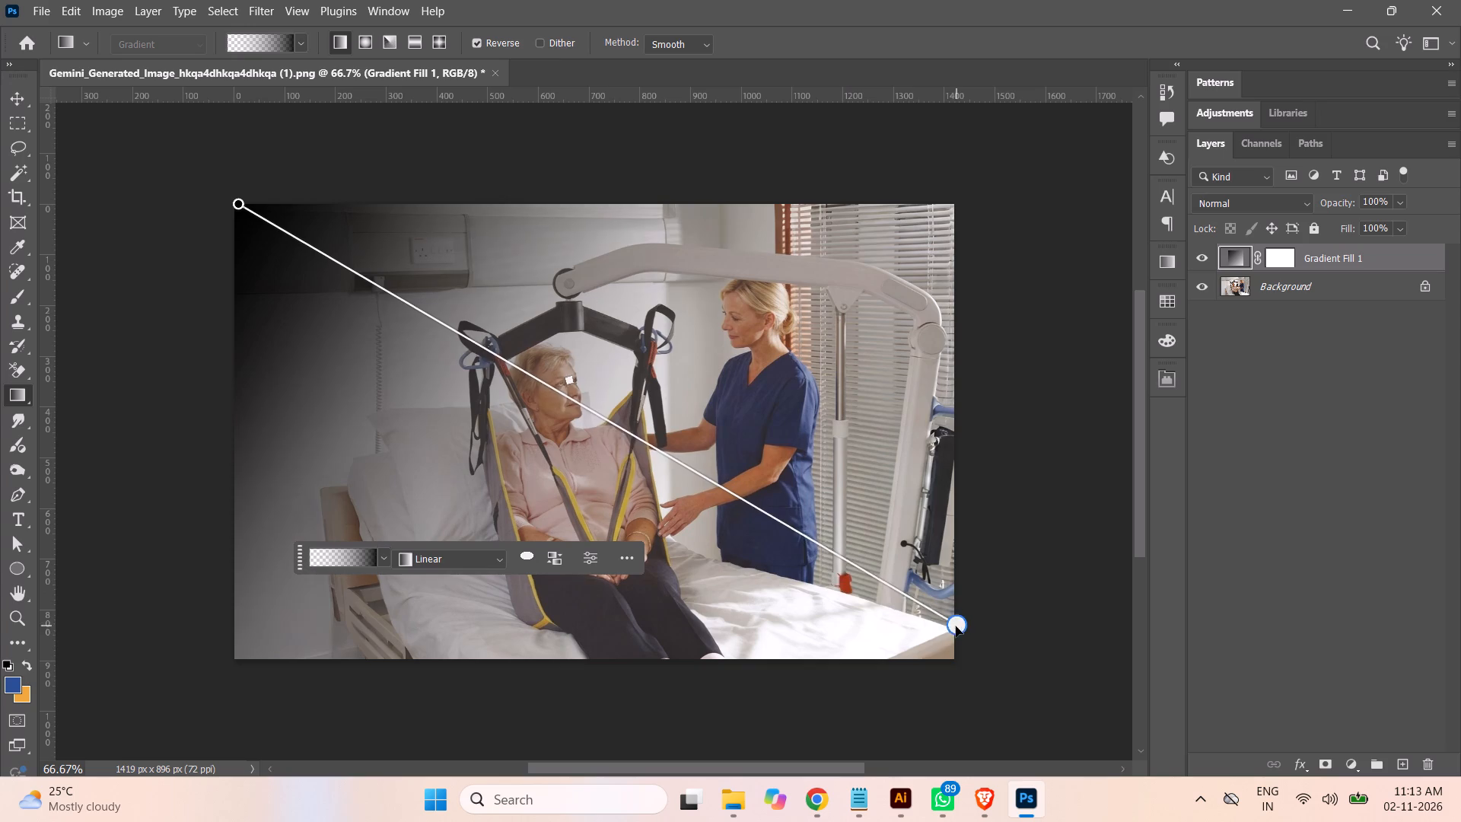
left_click_drag(956, 626, 955, 661)
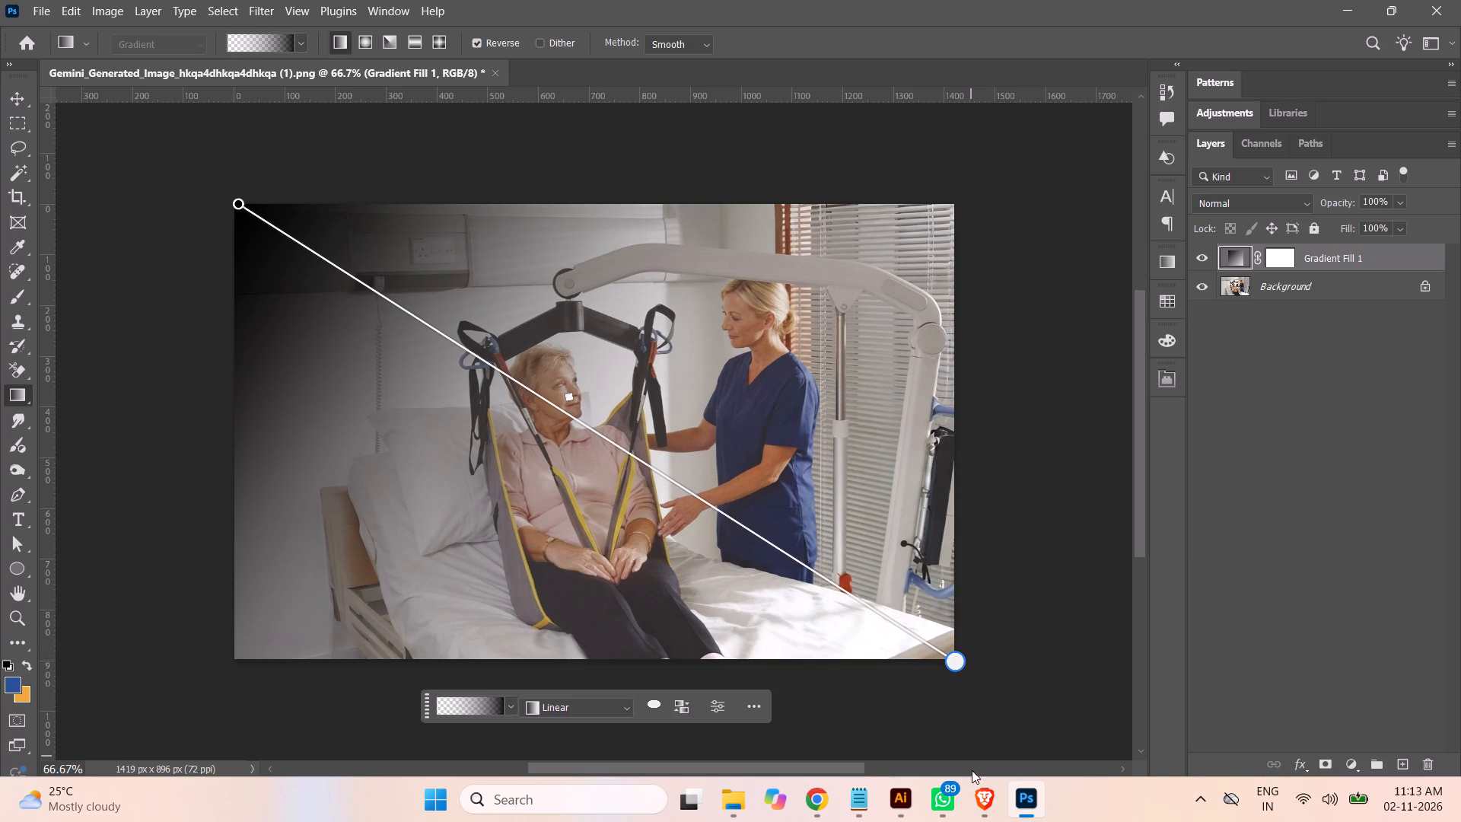
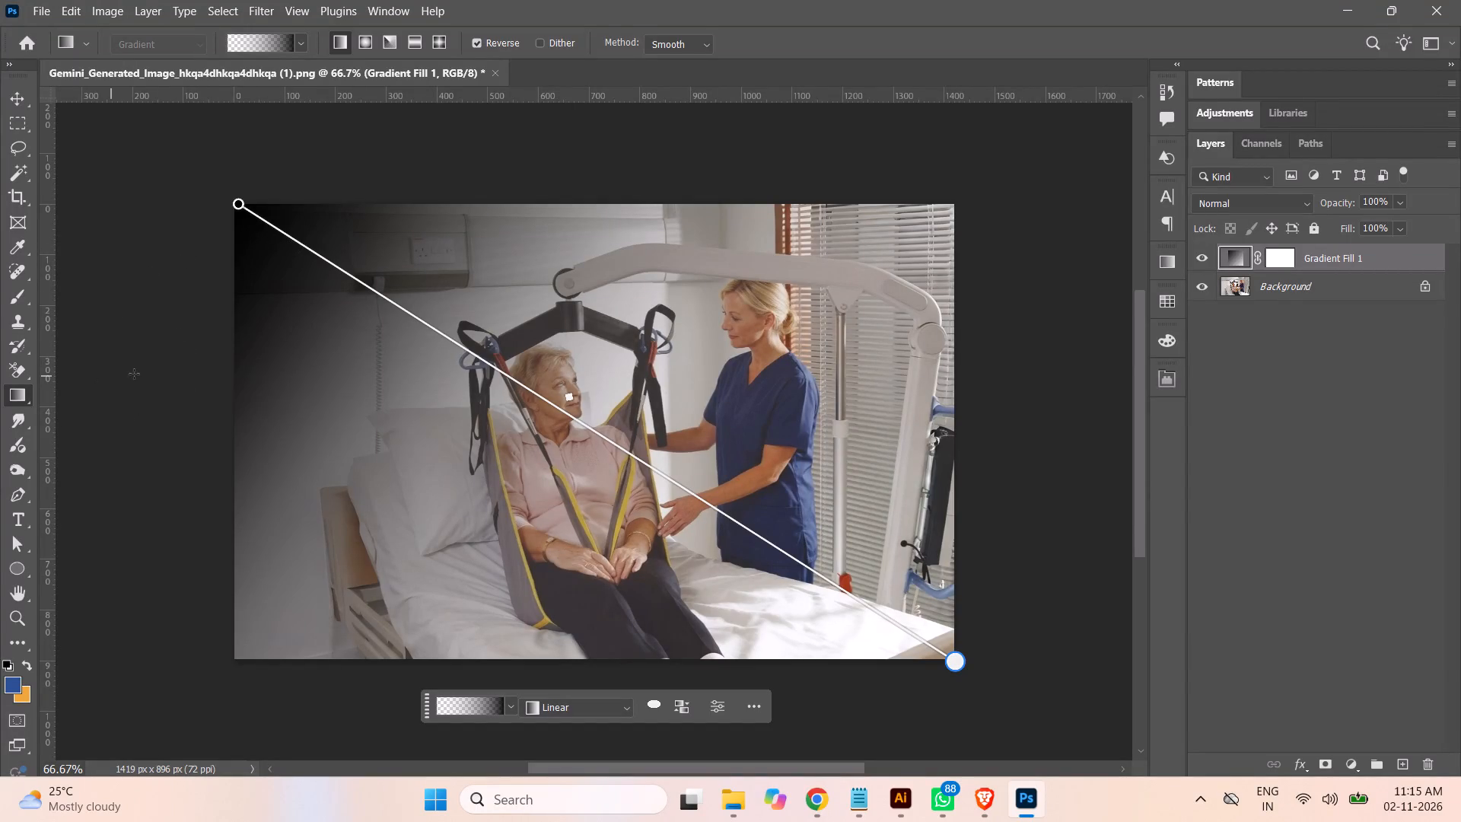
Change the gradient fill's black colour stop at the image's top-left corner to white (#ffffff).
double_click(240, 204)
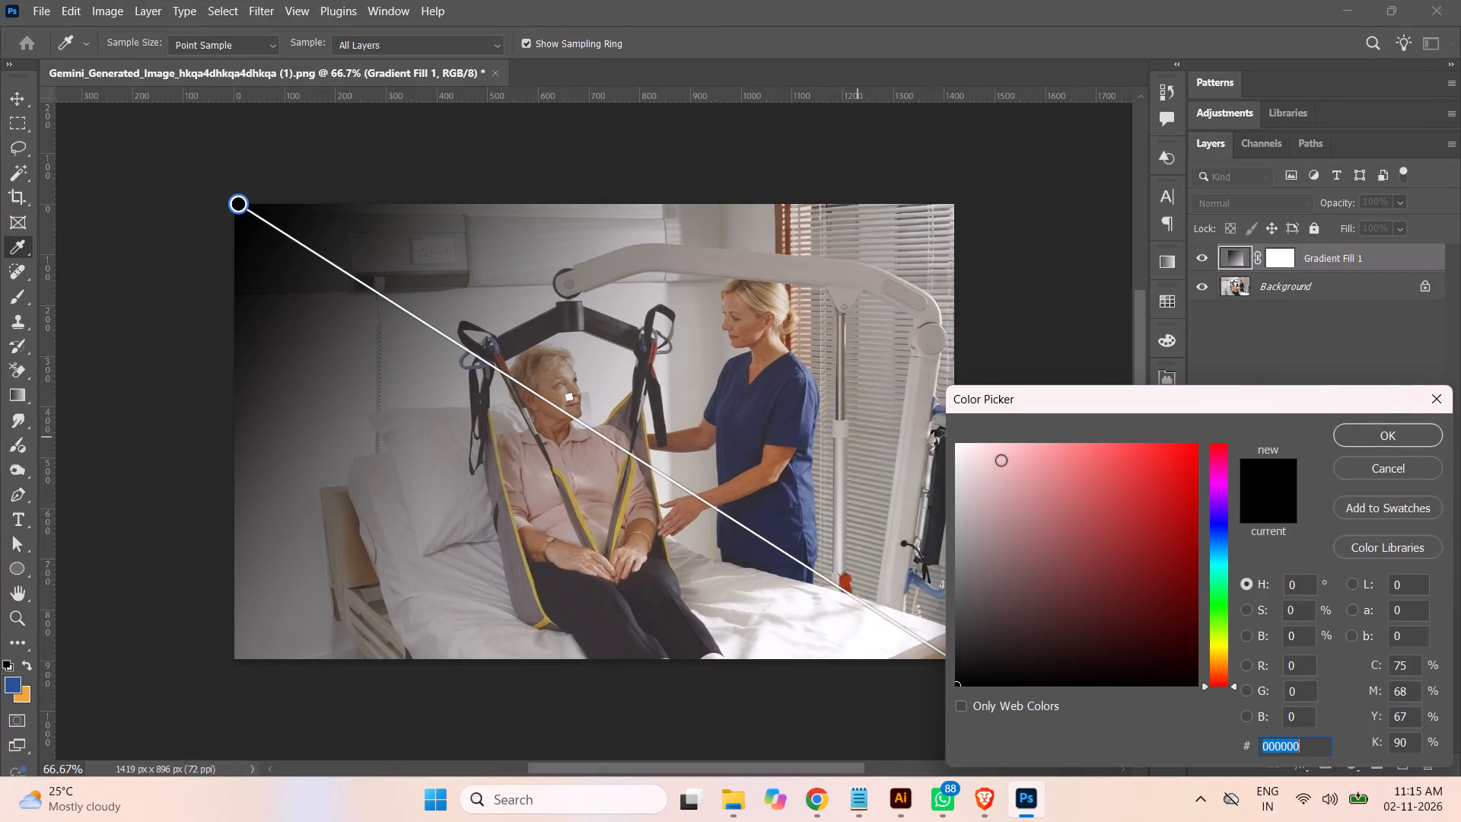
left_click_drag(978, 458, 861, 406)
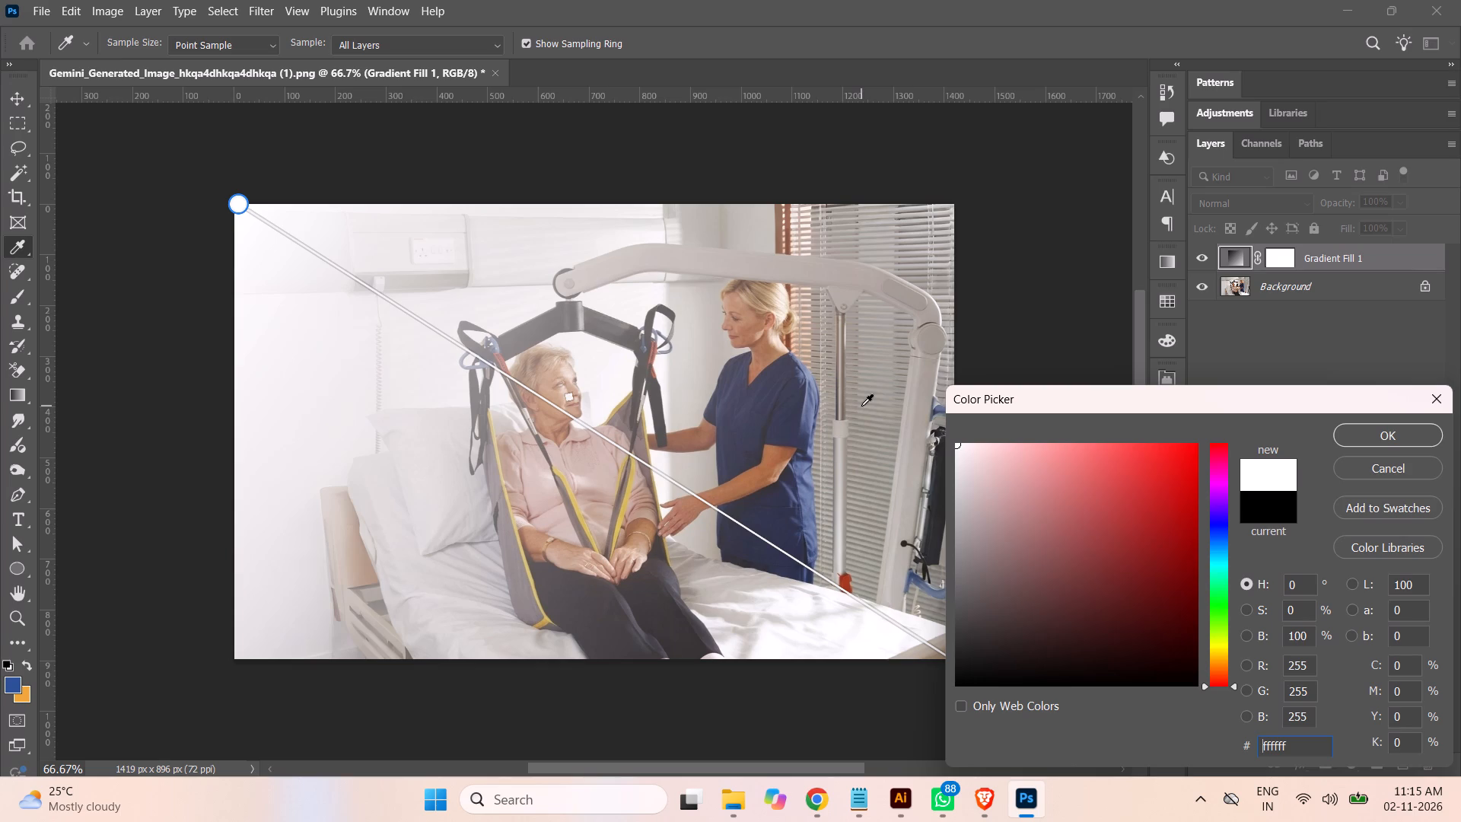
left_click(1383, 440)
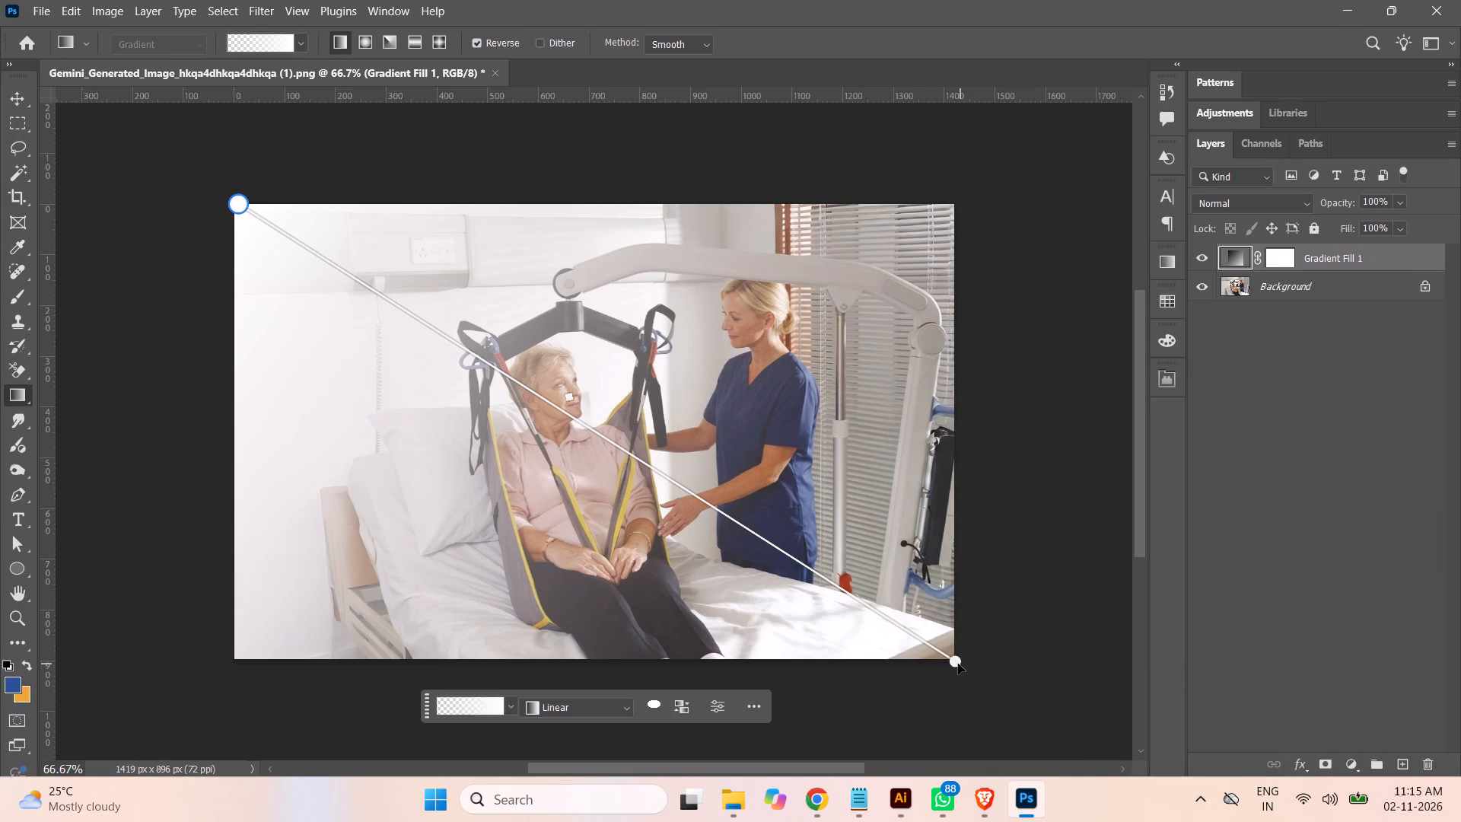
Shorten the white gradient so it runs from just inside the image's top-left corner to the patient's shoulder beside the sling strap.
left_click_drag(957, 664, 664, 485)
left_click_drag(239, 203, 253, 209)
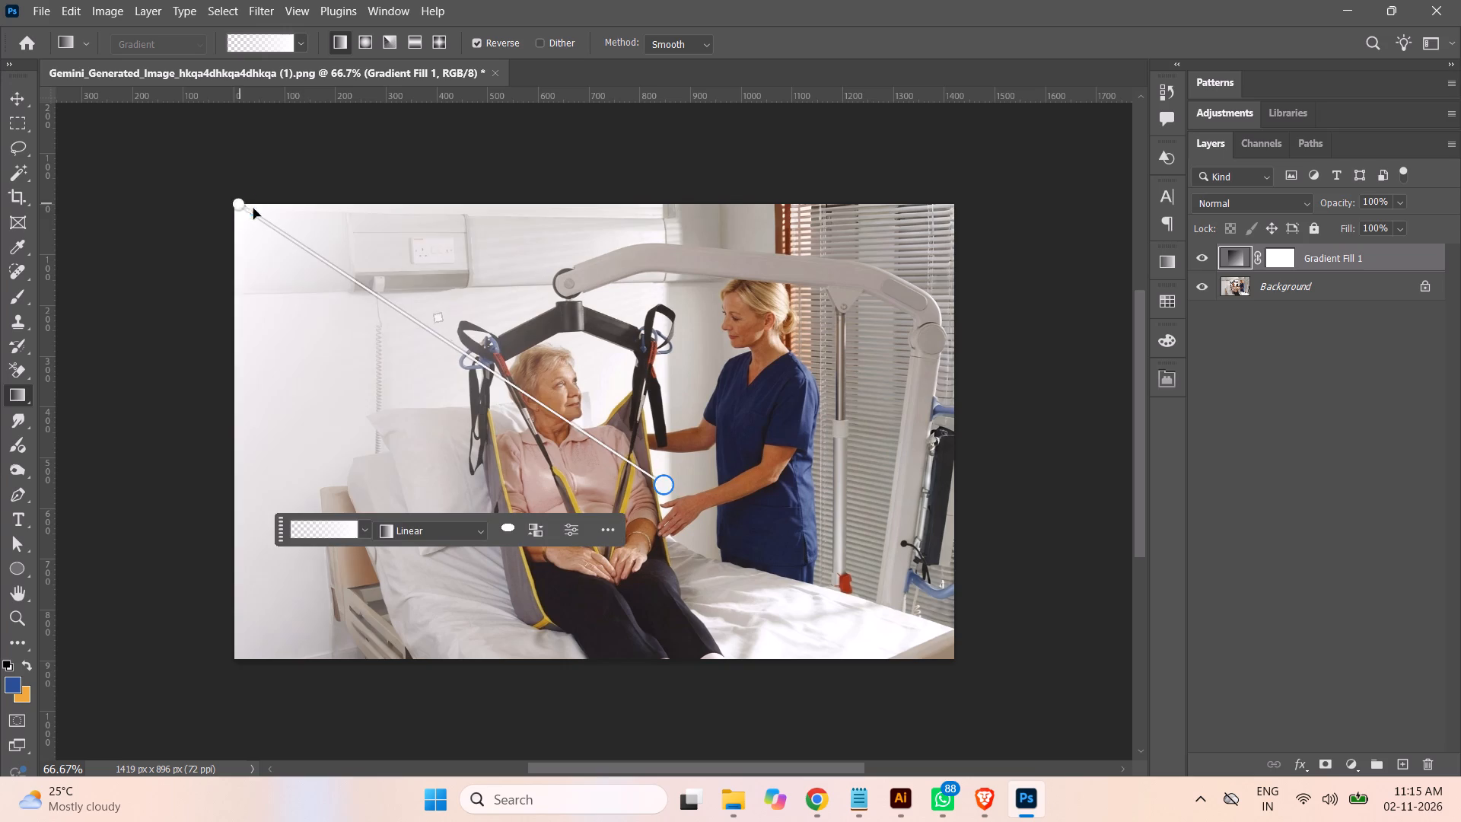
left_click_drag(253, 209, 286, 218)
left_click_drag(661, 485, 648, 482)
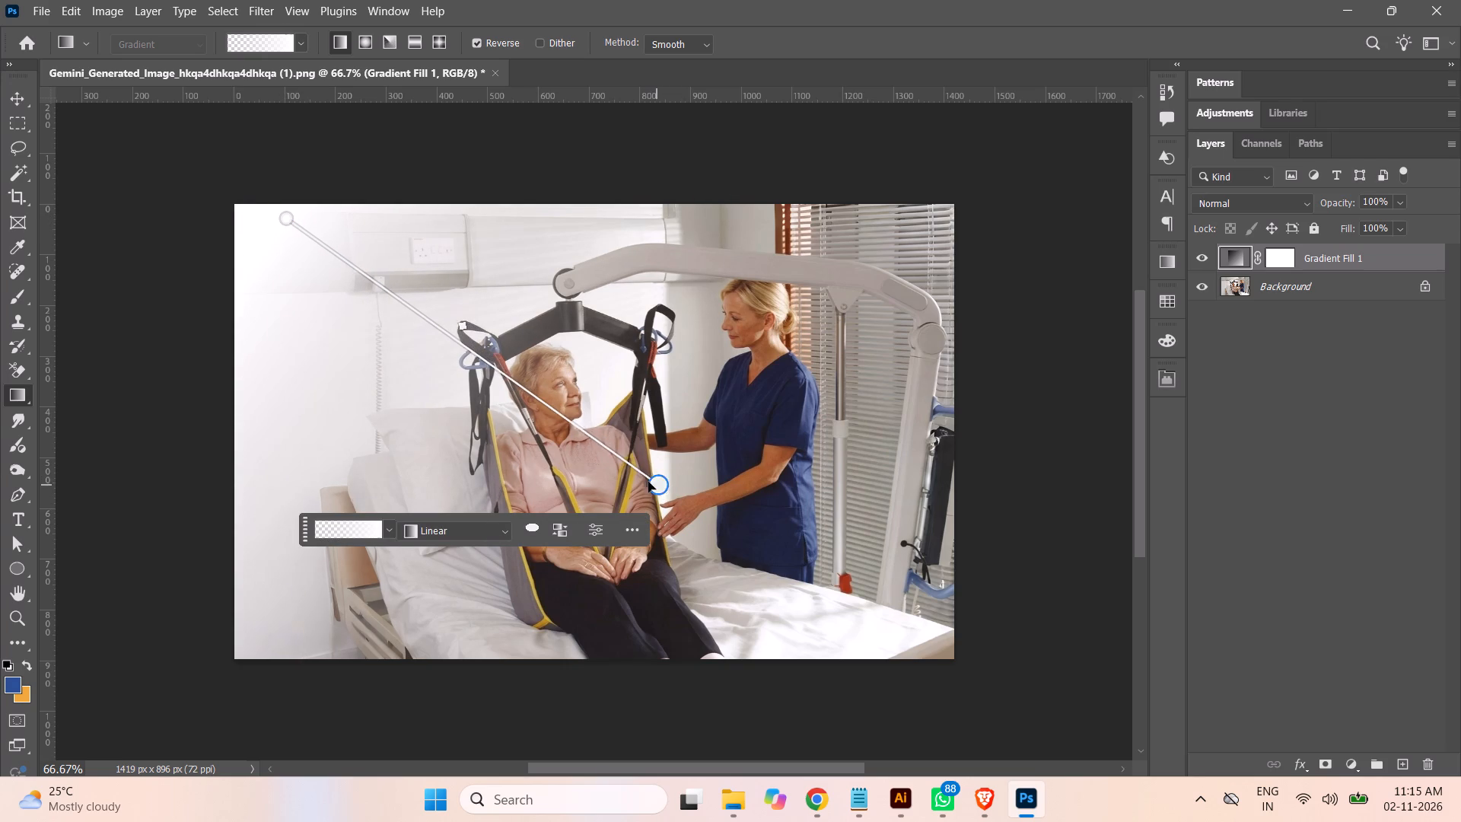
left_click_drag(648, 482, 505, 451)
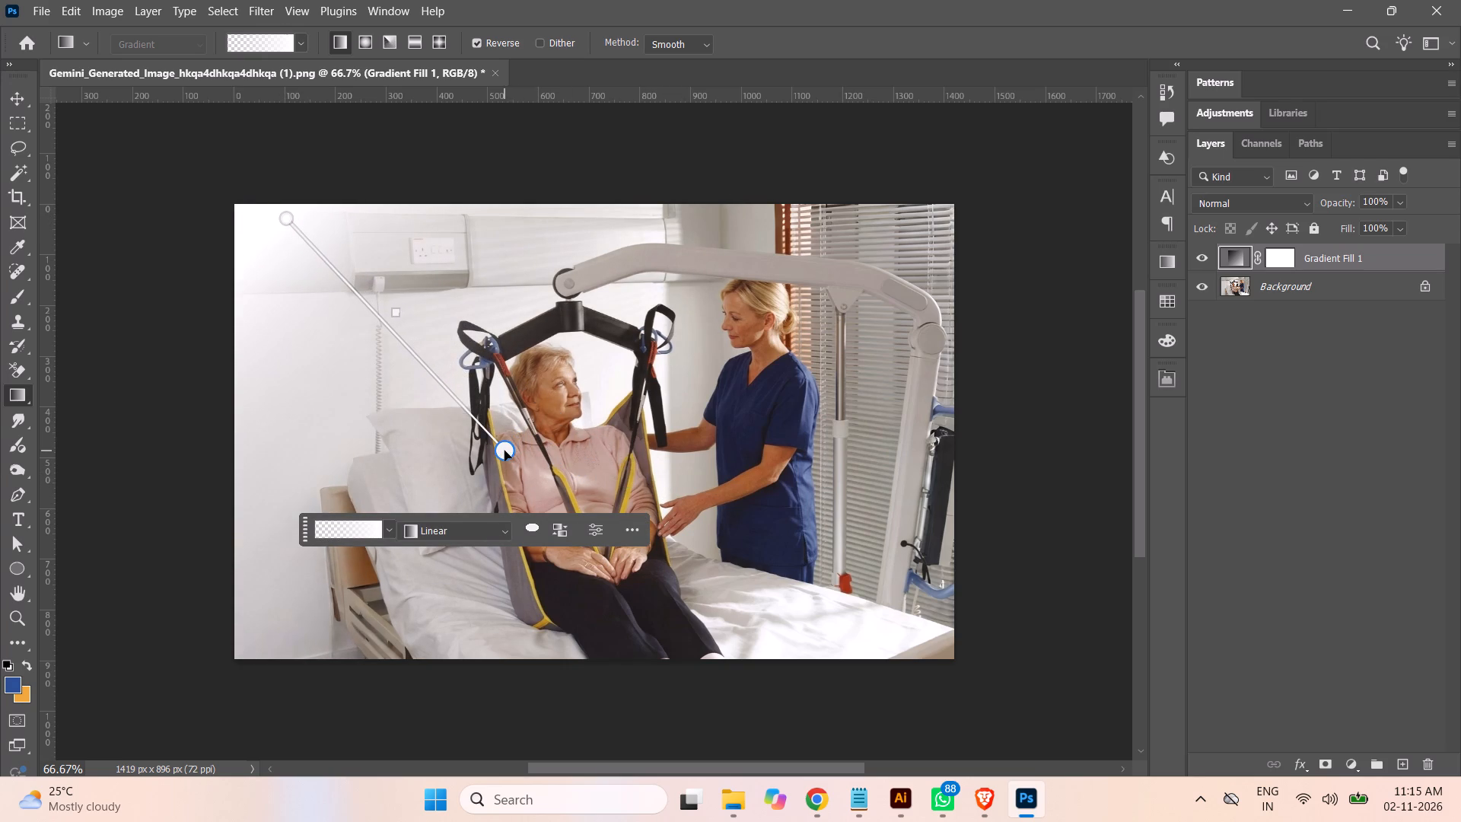
left_click_drag(505, 451, 504, 456)
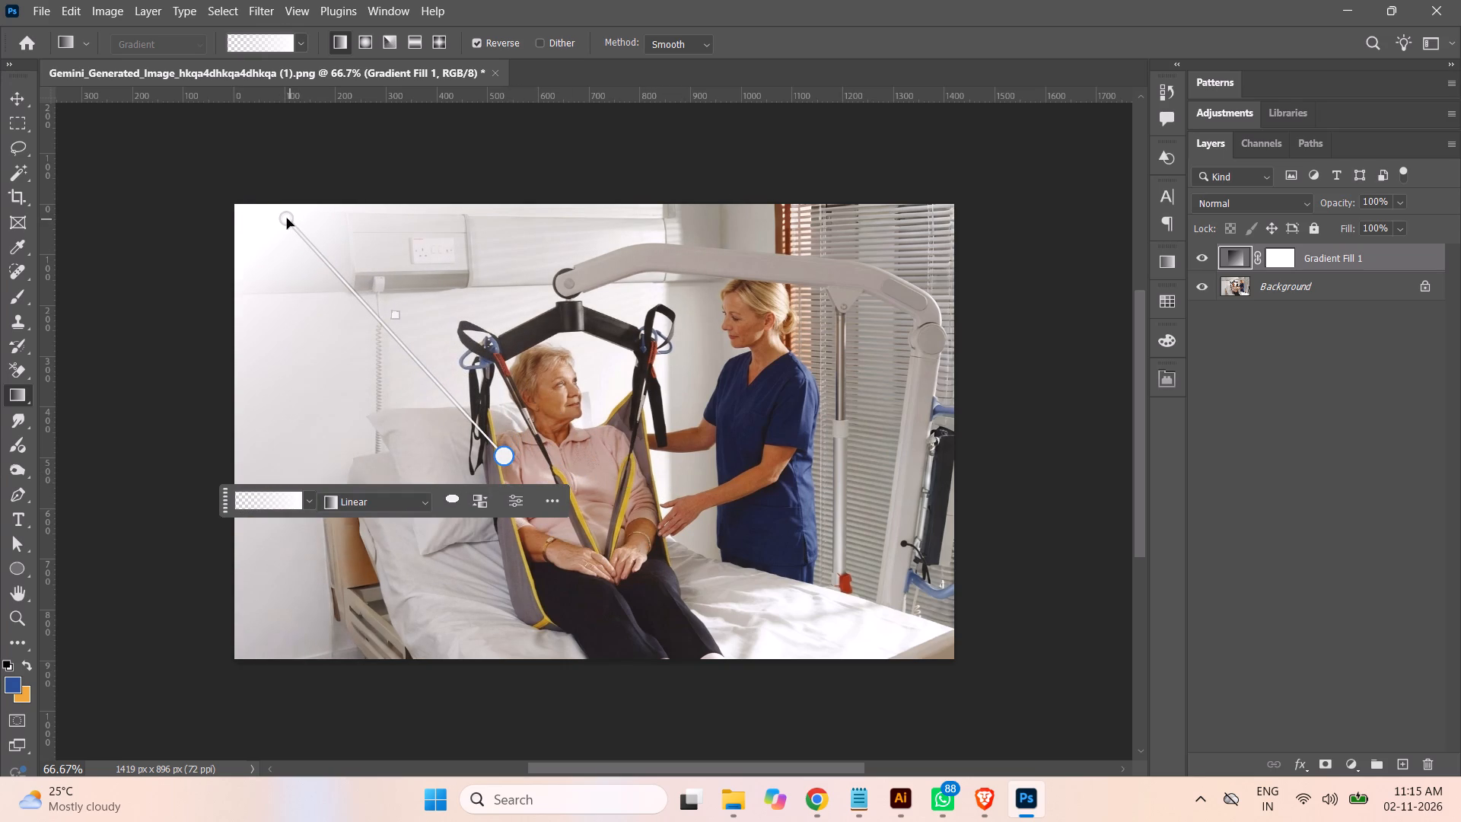
left_click(287, 218)
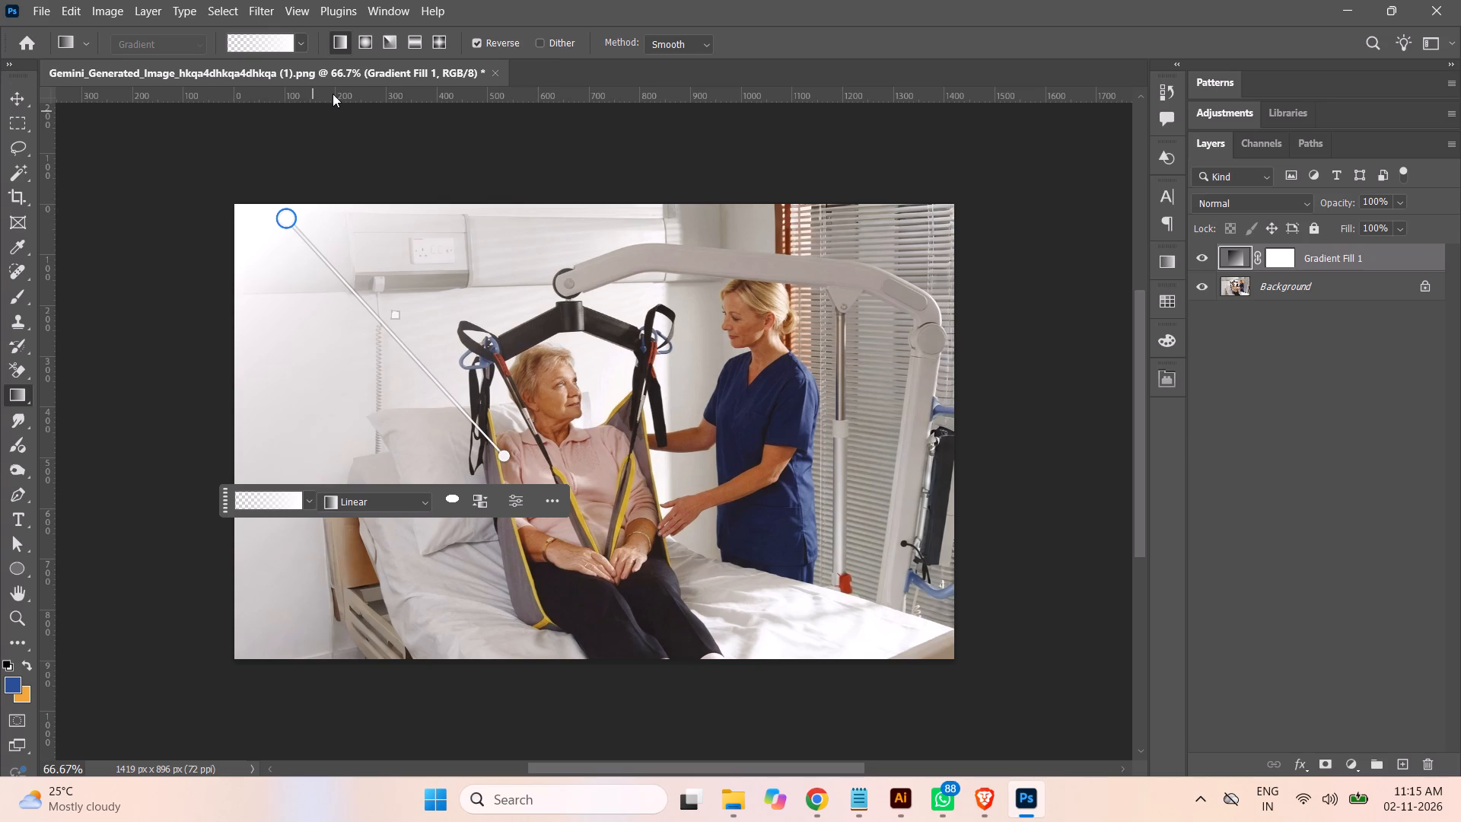